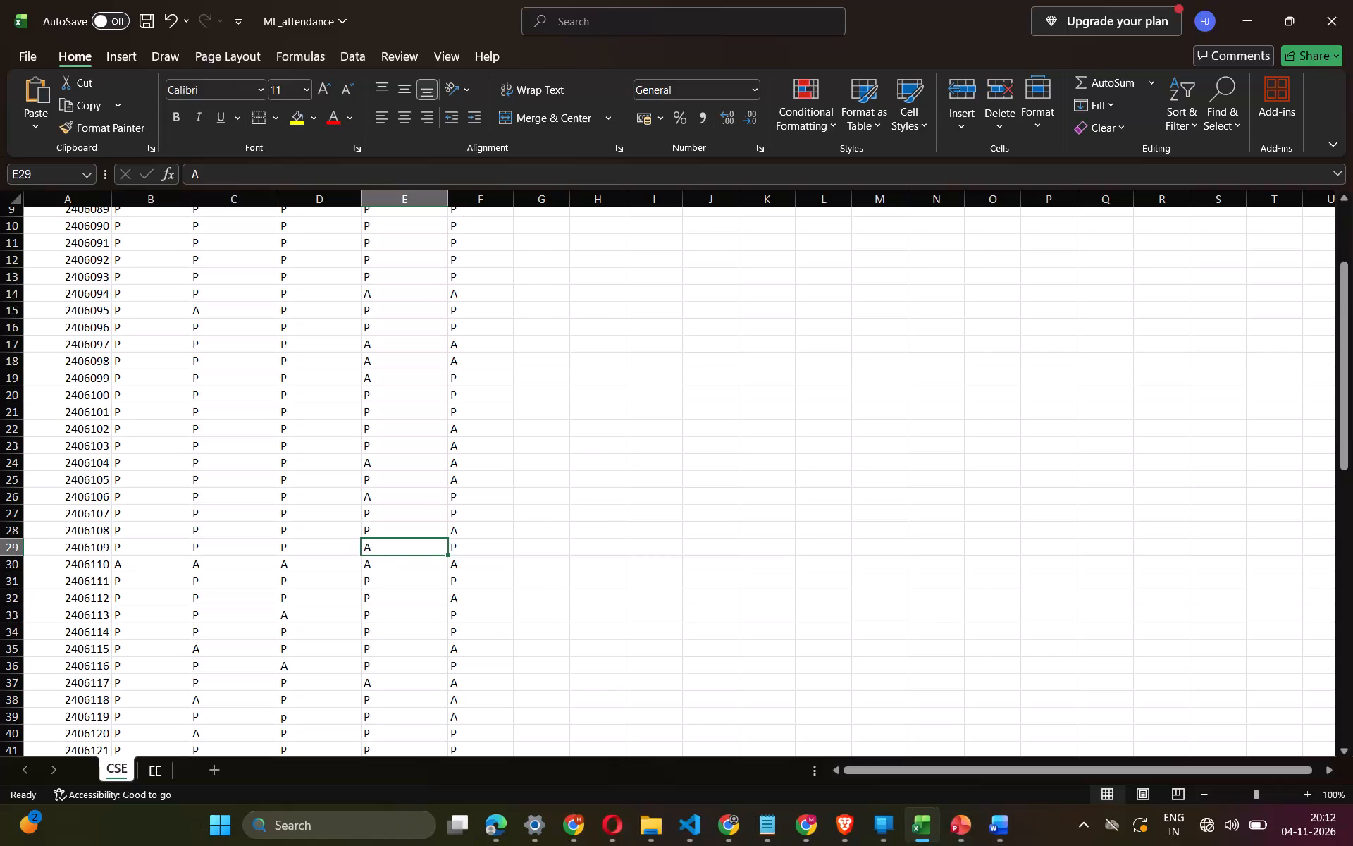
Examine the attendance marks on the CSE sheet across all dates, from the header row to the last roll number.
{"action": "scroll", "coordinate": [401, 391], "scroll_direction": "up", "scroll_amount": 4}
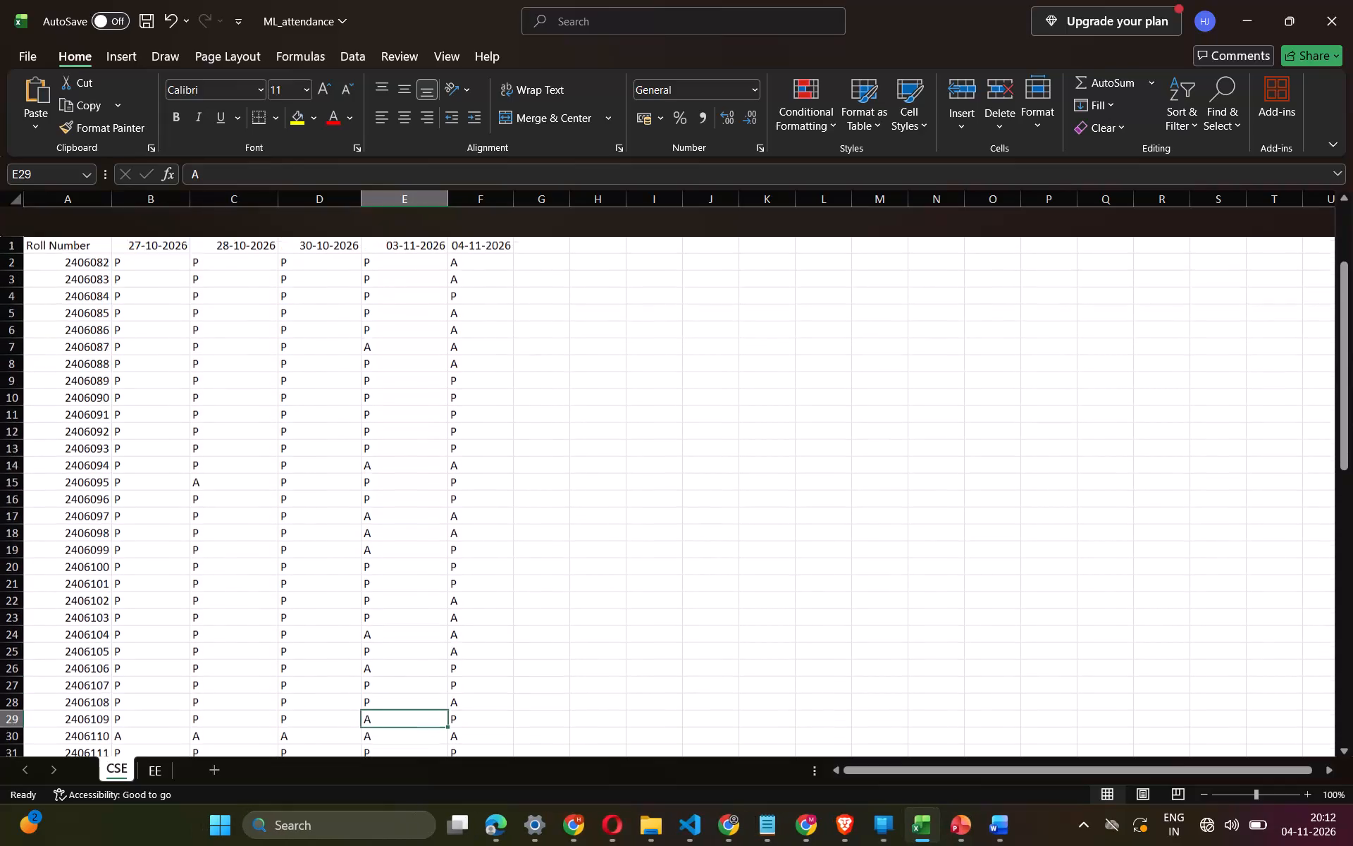
{"action": "scroll", "coordinate": [401, 391], "scroll_direction": "up", "scroll_amount": 1}
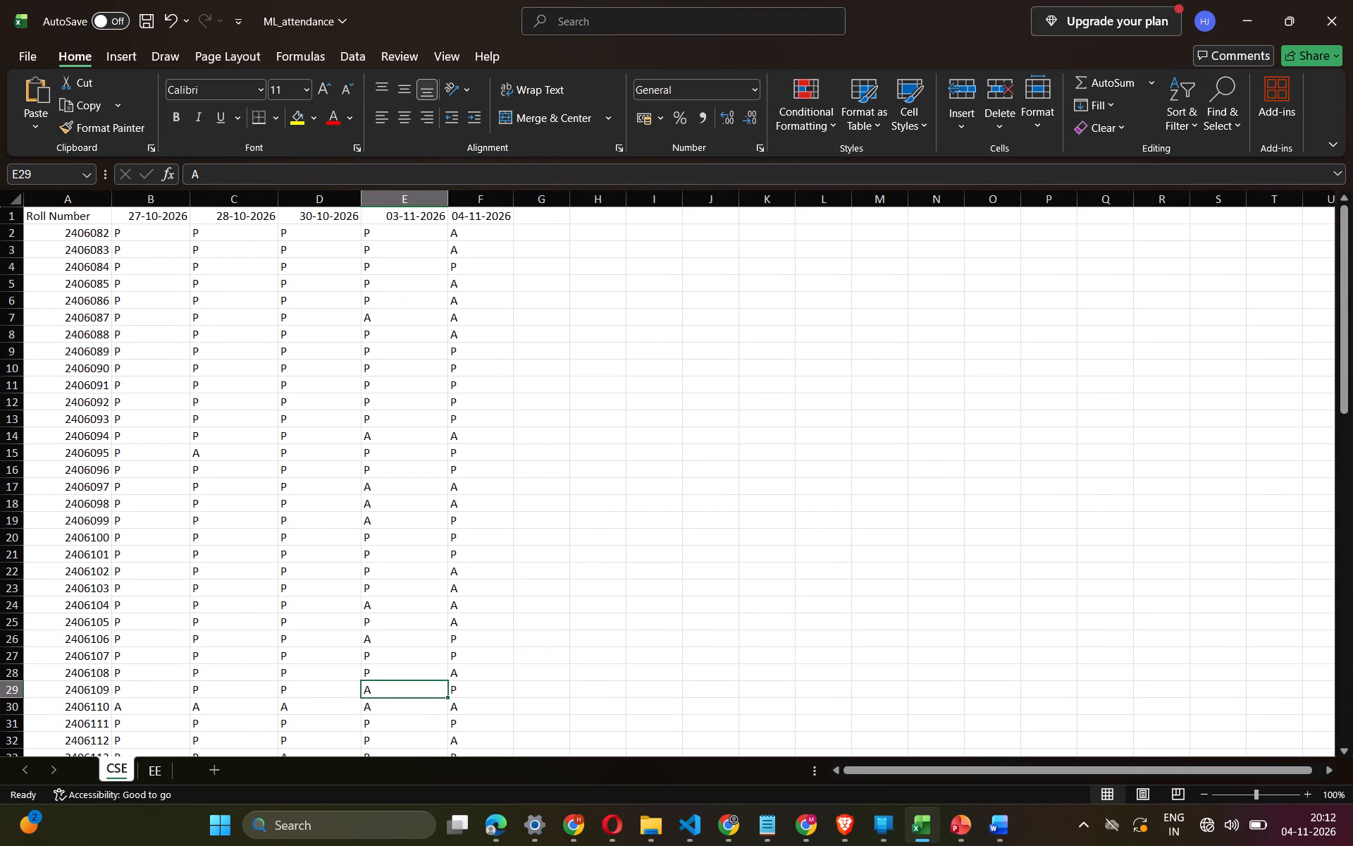
{"action": "scroll", "coordinate": [401, 391], "scroll_direction": "down", "scroll_amount": 4}
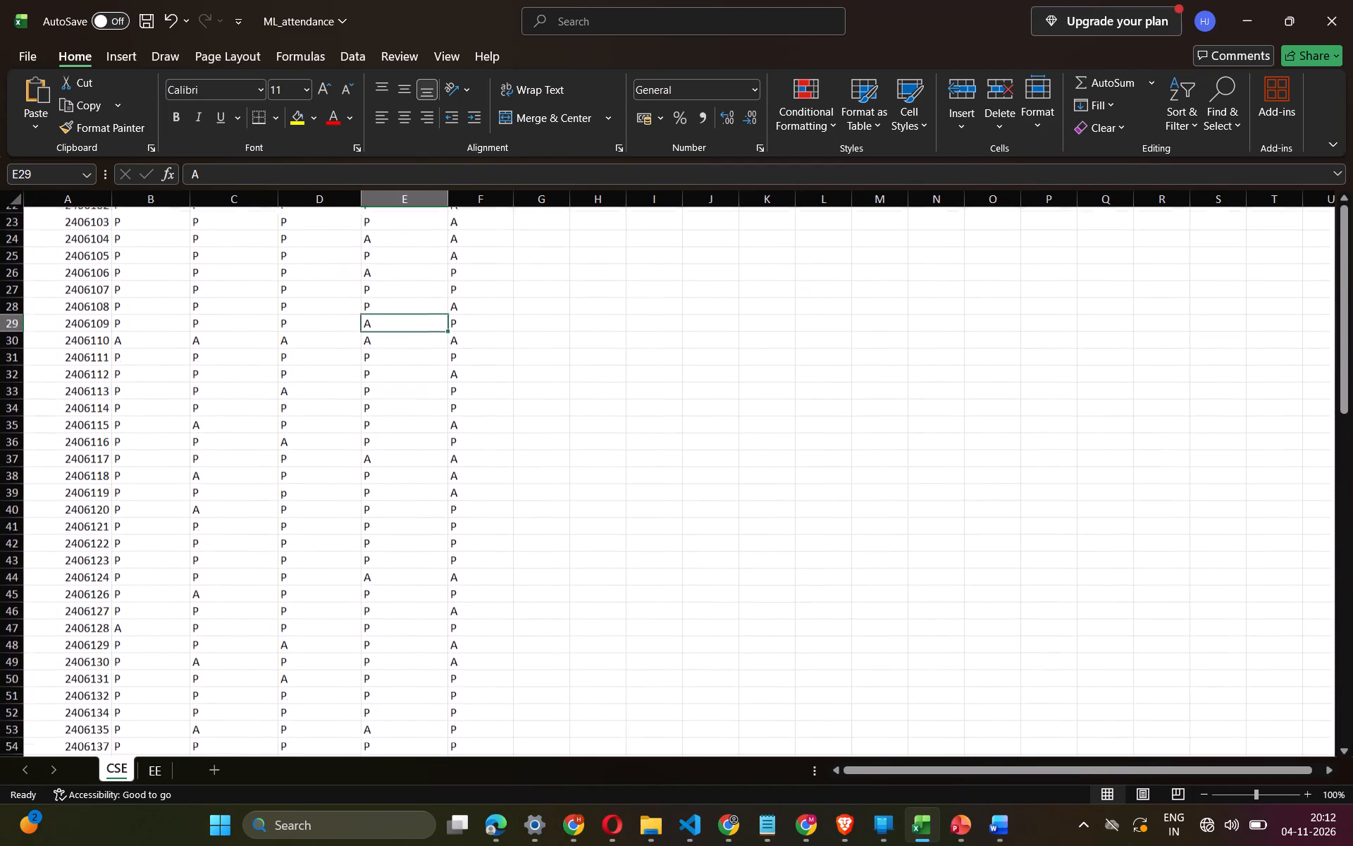
{"action": "left_click", "coordinate": [401, 391]}
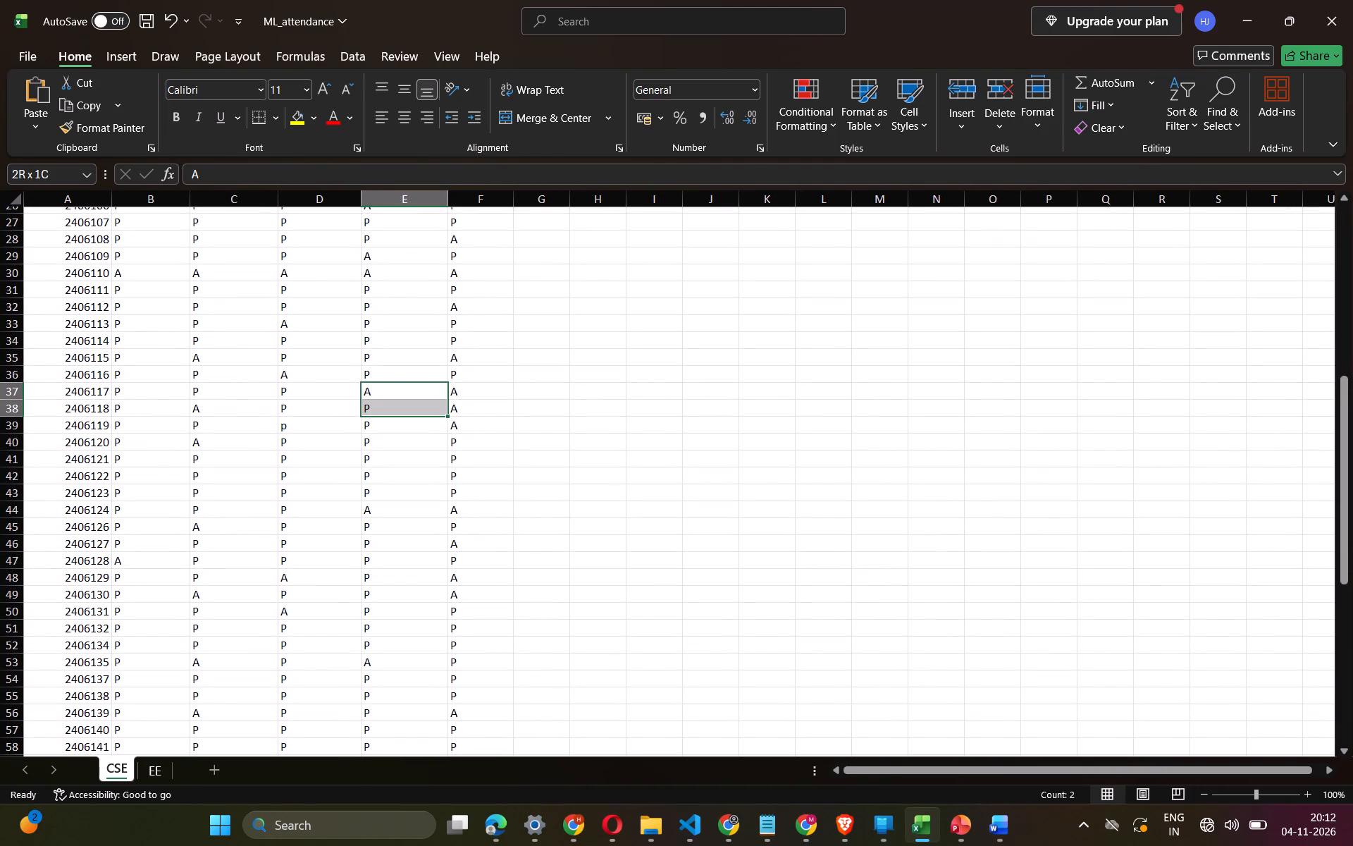
{"action": "left_click", "coordinate": [841, 442]}
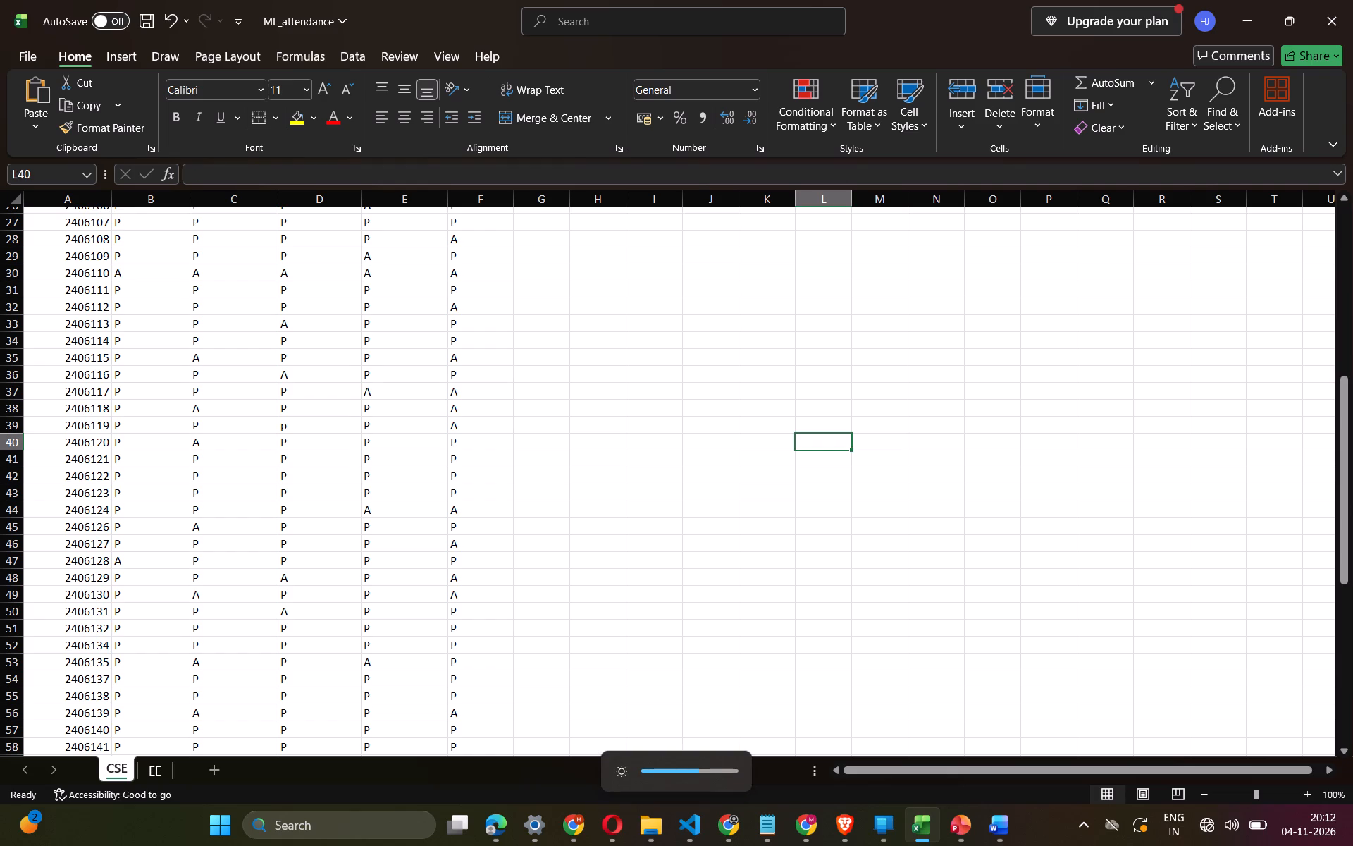
{"action": "scroll", "coordinate": [440, 491], "scroll_direction": "down", "scroll_amount": 1}
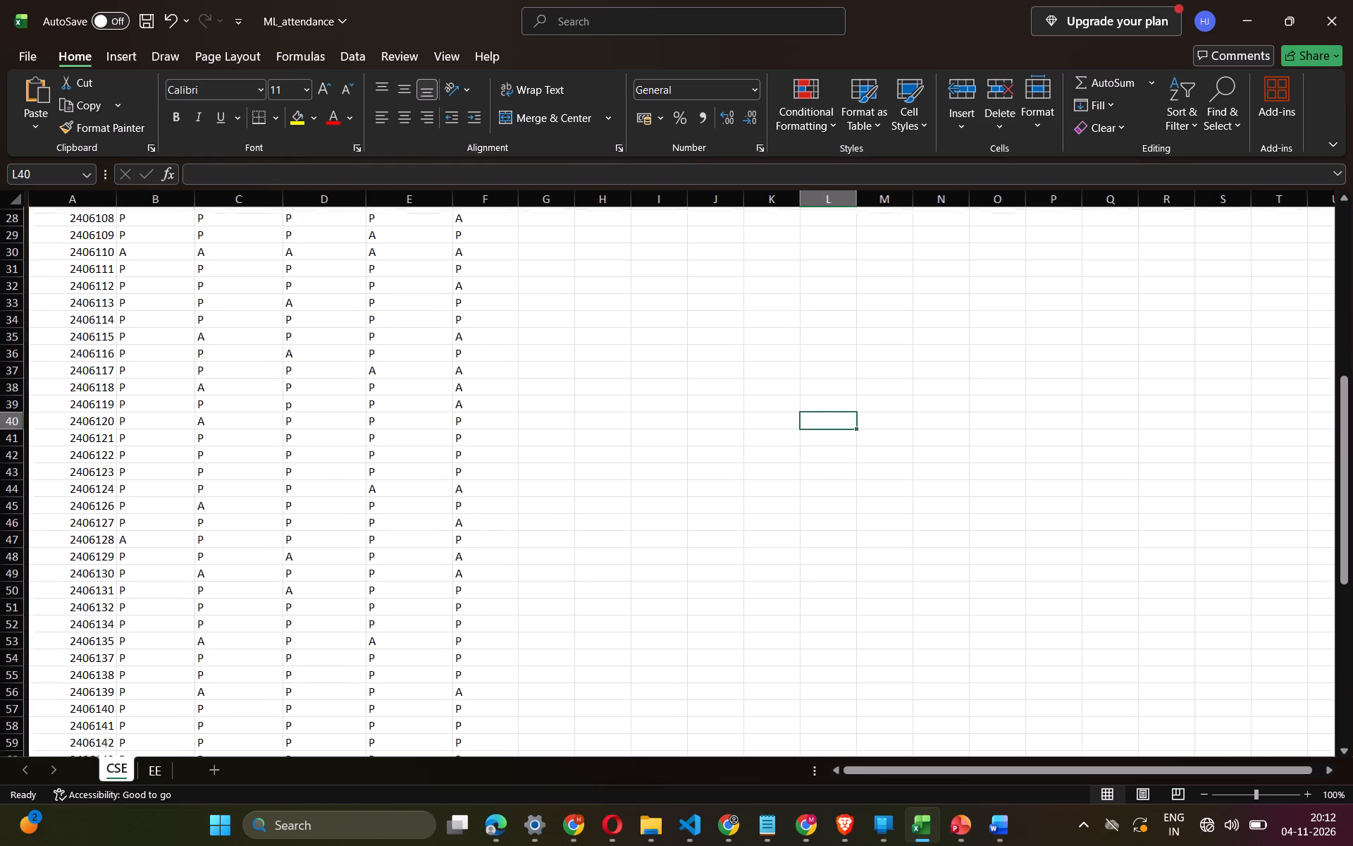
{"action": "scroll", "coordinate": [440, 491], "scroll_direction": "down", "scroll_amount": 4}
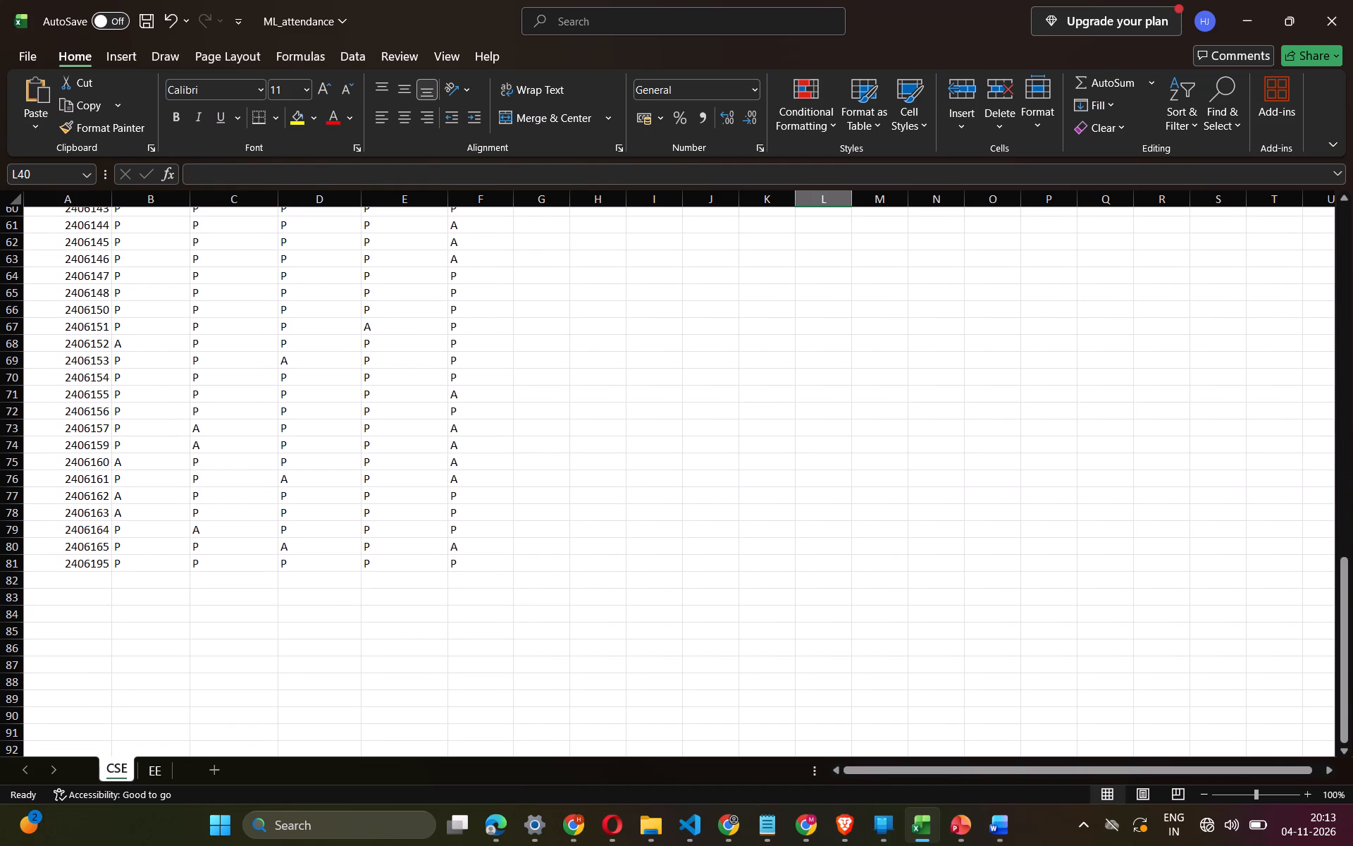
{"action": "scroll", "coordinate": [717, 513], "scroll_direction": "up", "scroll_amount": 2}
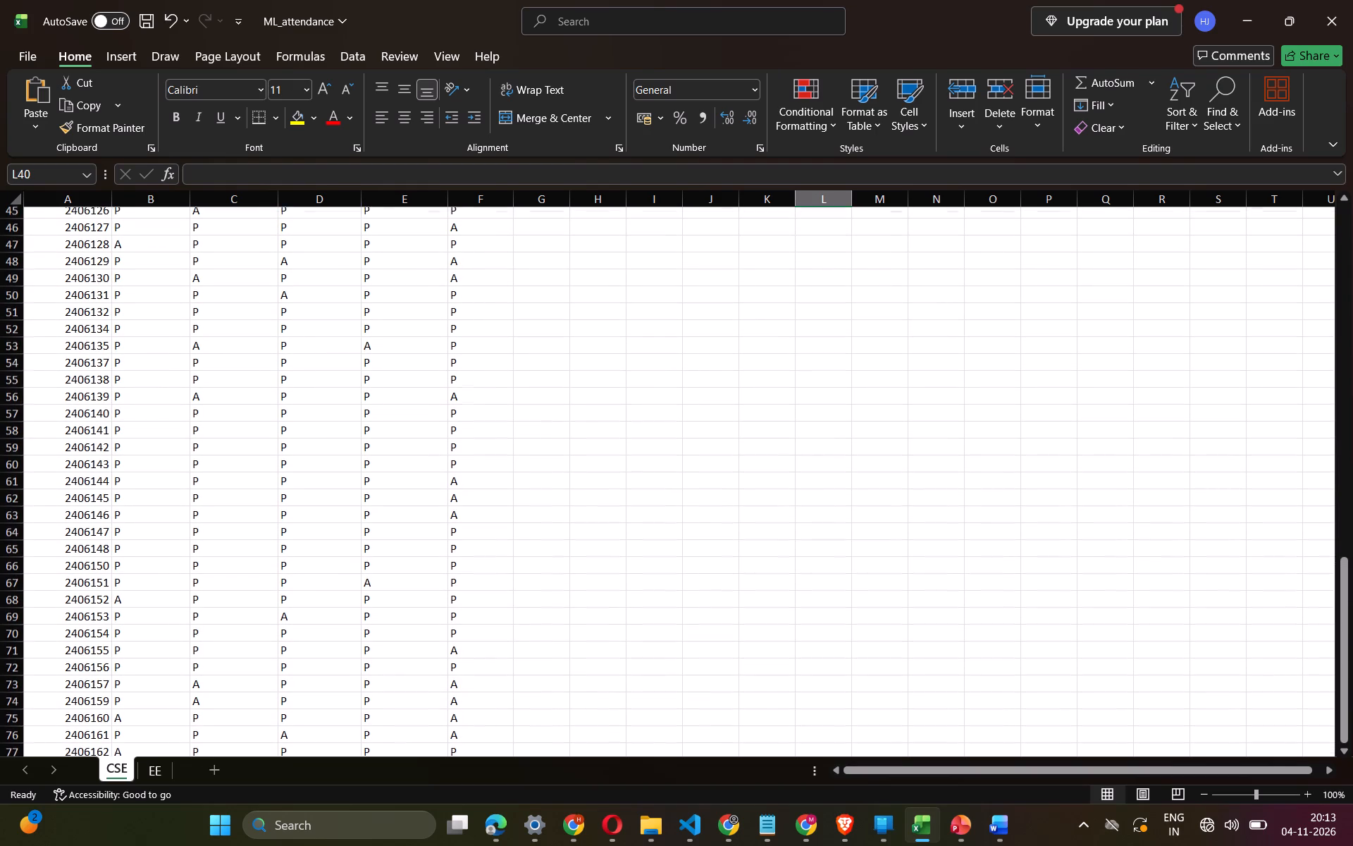
{"action": "scroll", "coordinate": [717, 513], "scroll_direction": "up", "scroll_amount": 1}
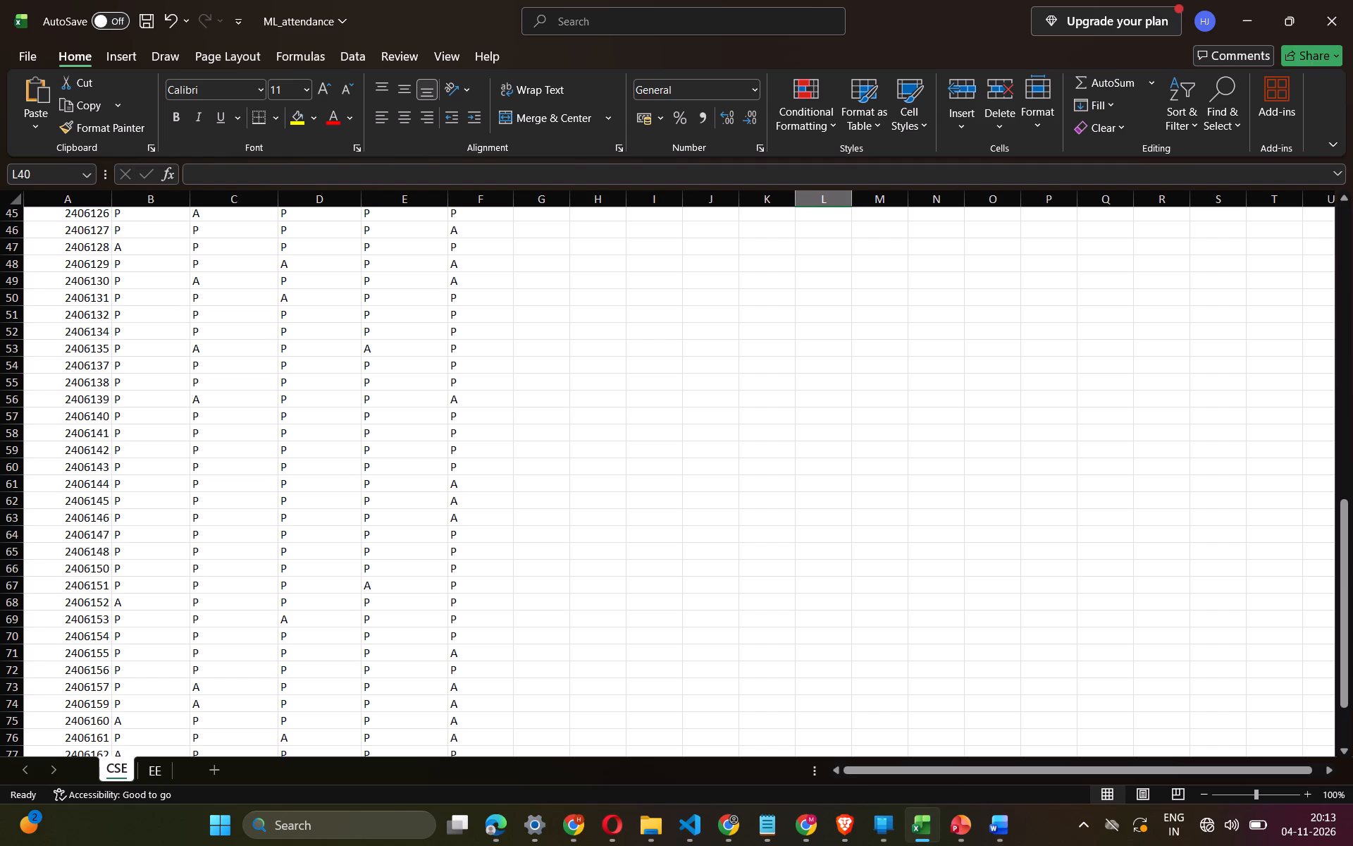
{"action": "scroll", "coordinate": [717, 513], "scroll_direction": "down", "scroll_amount": 2}
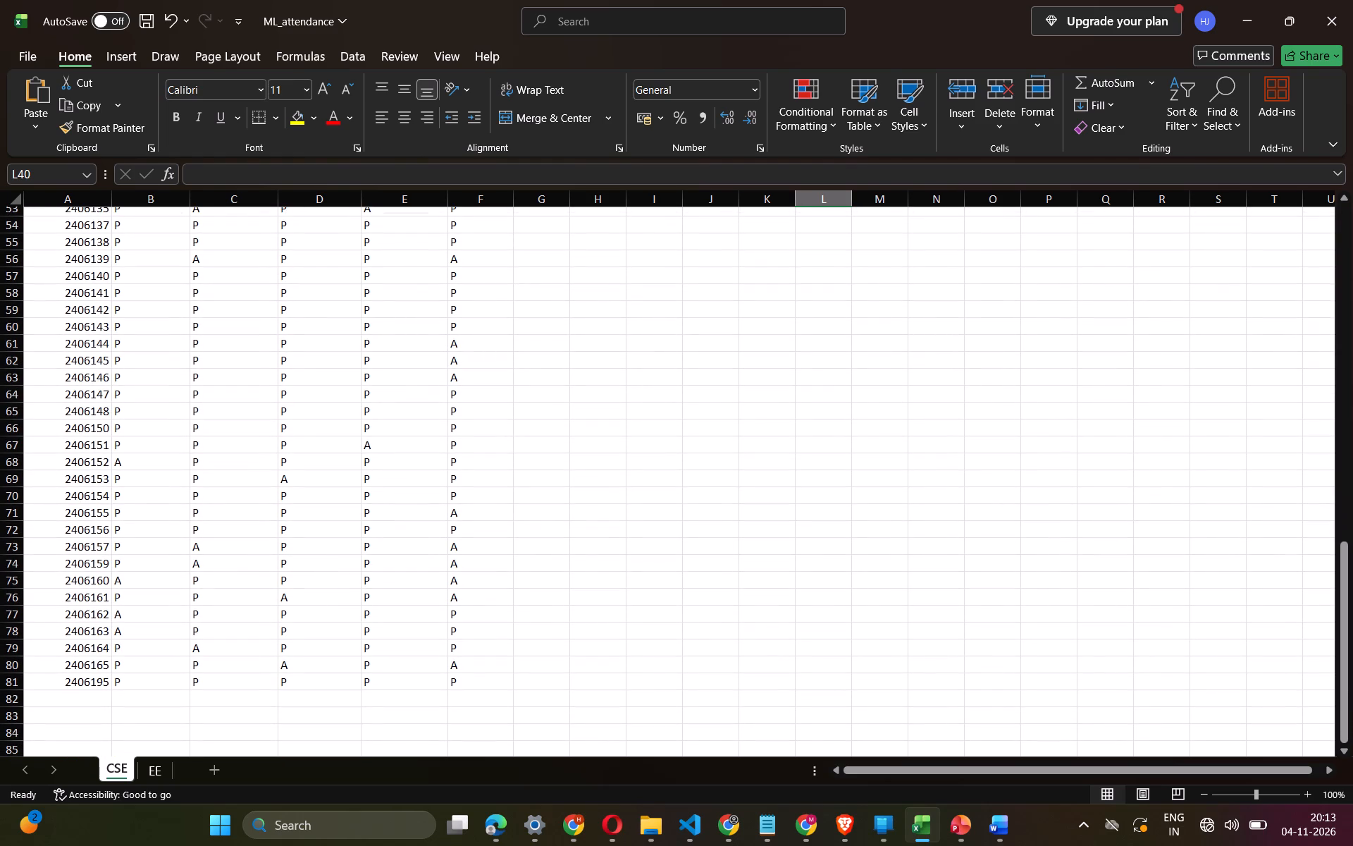
{"action": "left_click", "coordinate": [462, 517]}
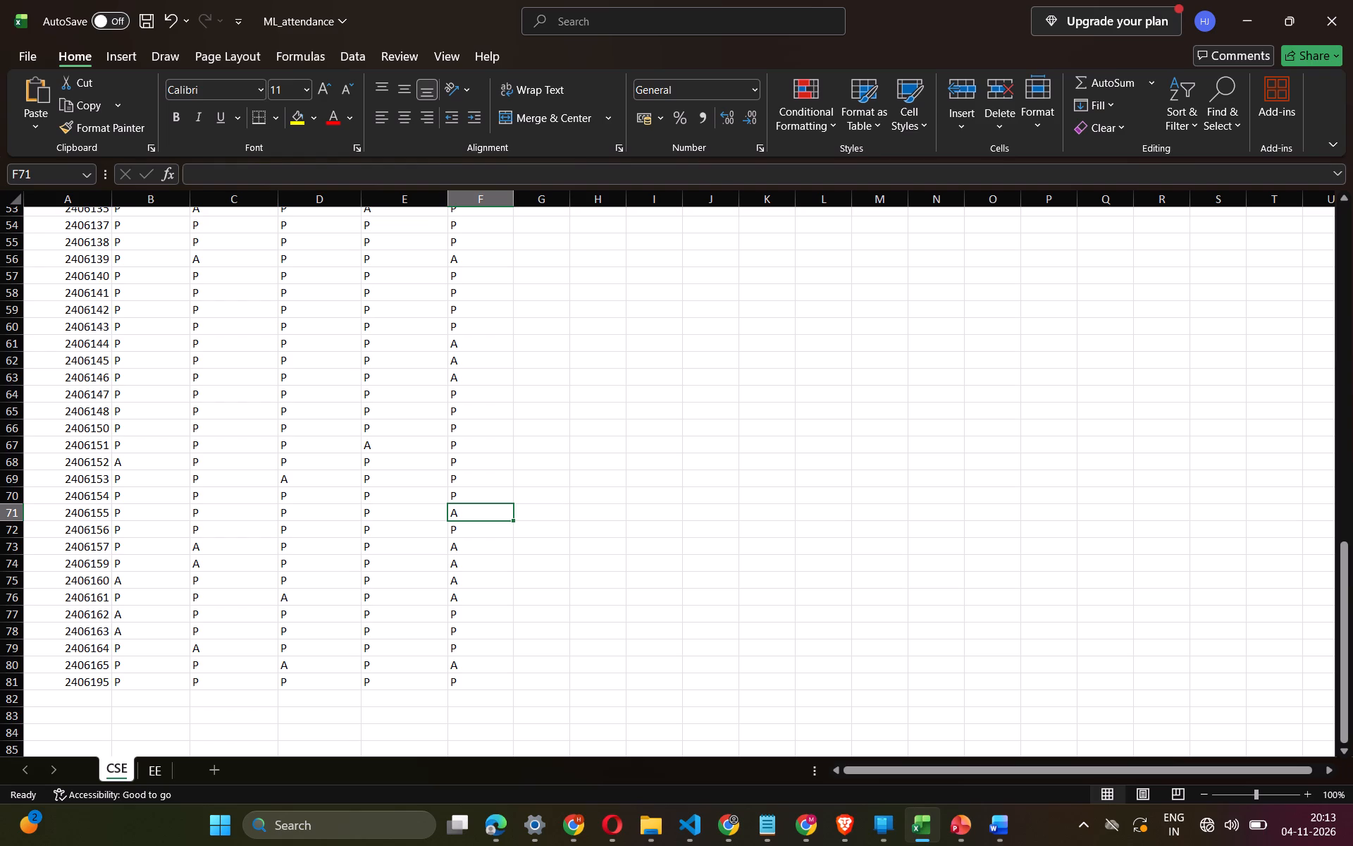
Change the 04-11-2026 attendance mark in cell F48 of the CSE sheet to p.
{"action": "scroll", "coordinate": [636, 470], "scroll_direction": "up", "scroll_amount": 1}
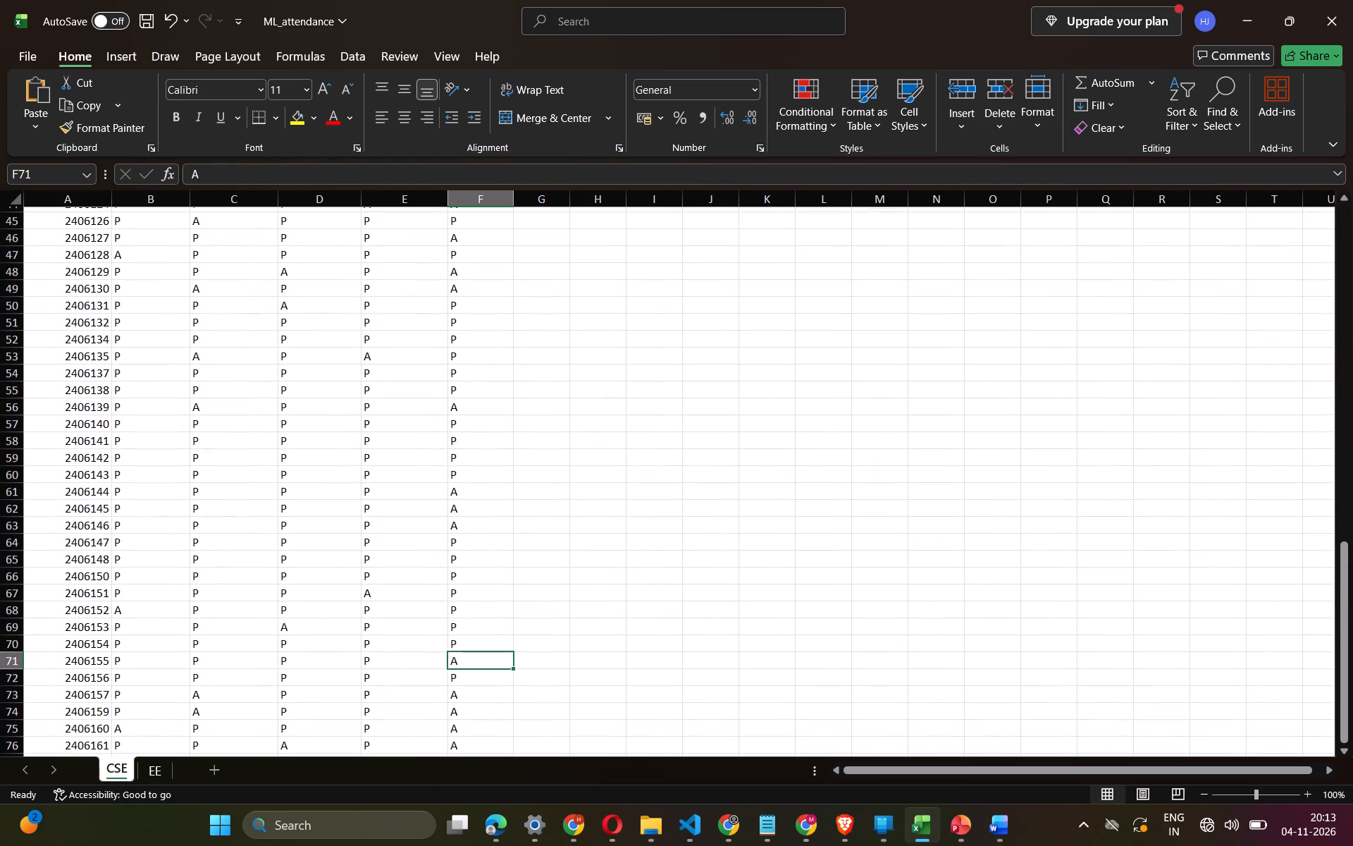
{"action": "scroll", "coordinate": [636, 470], "scroll_direction": "up", "scroll_amount": 1}
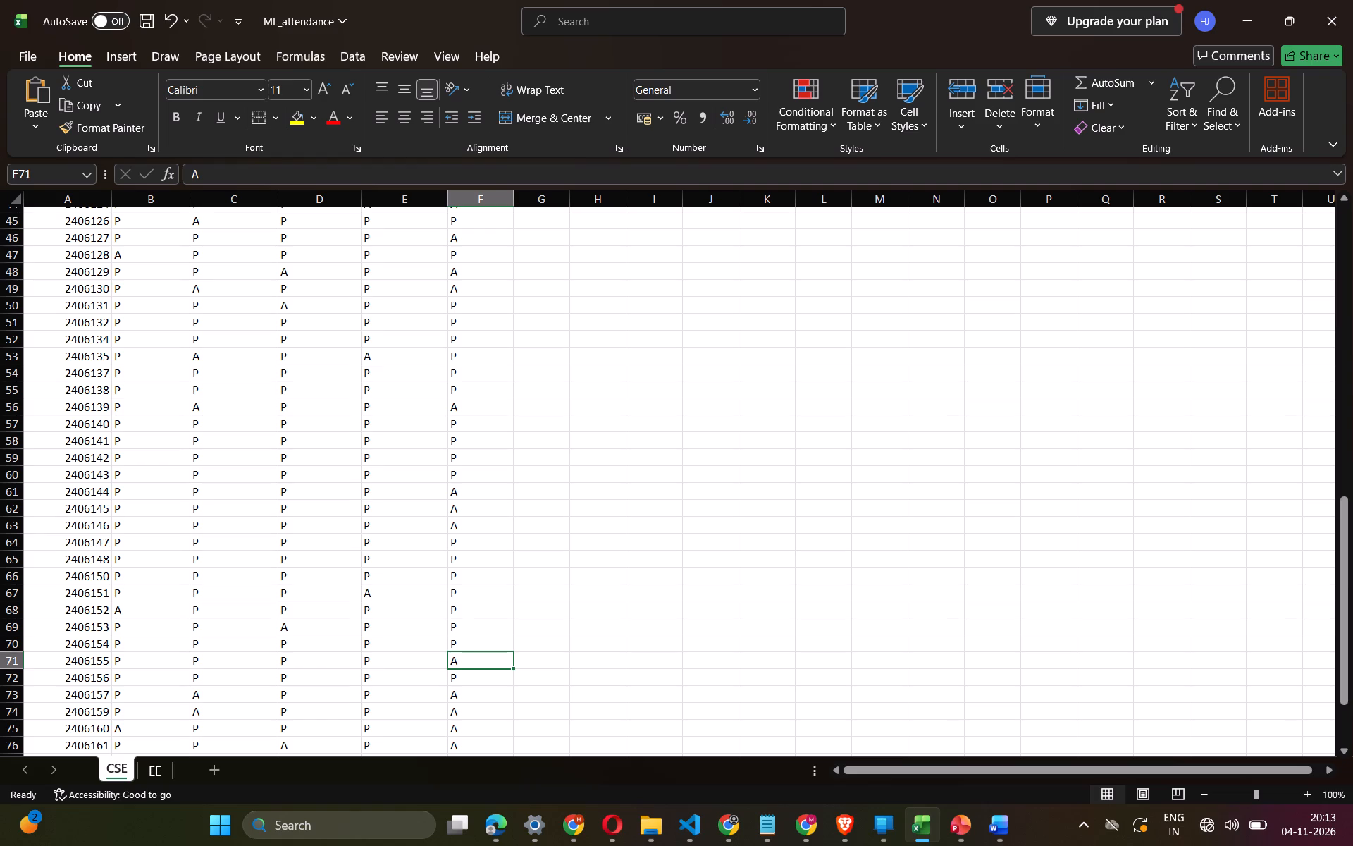
{"action": "left_click", "coordinate": [493, 276]}
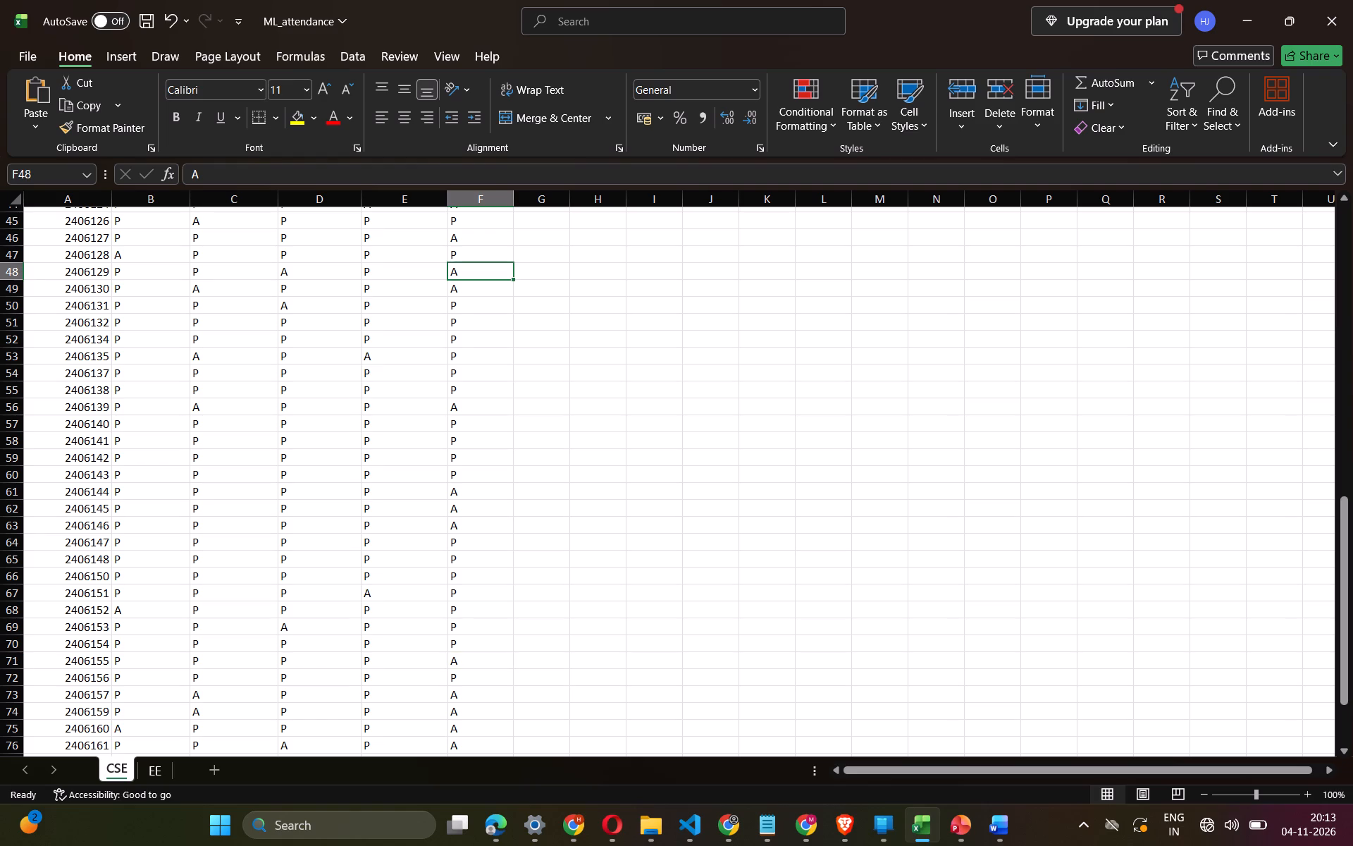
{"action": "key", "text": "BackSpace"}
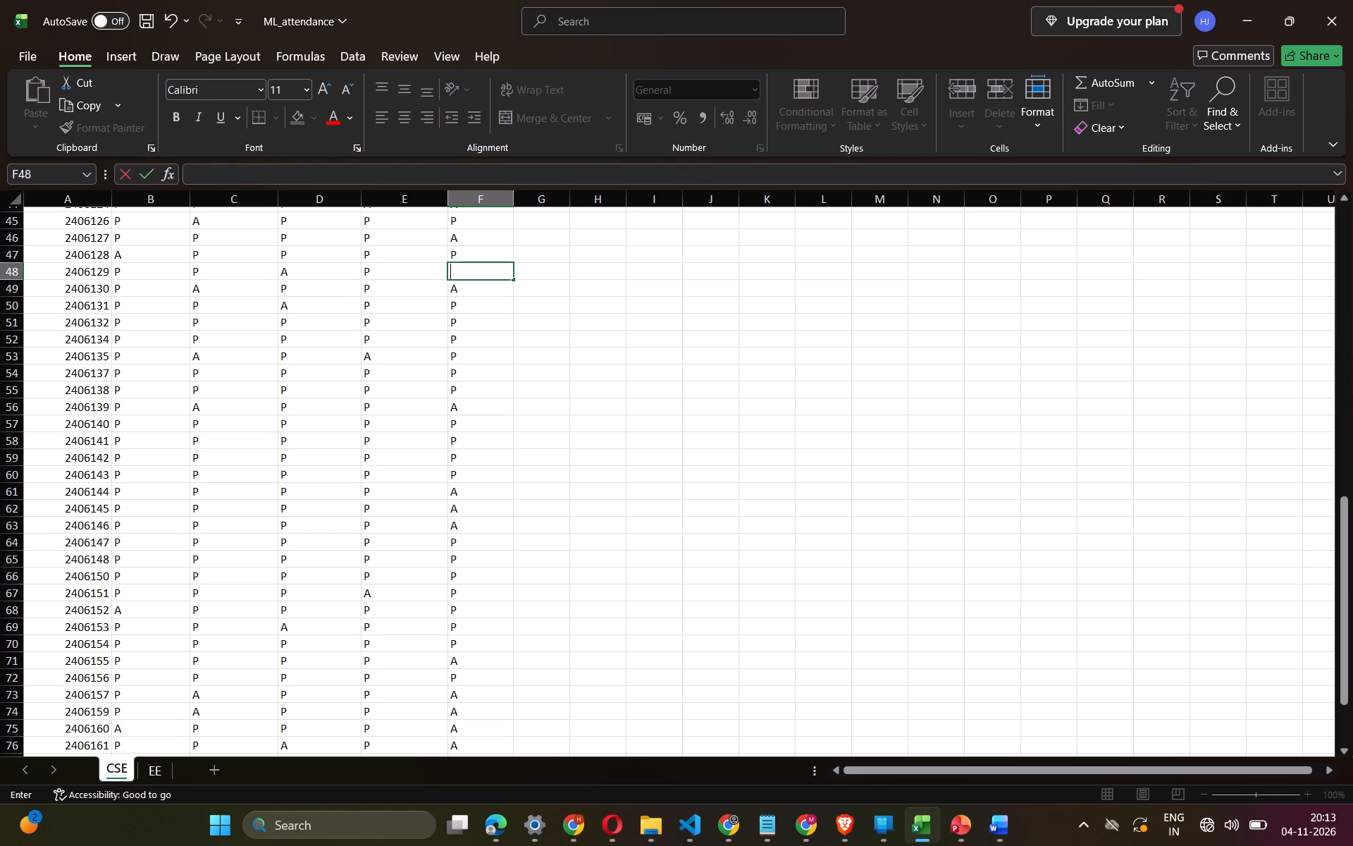
{"action": "key", "text": "shift+p"}
{"action": "key", "text": "BackSpace"}
{"action": "key", "text": "shift+p"}
Look back over the CSE attendance rows and date headers, checking the 04-11-2026 column, and leave the edited cell F48.
{"action": "scroll", "coordinate": [521, 298], "scroll_direction": "up", "scroll_amount": 4}
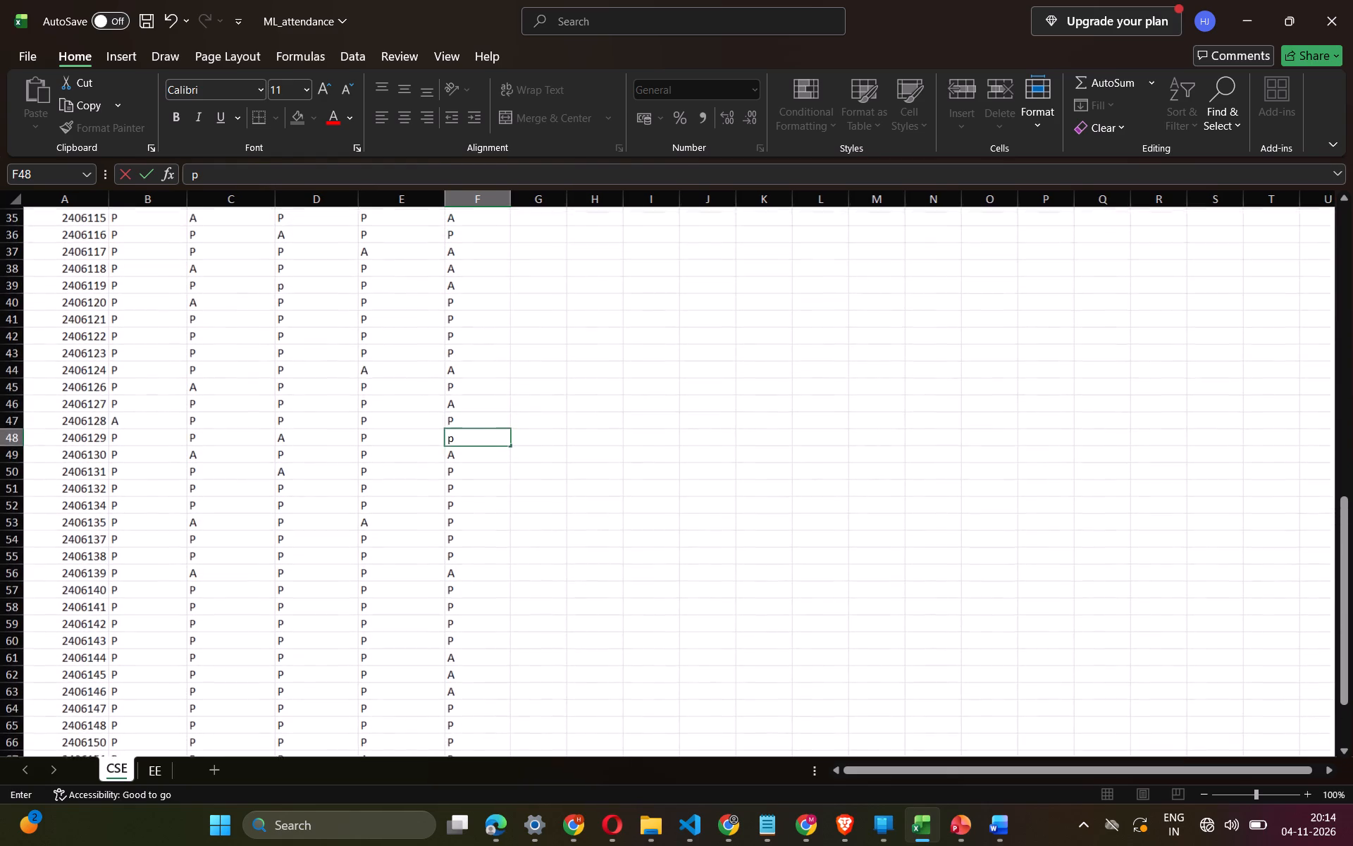
{"action": "scroll", "coordinate": [521, 298], "scroll_direction": "up", "scroll_amount": 4}
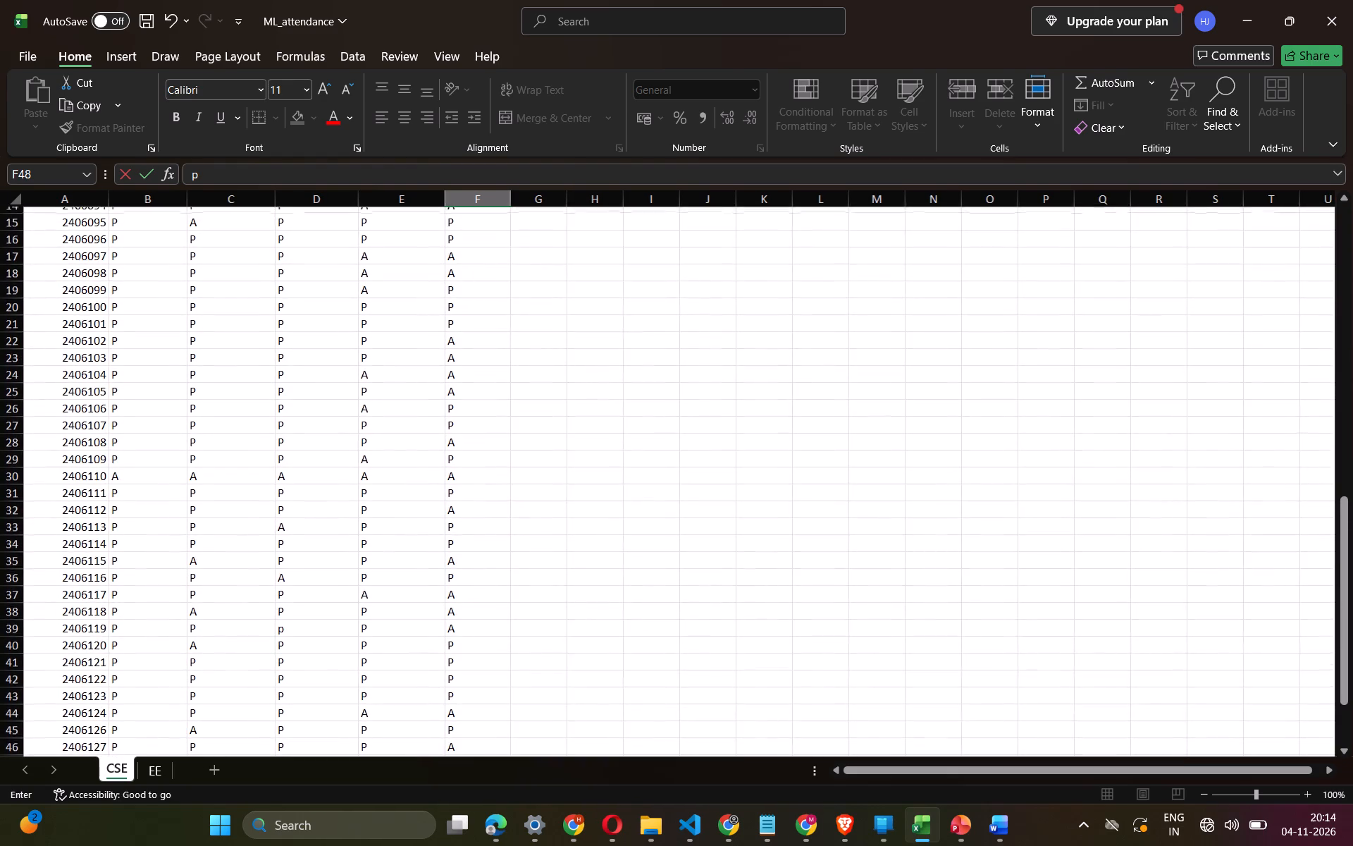
{"action": "scroll", "coordinate": [521, 298], "scroll_direction": "up", "scroll_amount": 2}
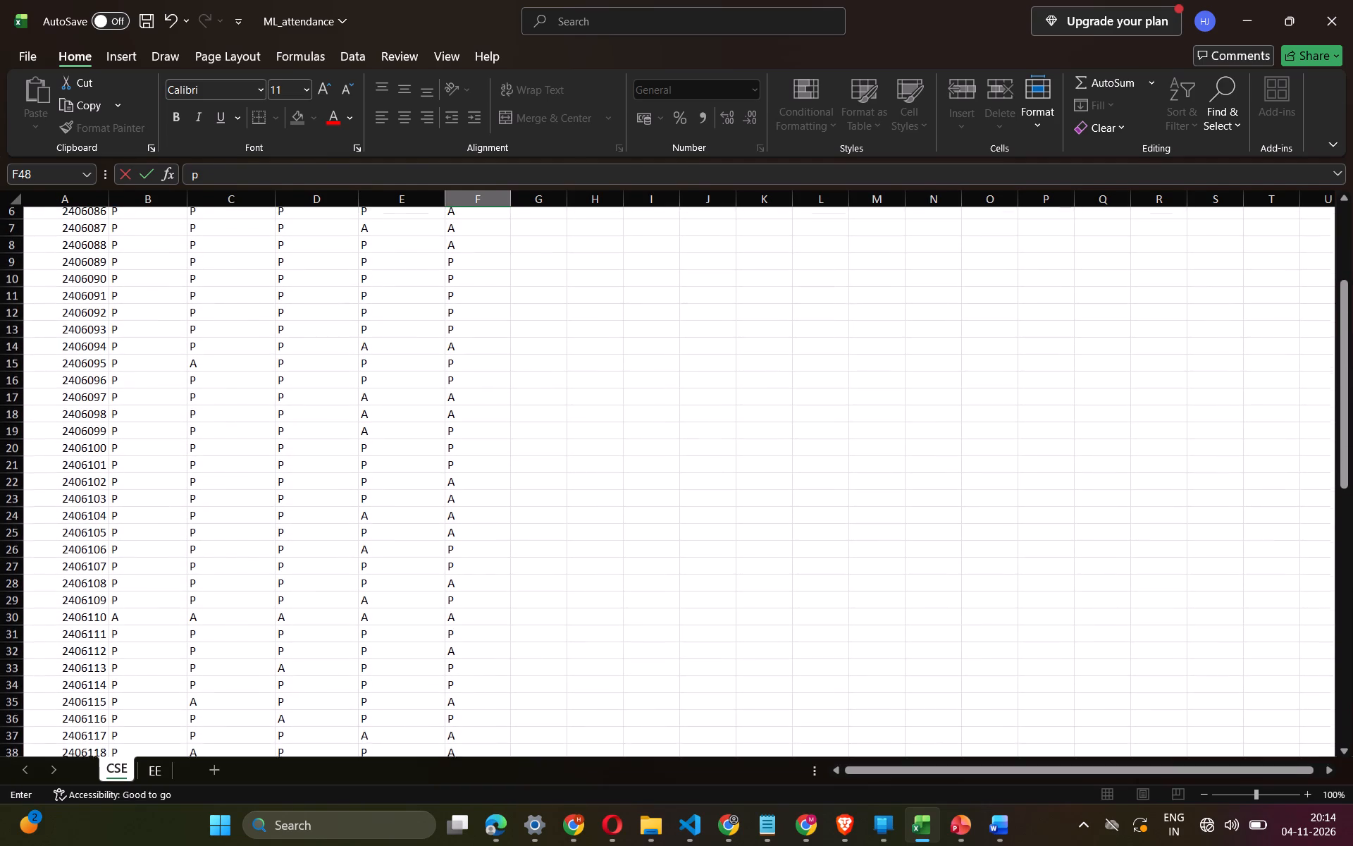
{"action": "scroll", "coordinate": [521, 298], "scroll_direction": "up", "scroll_amount": 1}
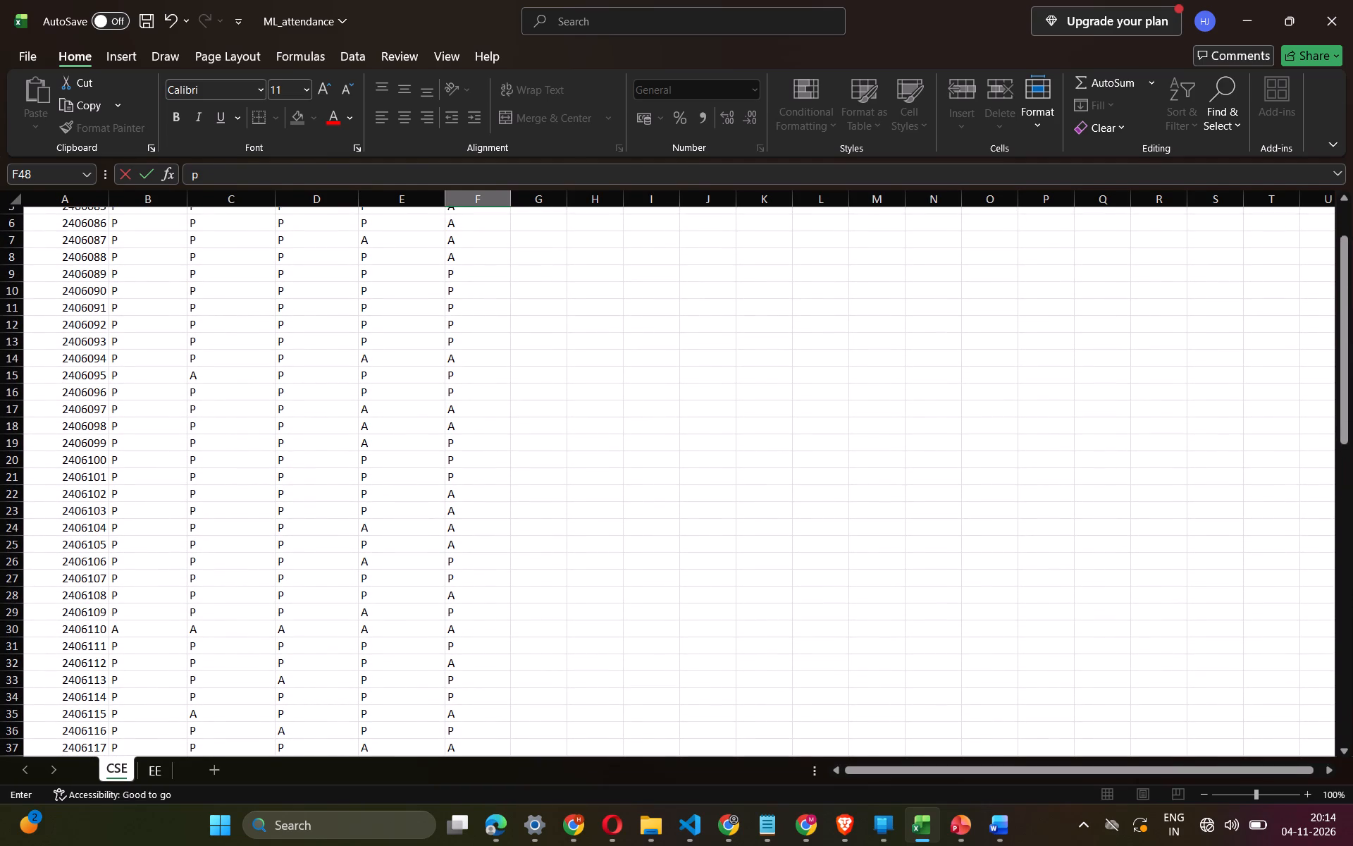
{"action": "scroll", "coordinate": [521, 298], "scroll_direction": "up", "scroll_amount": 3}
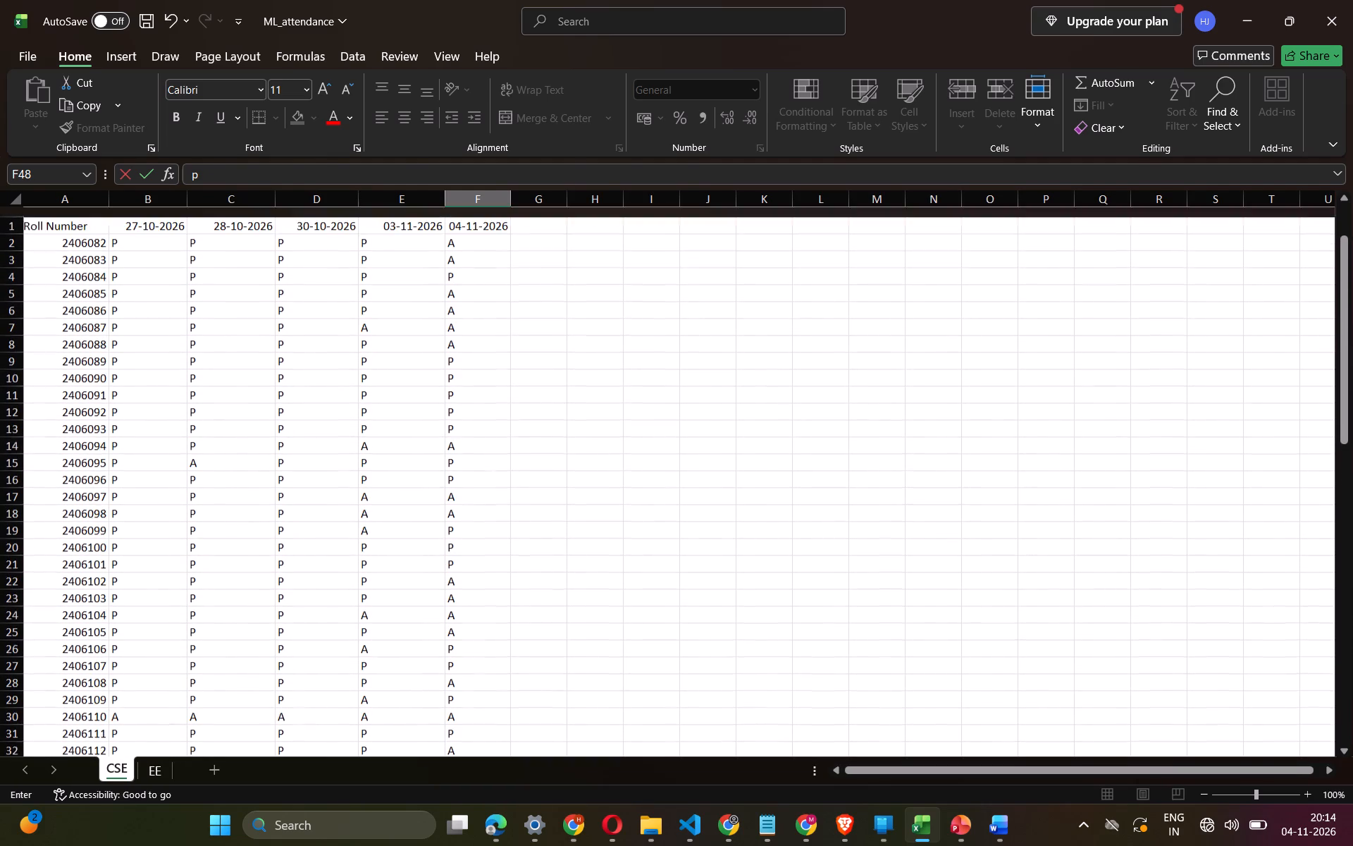
{"action": "scroll", "coordinate": [521, 298], "scroll_direction": "up", "scroll_amount": 1}
{"action": "scroll", "coordinate": [705, 439], "scroll_direction": "down", "scroll_amount": 3}
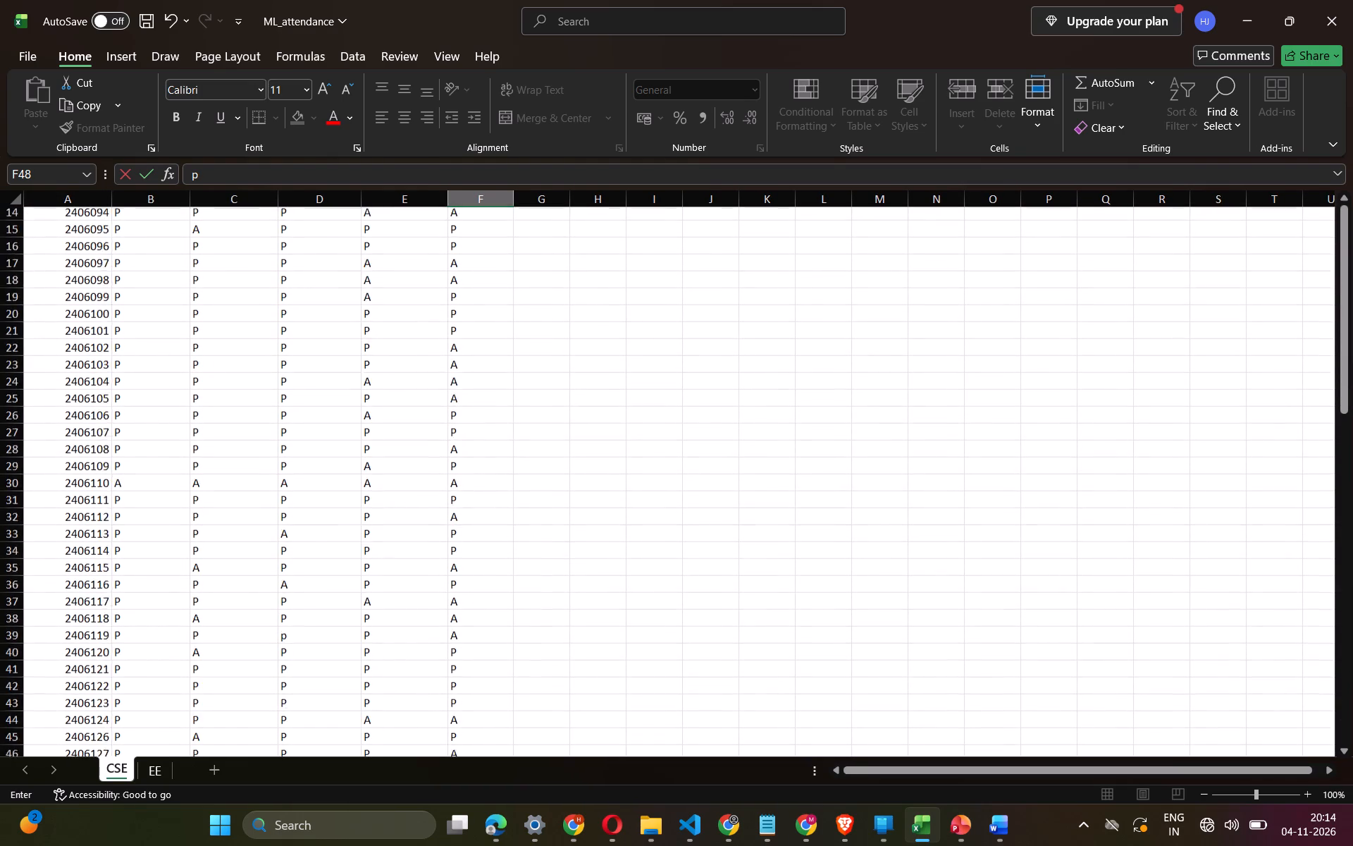
{"action": "scroll", "coordinate": [705, 439], "scroll_direction": "down", "scroll_amount": 1}
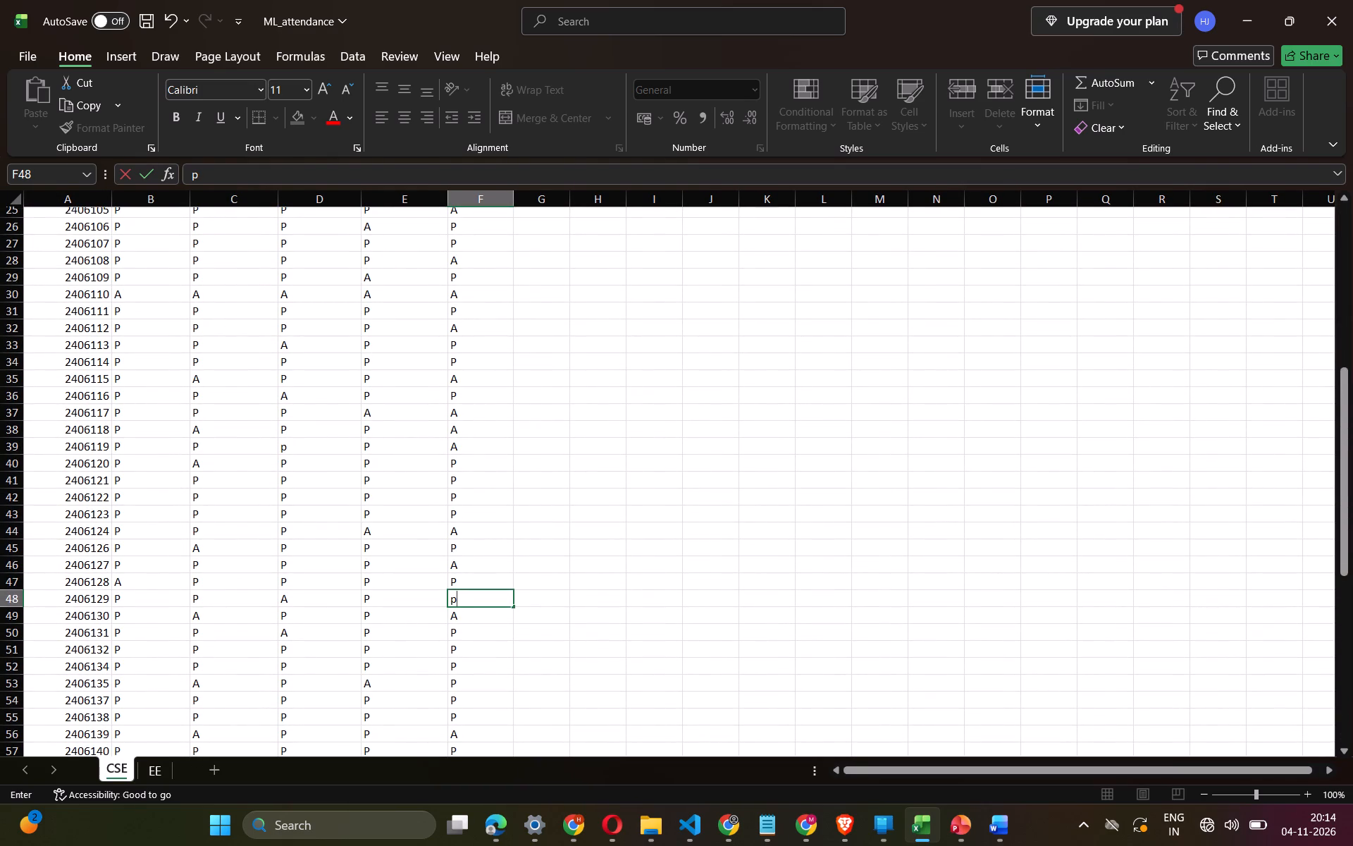
{"action": "scroll", "coordinate": [676, 527], "scroll_direction": "down", "scroll_amount": 3}
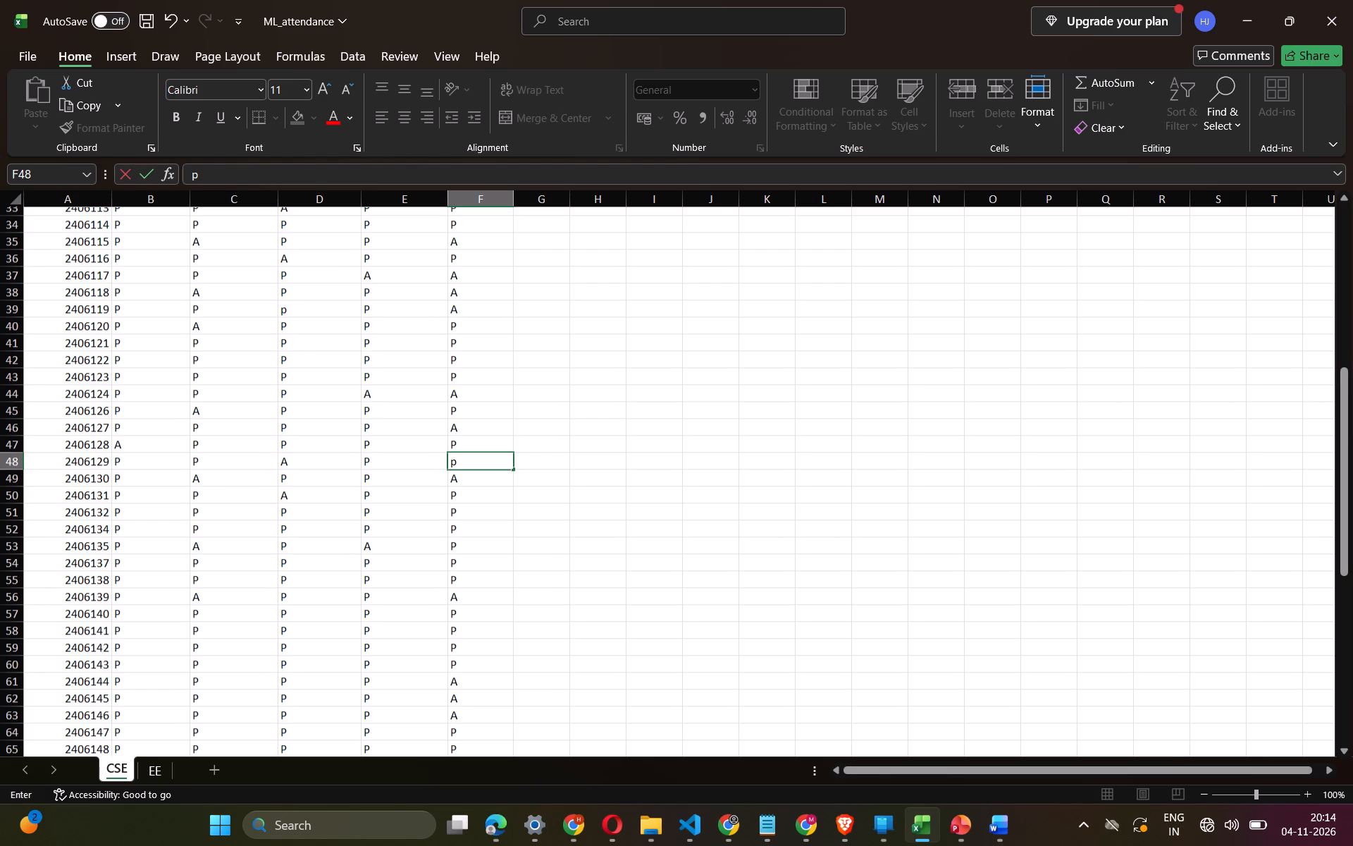
{"action": "left_click", "coordinate": [603, 504]}
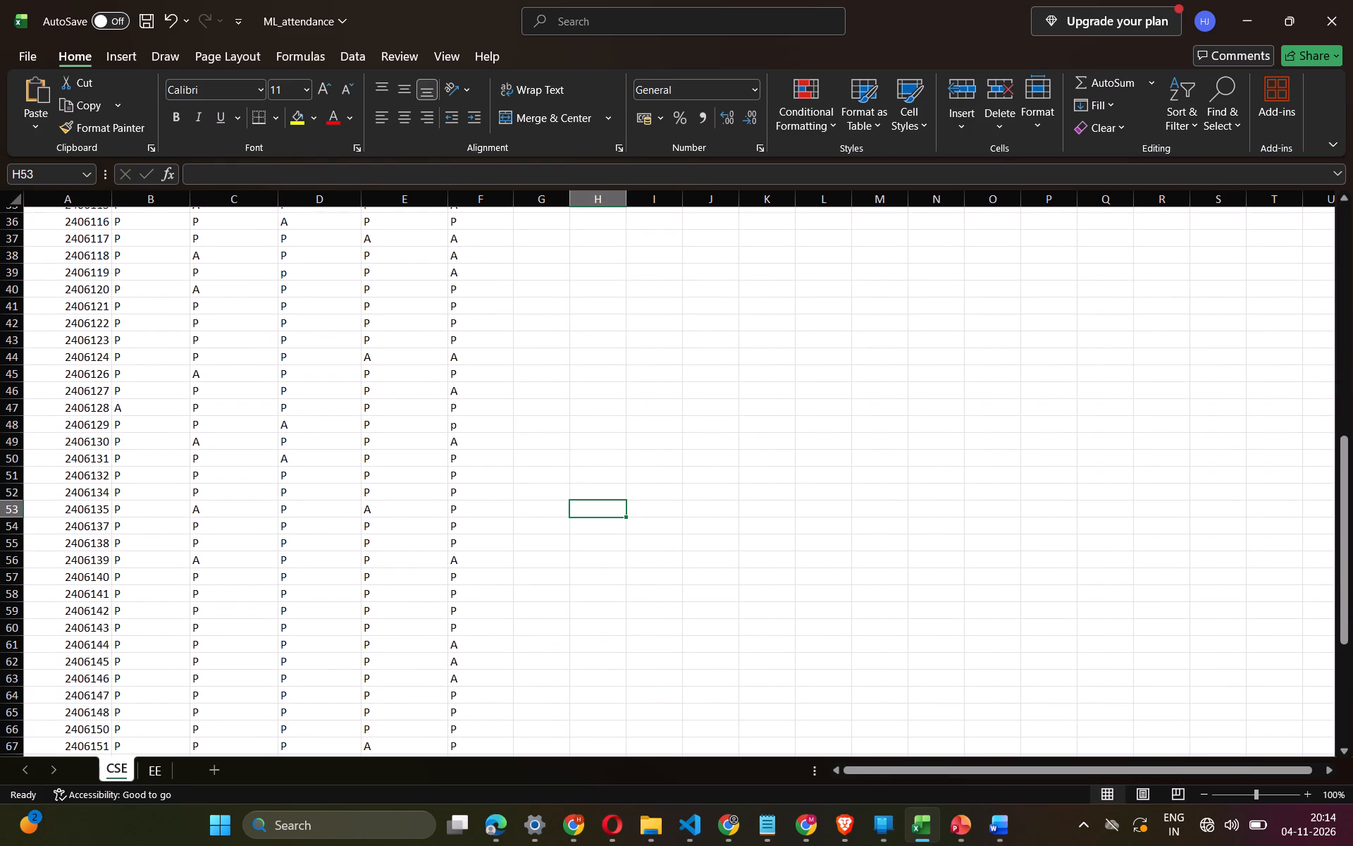
{"action": "scroll", "coordinate": [603, 504], "scroll_direction": "down", "scroll_amount": 3}
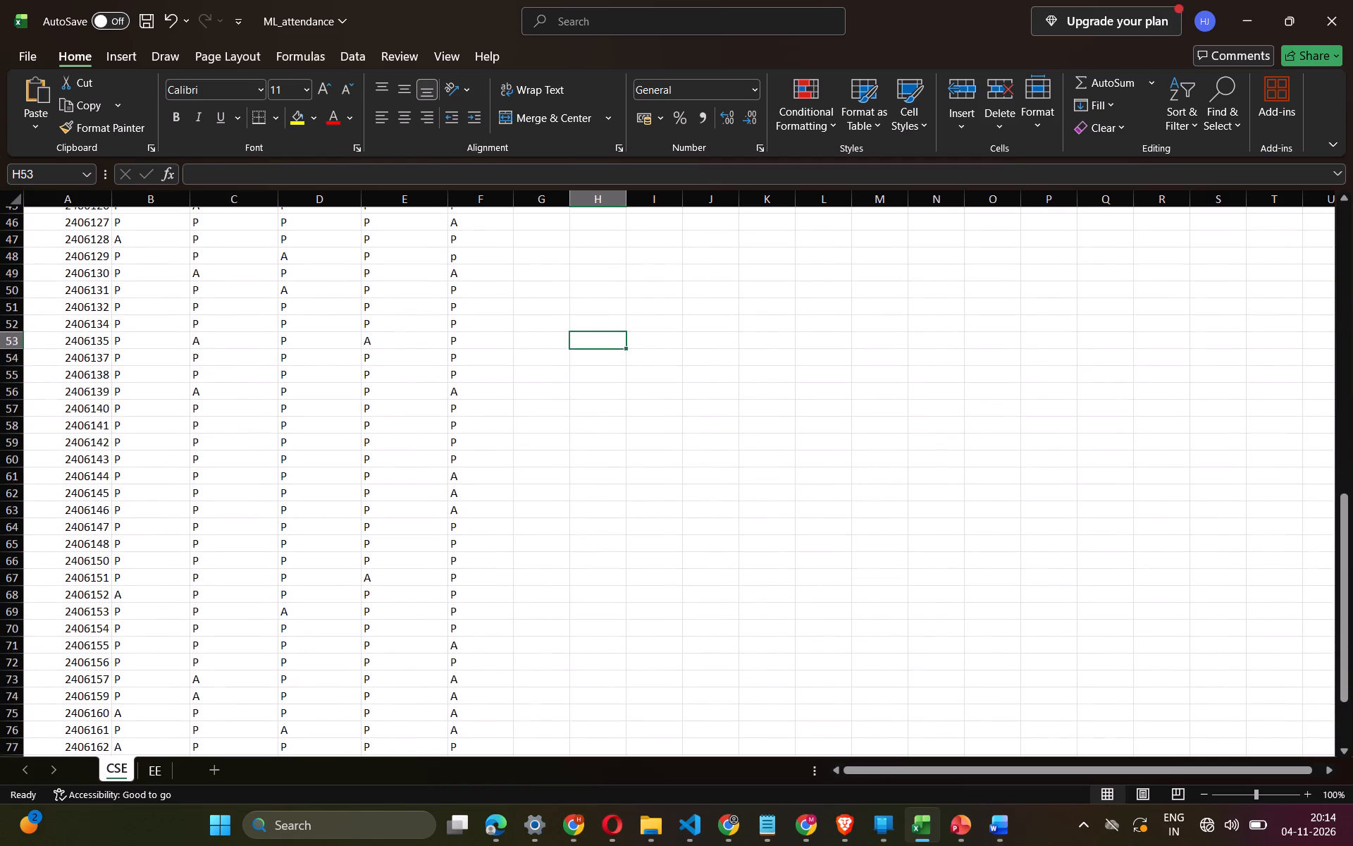
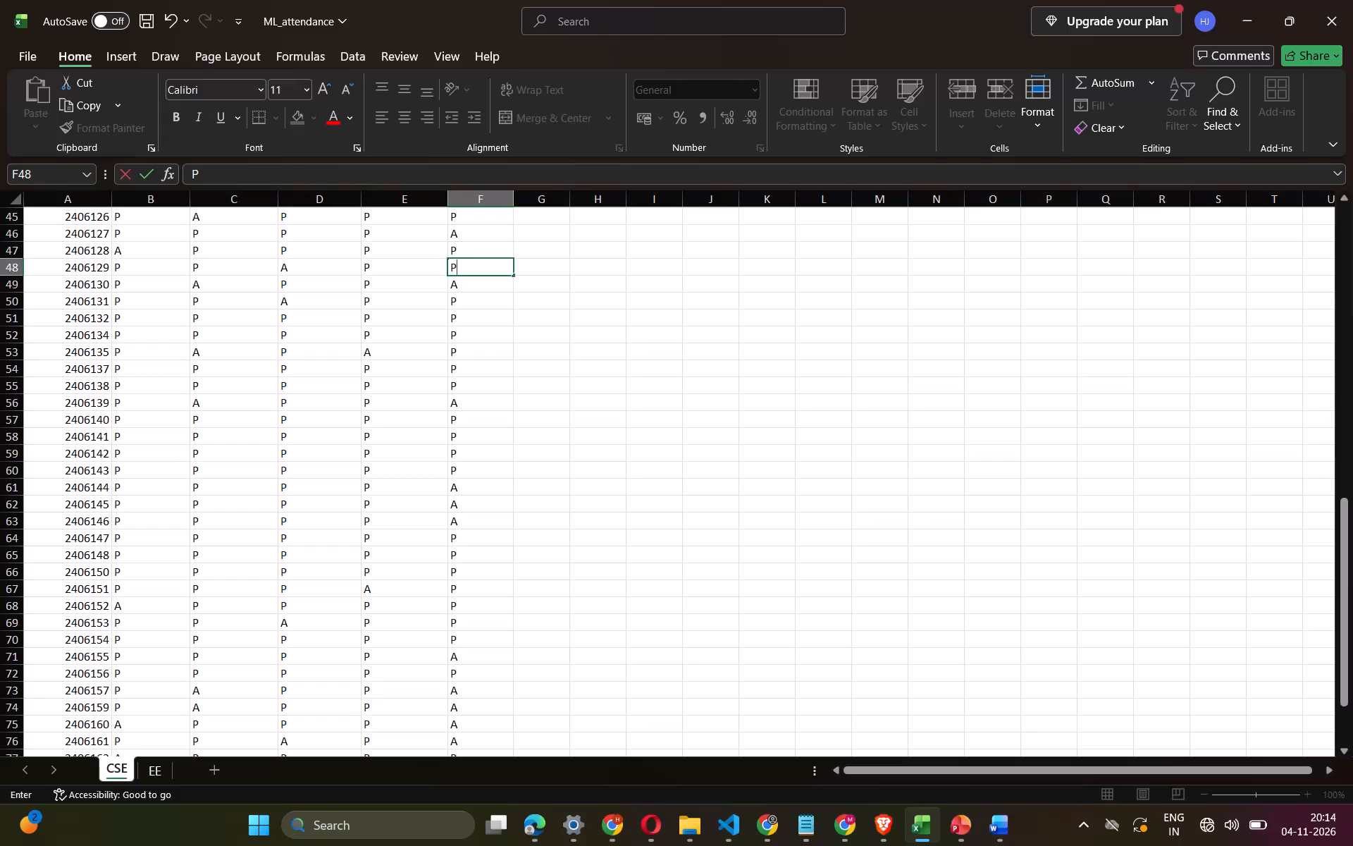
Commit P as the 04-11-2026 attendance mark in cell F48 of the CSE sheet.
{"action": "left_click", "coordinate": [652, 373]}
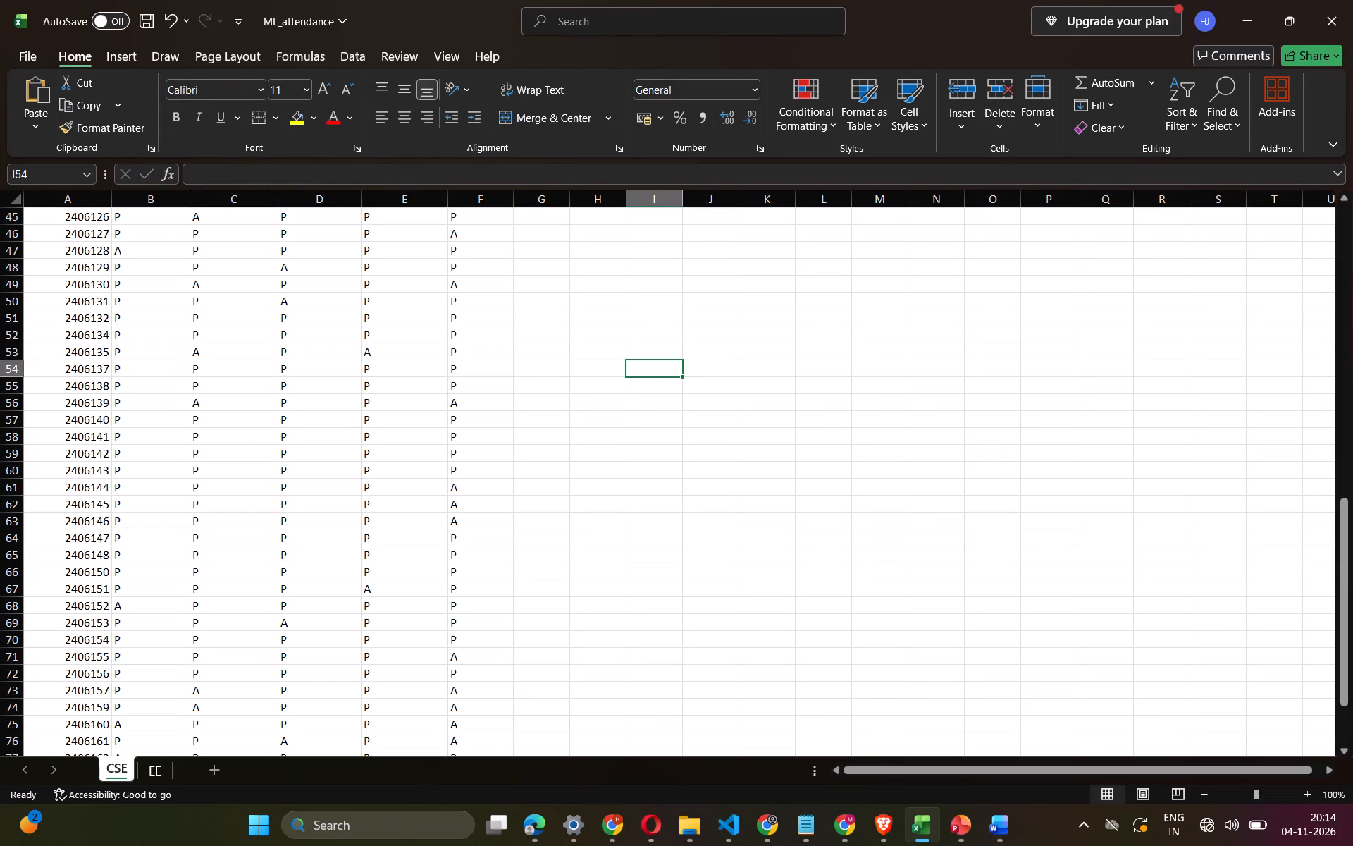
Look over the CSE attendance marks from the lower roll-number rows back up towards the first rows.
{"action": "scroll", "coordinate": [652, 373], "scroll_direction": "down", "scroll_amount": 2}
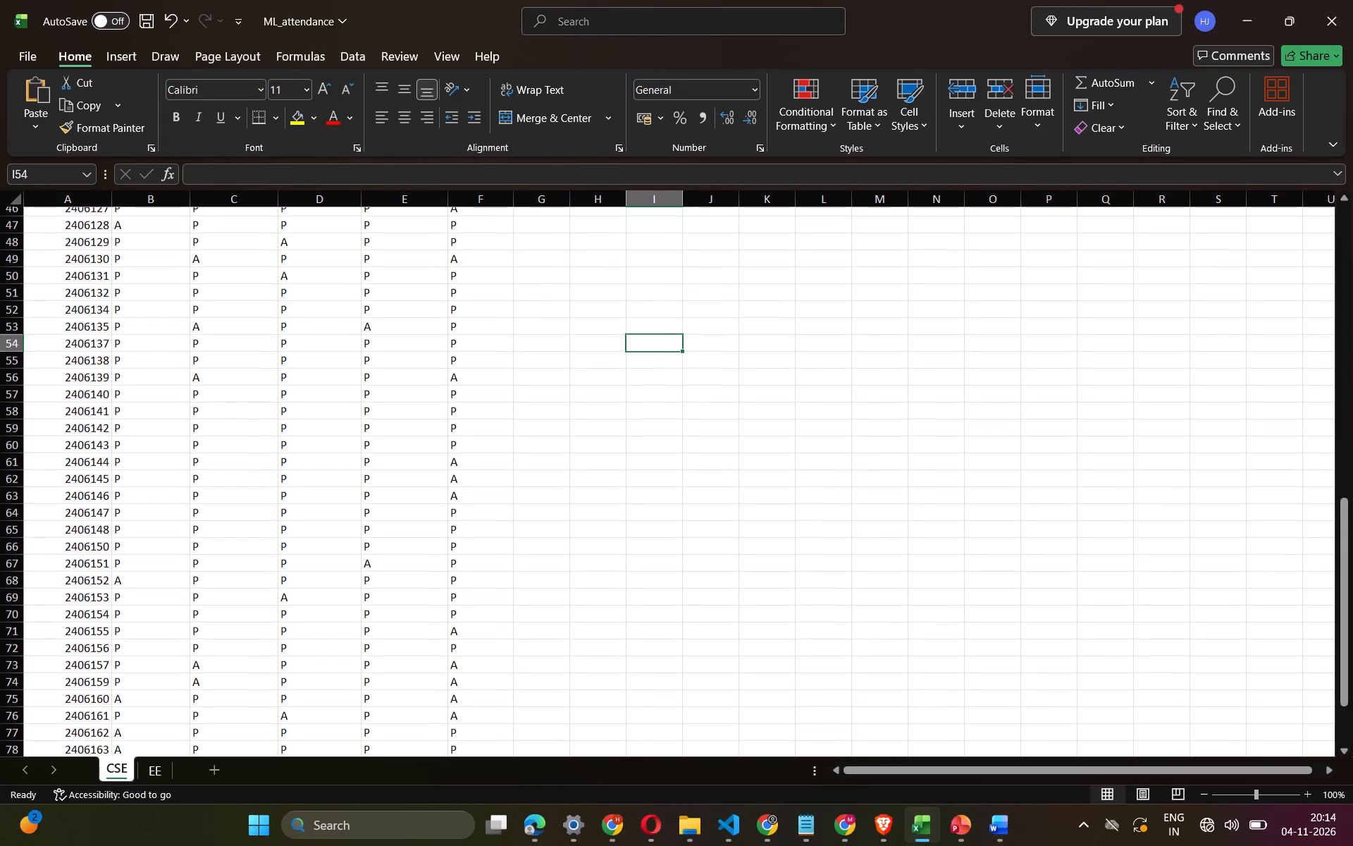
{"action": "scroll", "coordinate": [581, 302], "scroll_direction": "right", "scroll_amount": 1}
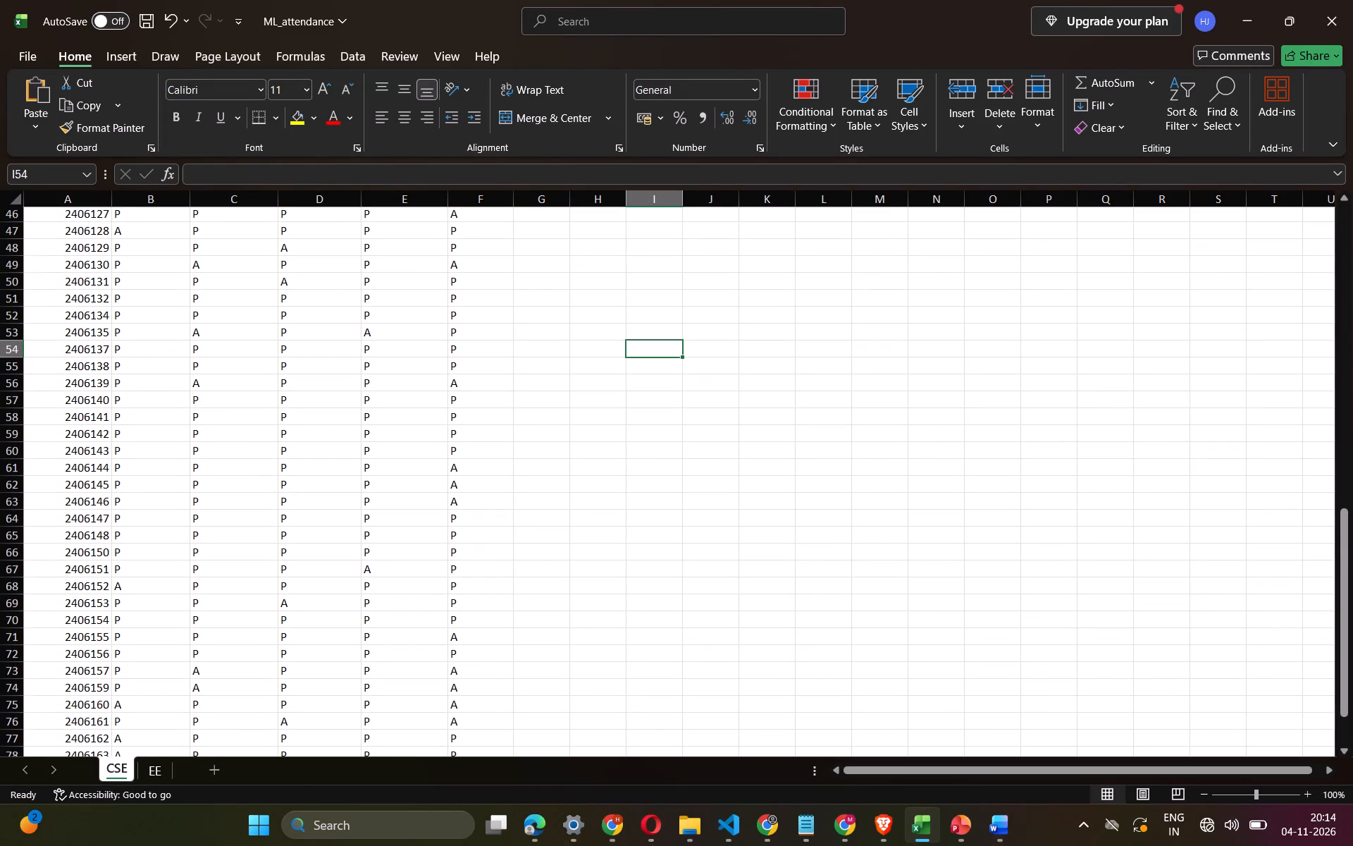
{"action": "scroll", "coordinate": [581, 302], "scroll_direction": "right", "scroll_amount": 3}
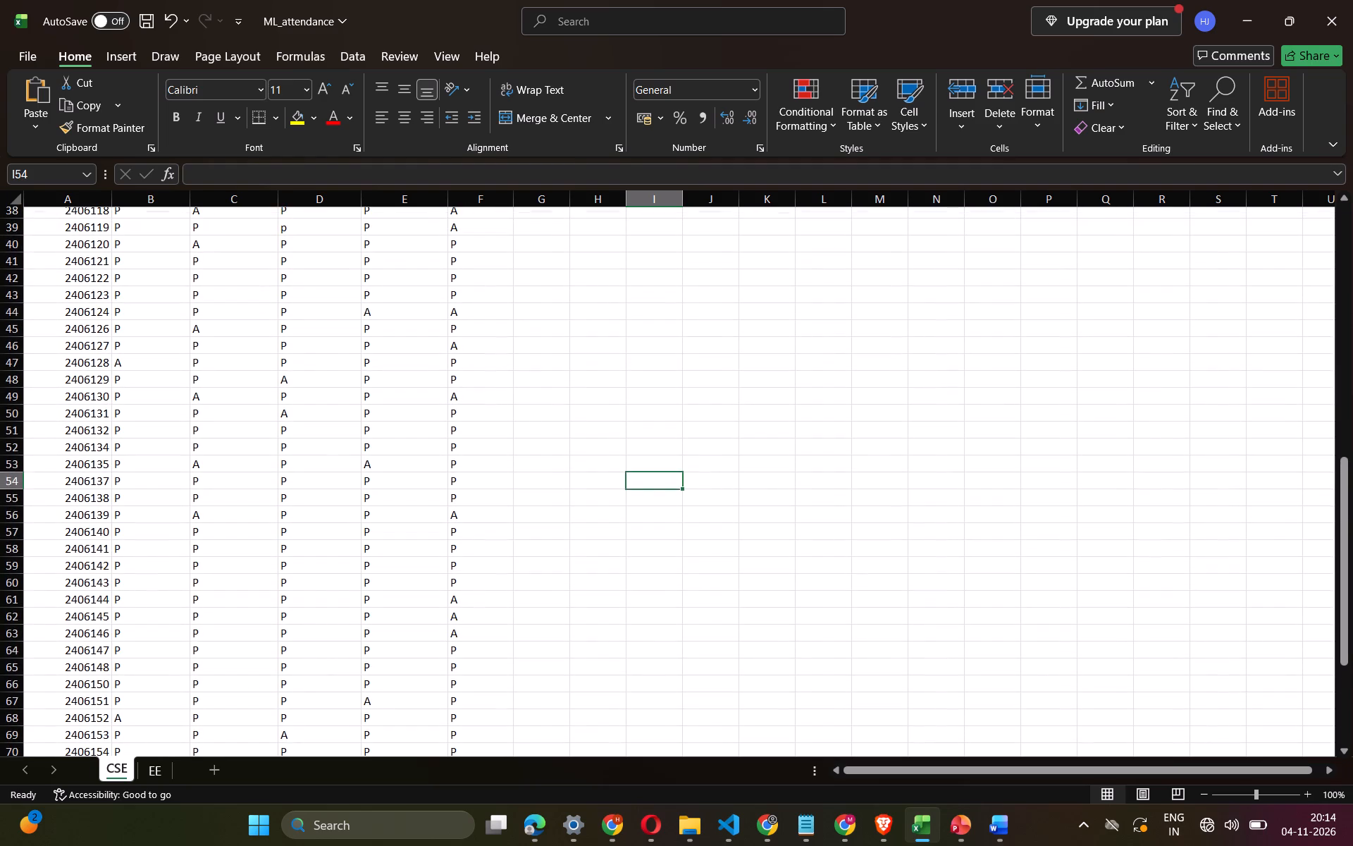
{"action": "scroll", "coordinate": [581, 302], "scroll_direction": "up", "scroll_amount": 4}
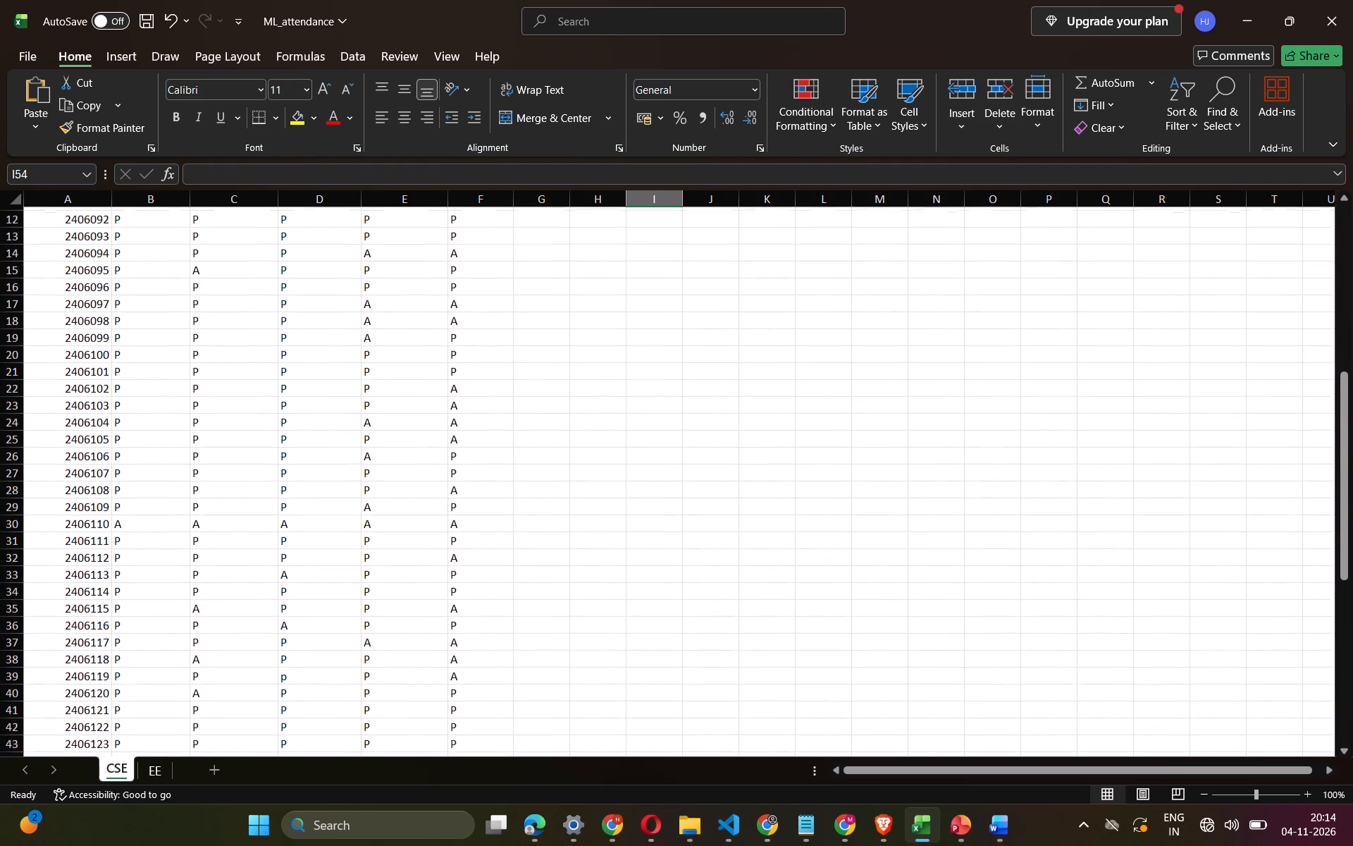
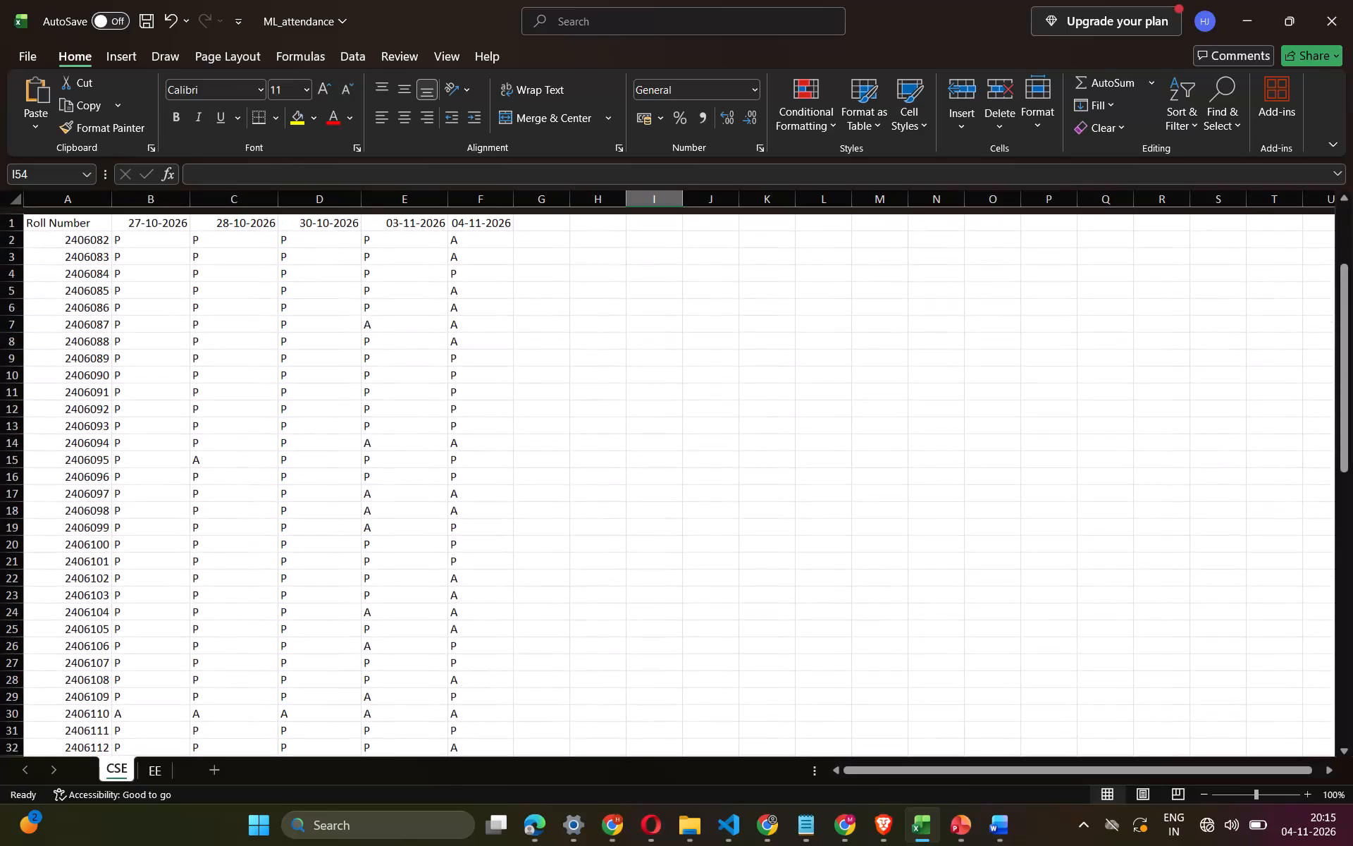
{"action": "scroll", "coordinate": [512, 422], "scroll_direction": "up", "scroll_amount": 1}
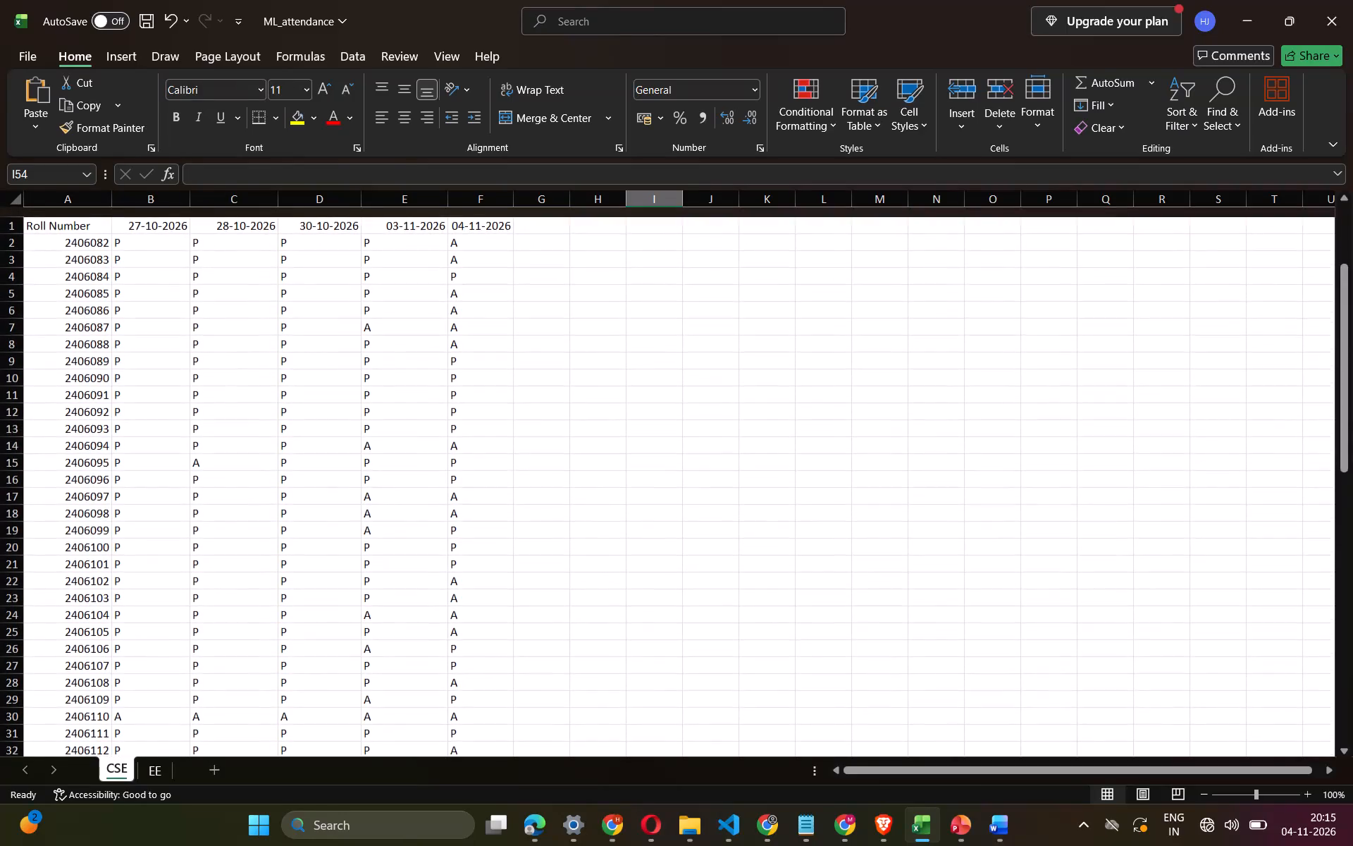
{"action": "scroll", "coordinate": [512, 422], "scroll_direction": "up", "scroll_amount": 1}
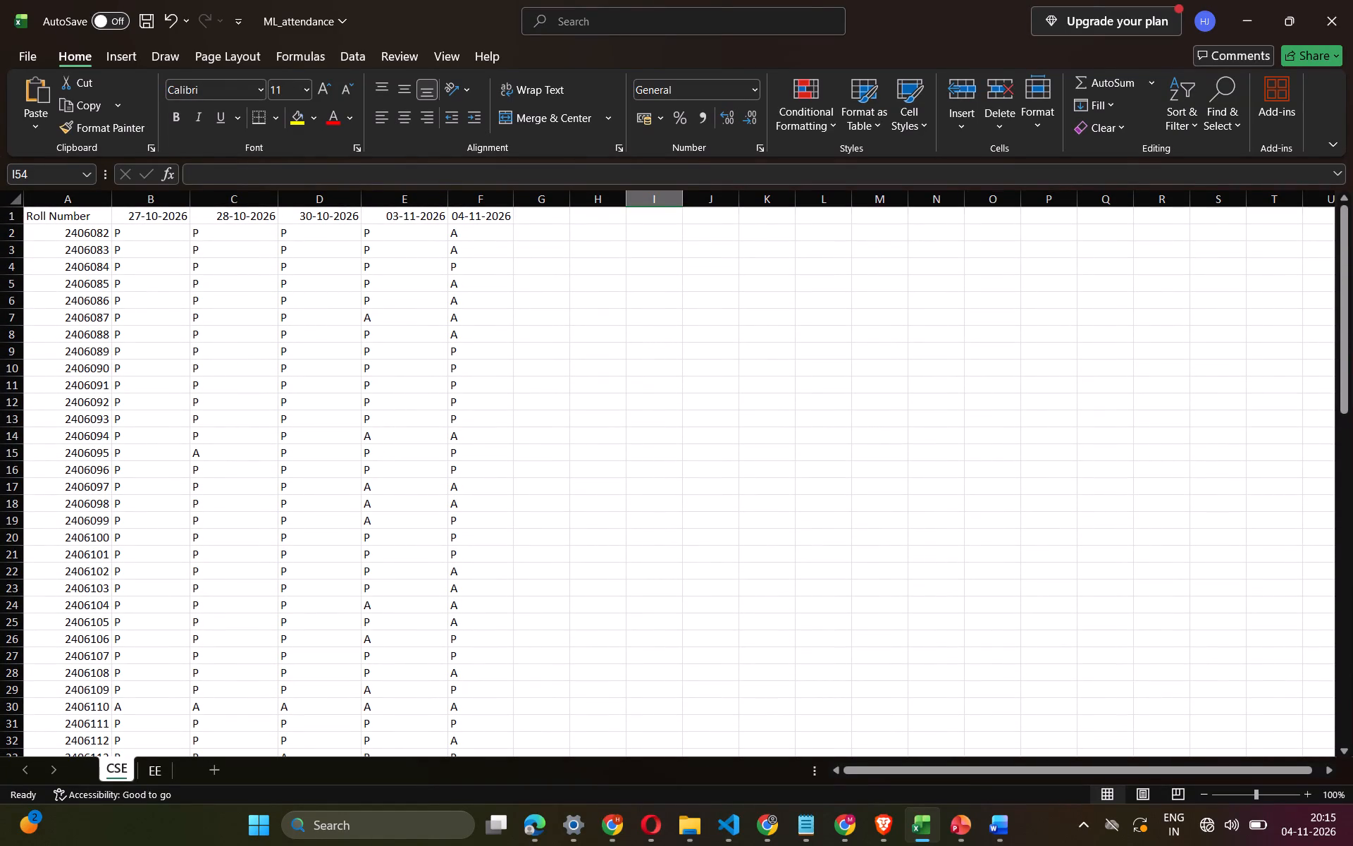
{"action": "left_click", "coordinate": [463, 510]}
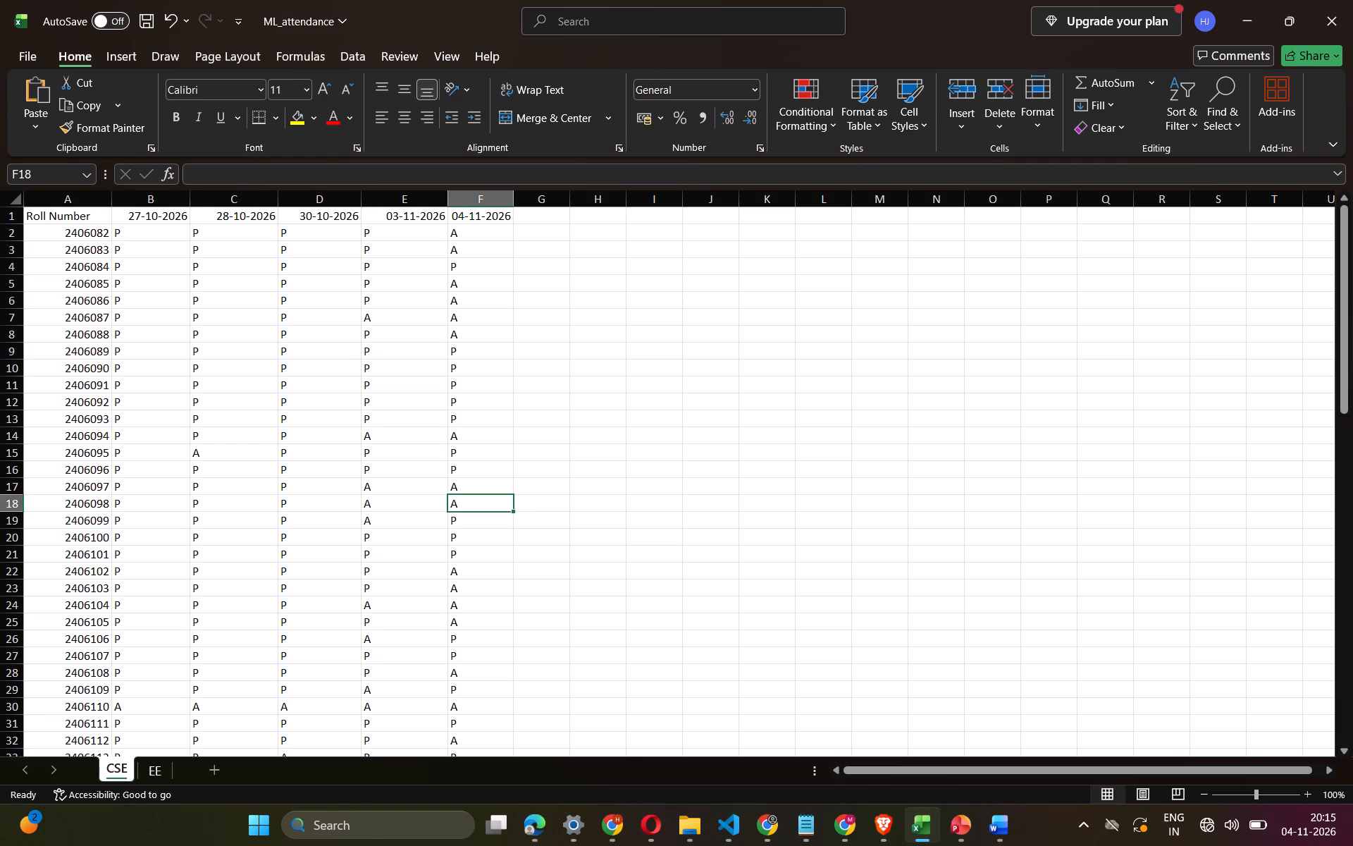
{"action": "key", "text": "BackSpace"}
{"action": "key", "text": "p"}
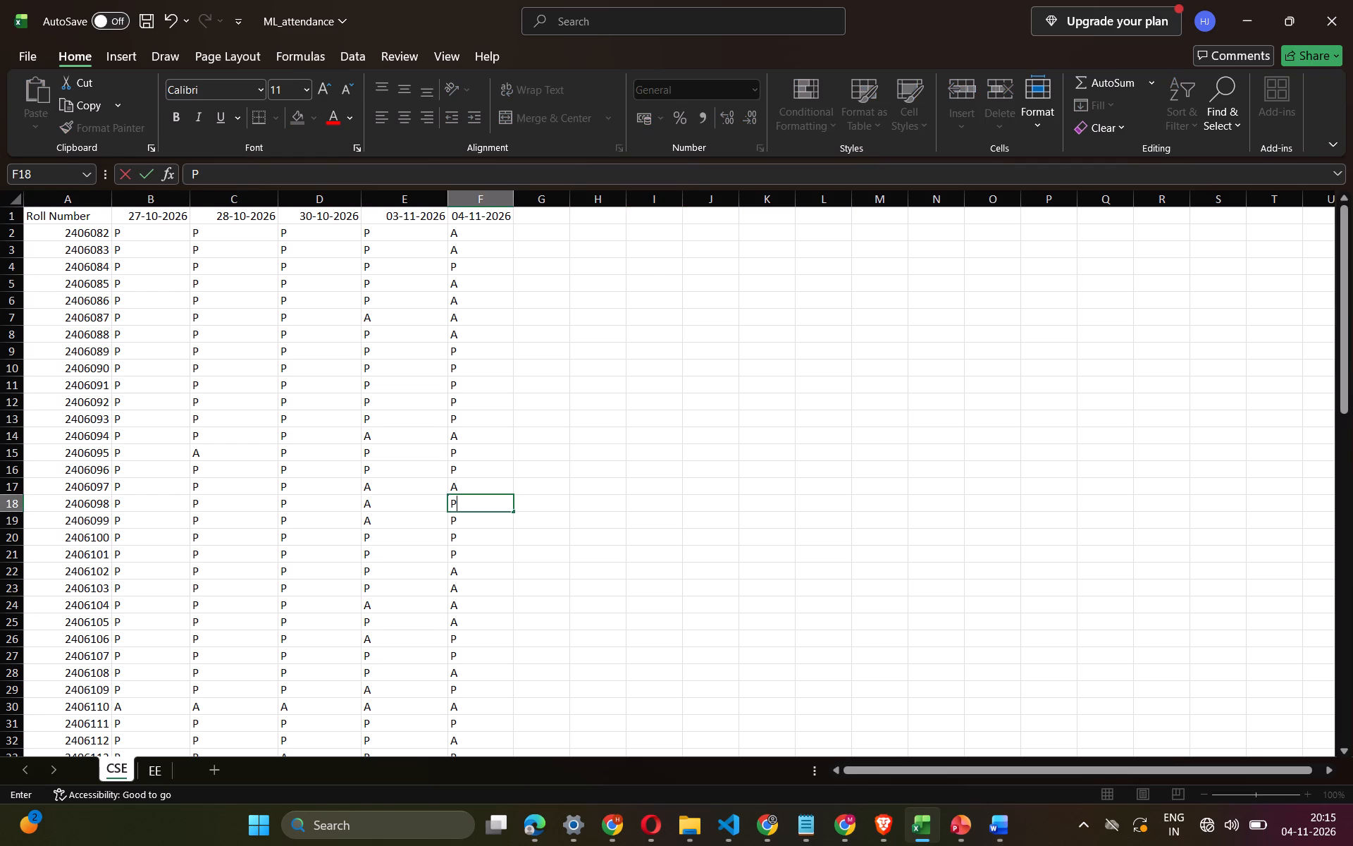
{"action": "left_click", "coordinate": [616, 533]}
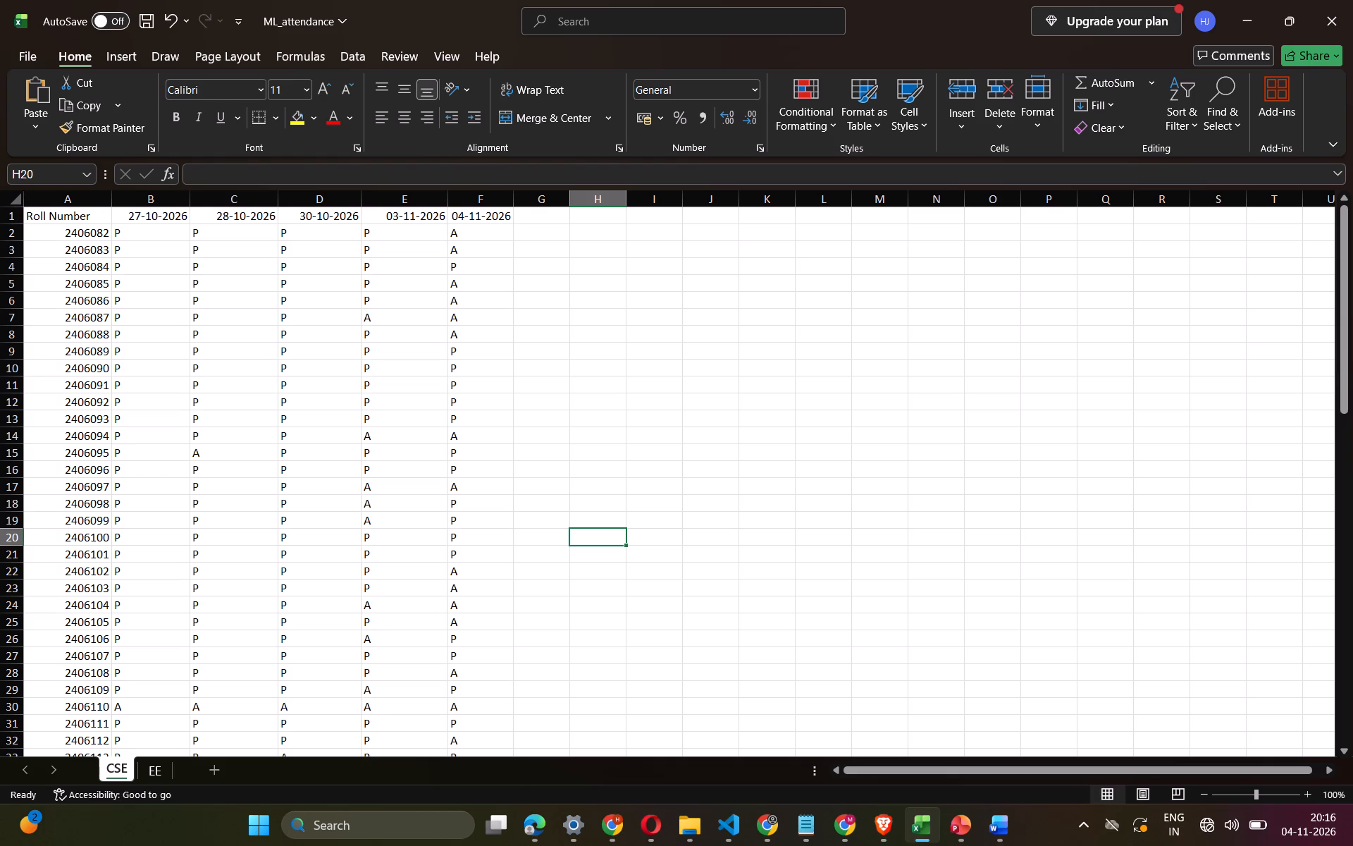
{"action": "scroll", "coordinate": [616, 533], "scroll_direction": "down", "scroll_amount": 1}
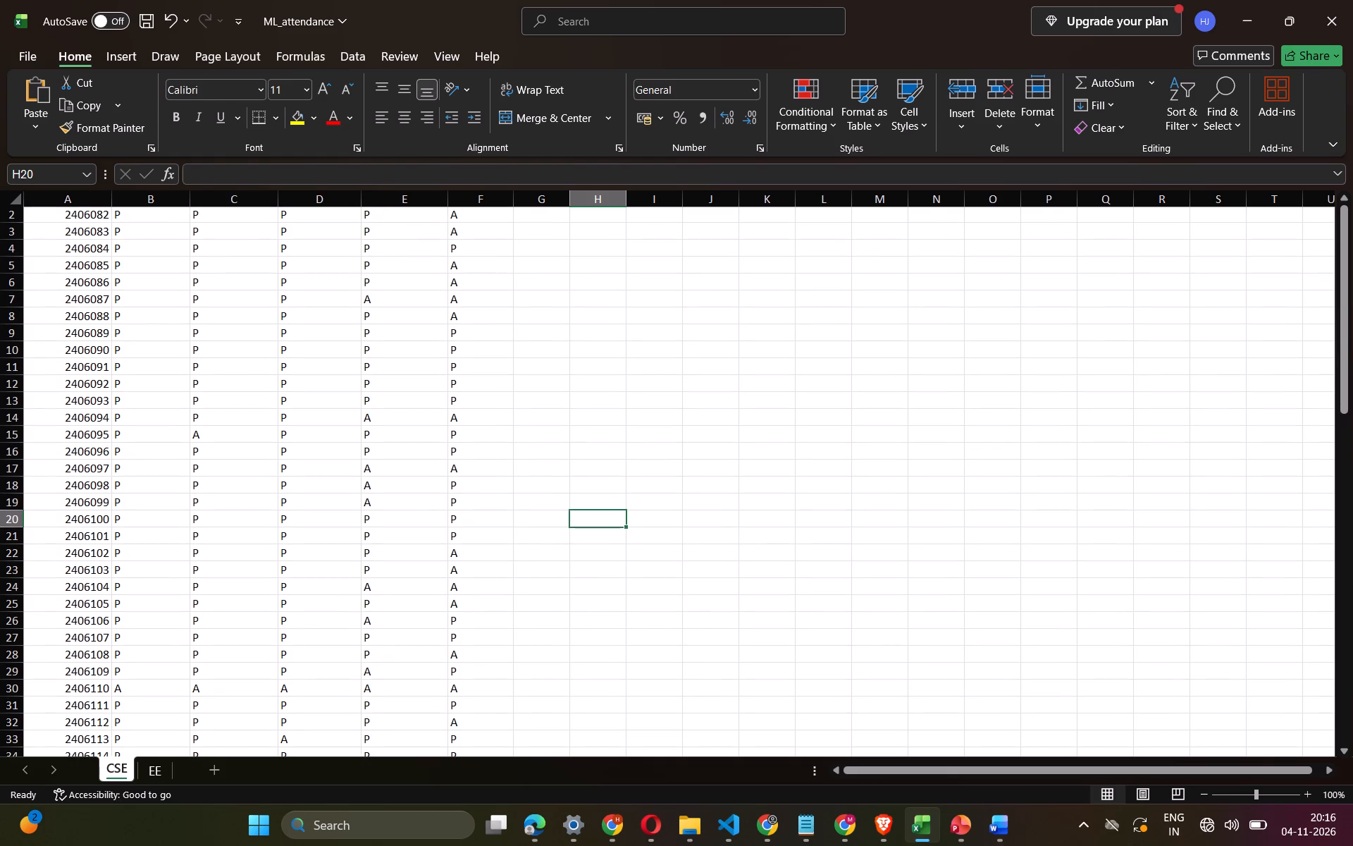
{"action": "scroll", "coordinate": [616, 533], "scroll_direction": "down", "scroll_amount": 1}
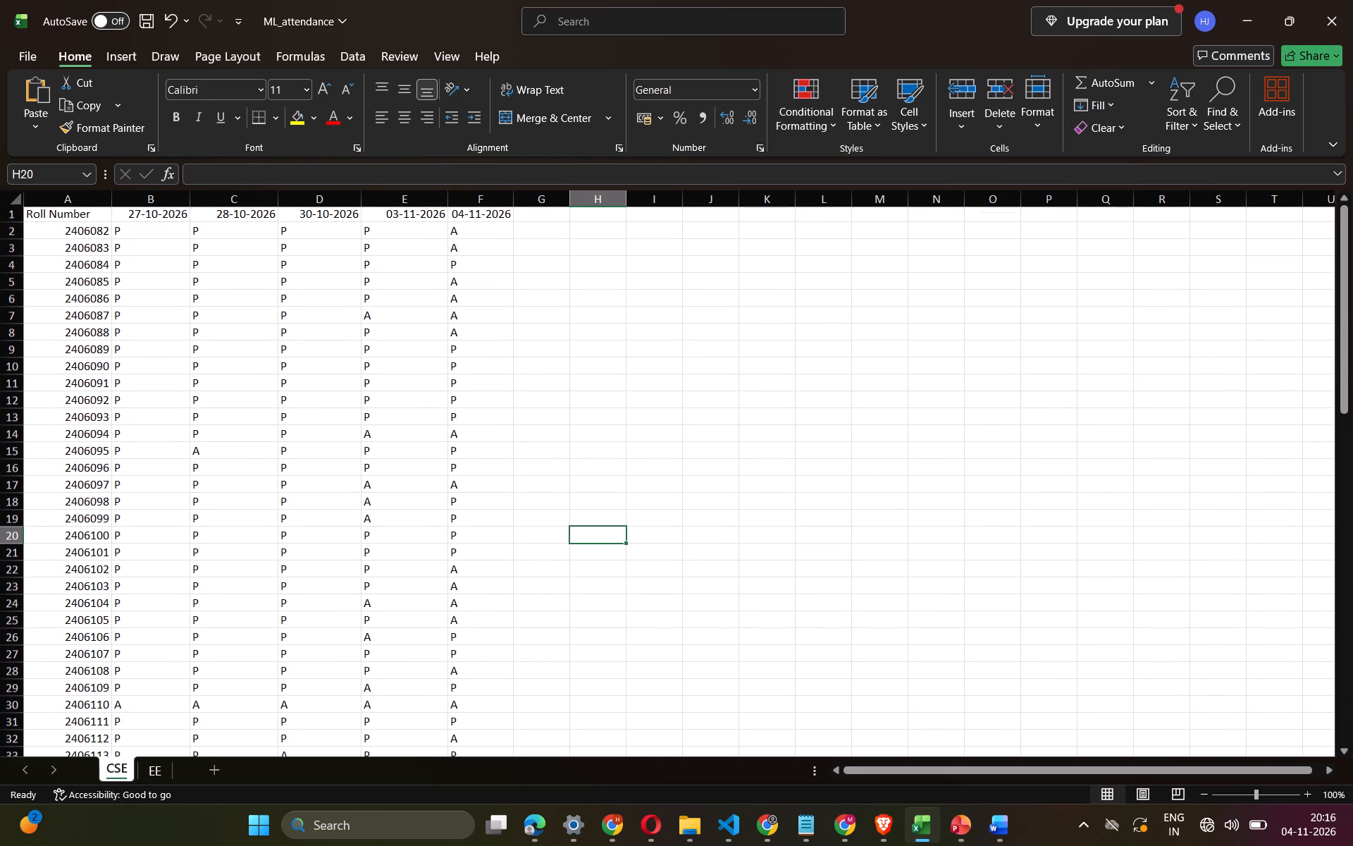
{"action": "scroll", "coordinate": [616, 533], "scroll_direction": "down", "scroll_amount": 2}
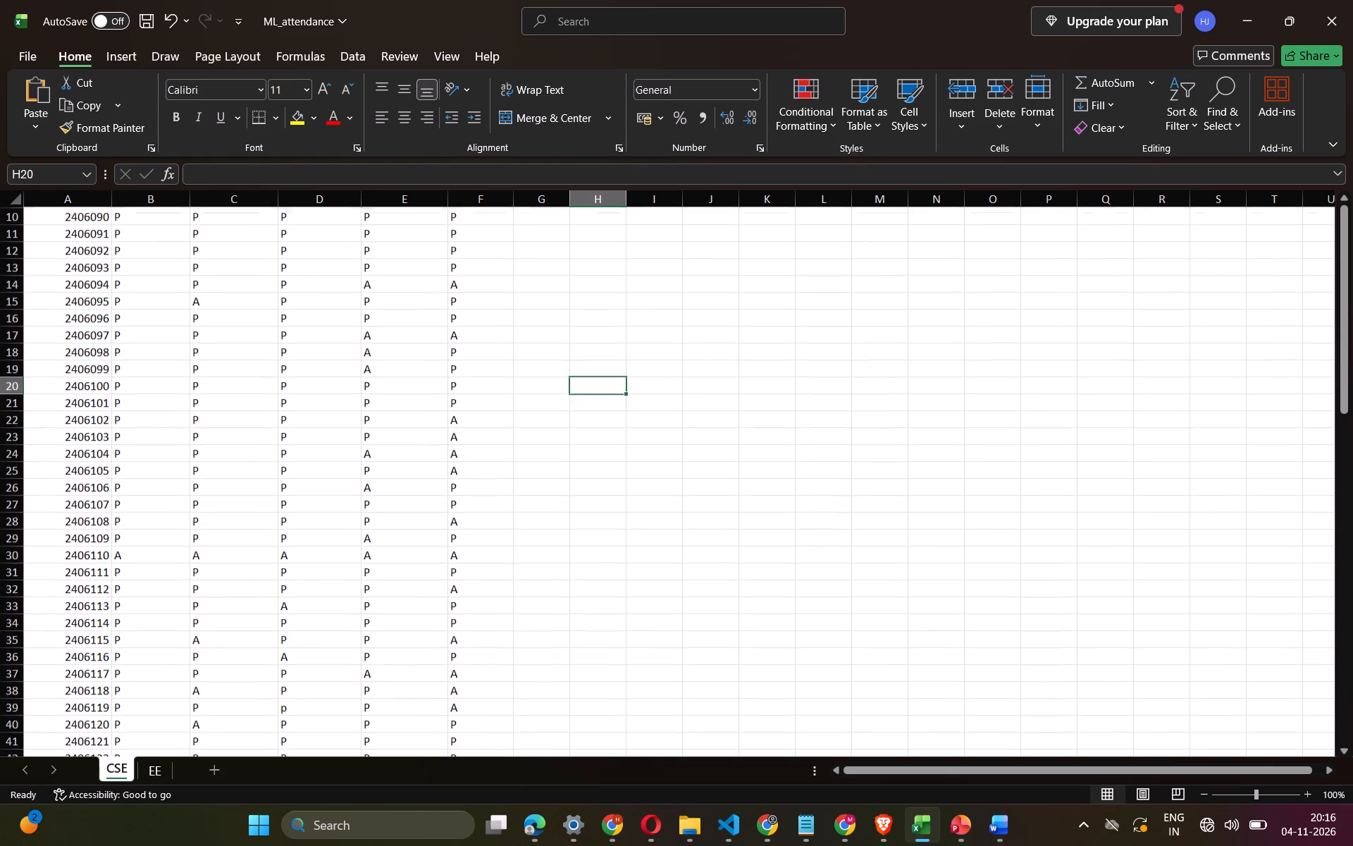
{"action": "scroll", "coordinate": [616, 533], "scroll_direction": "down", "scroll_amount": 1}
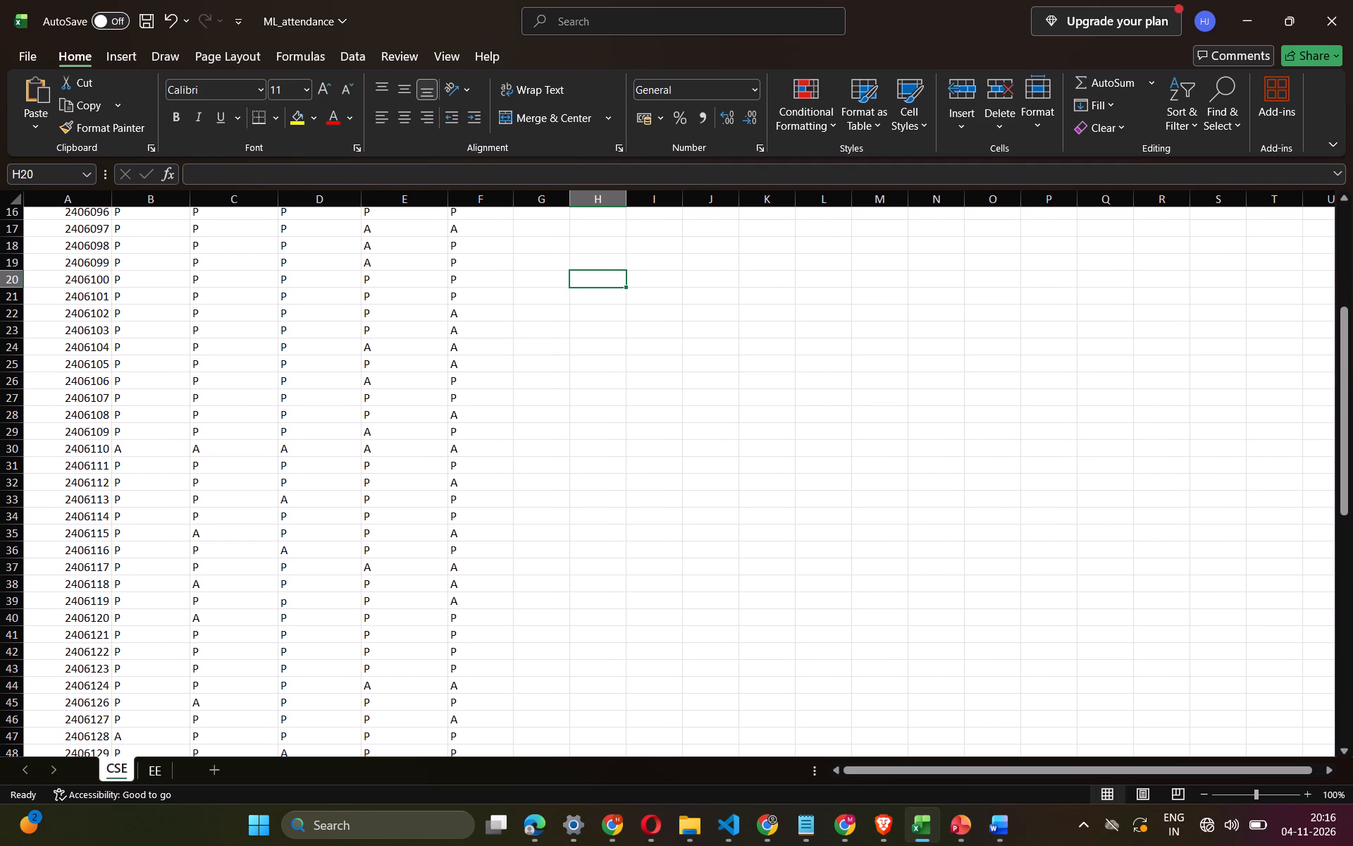
{"action": "scroll", "coordinate": [616, 533], "scroll_direction": "down", "scroll_amount": 1}
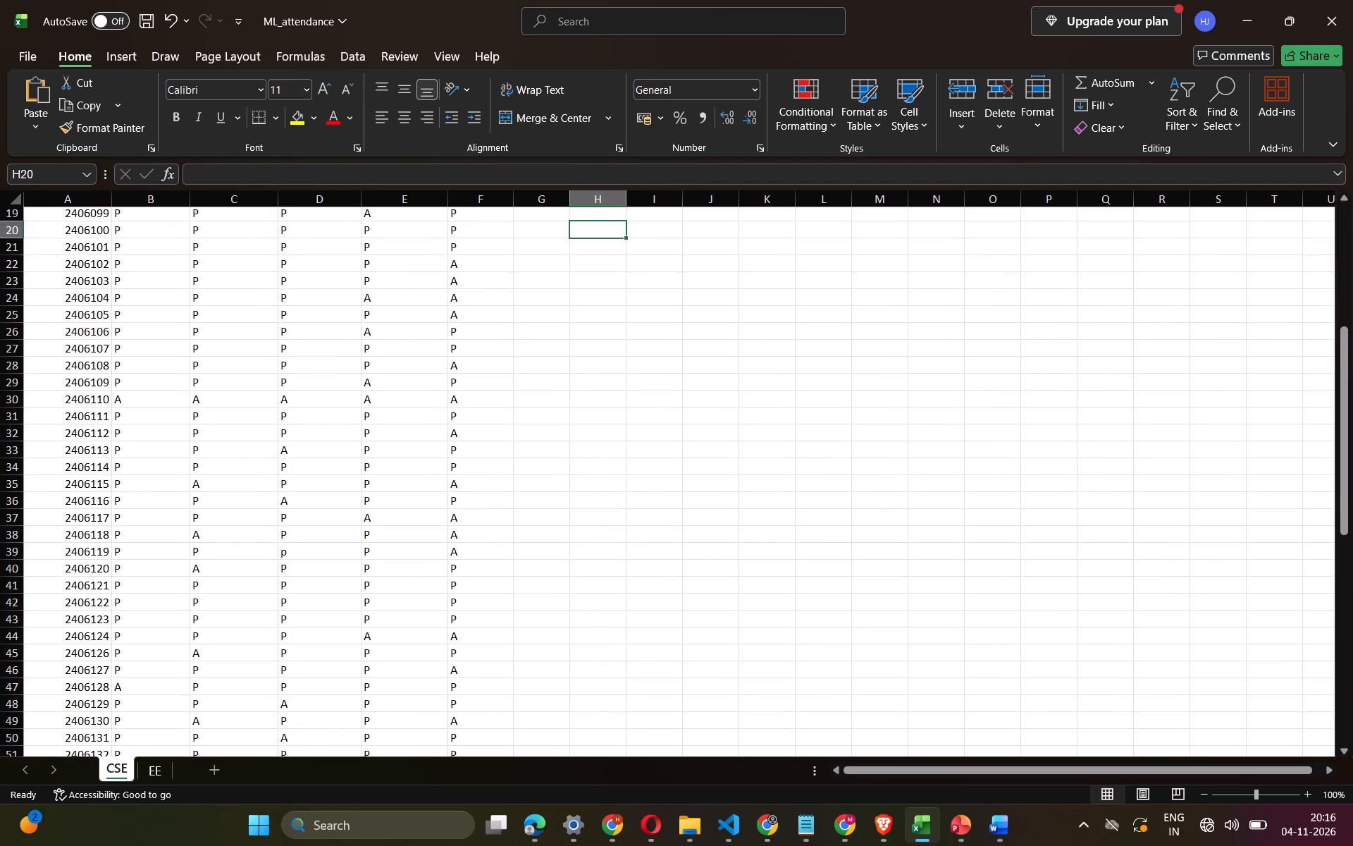
{"action": "scroll", "coordinate": [608, 589], "scroll_direction": "down", "scroll_amount": 3}
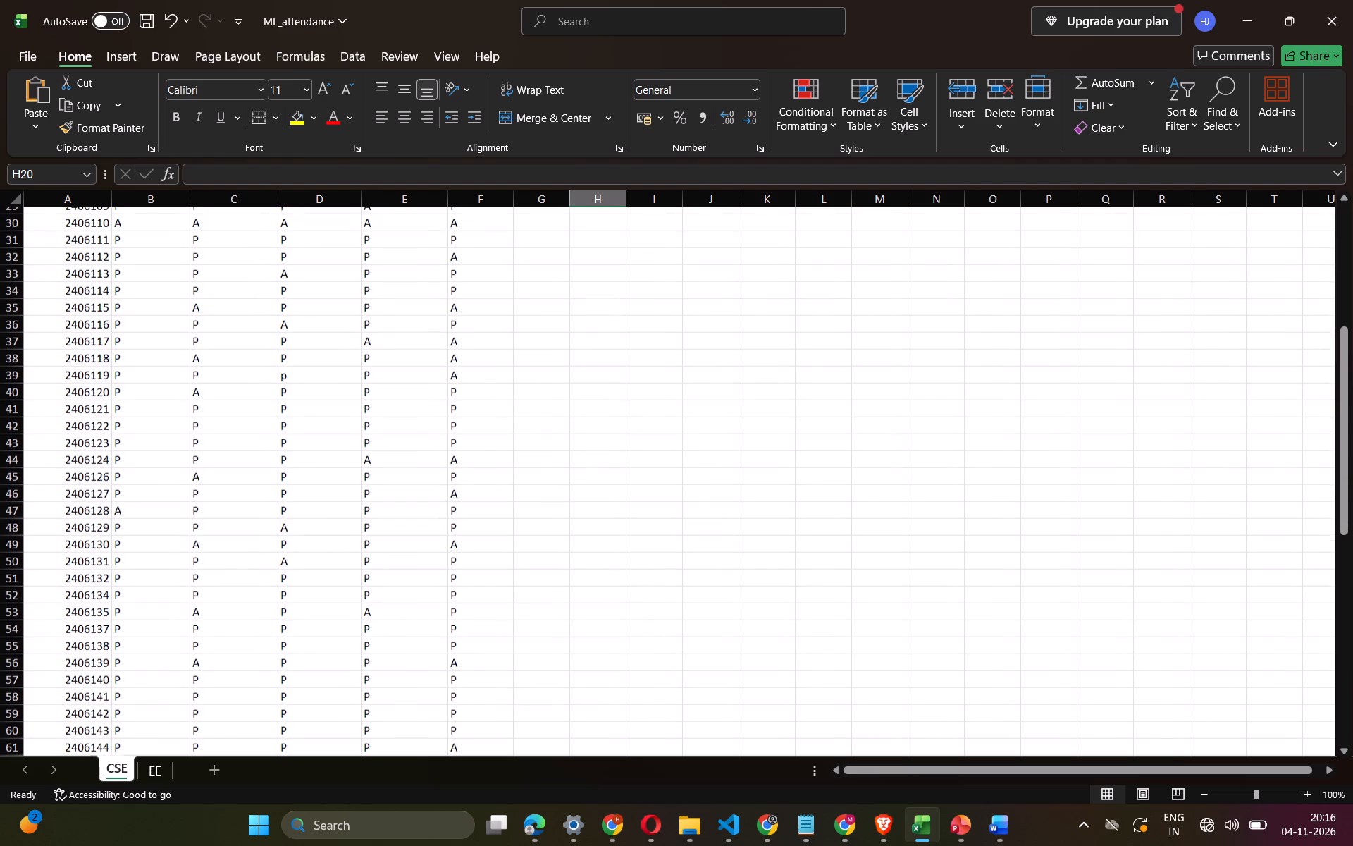
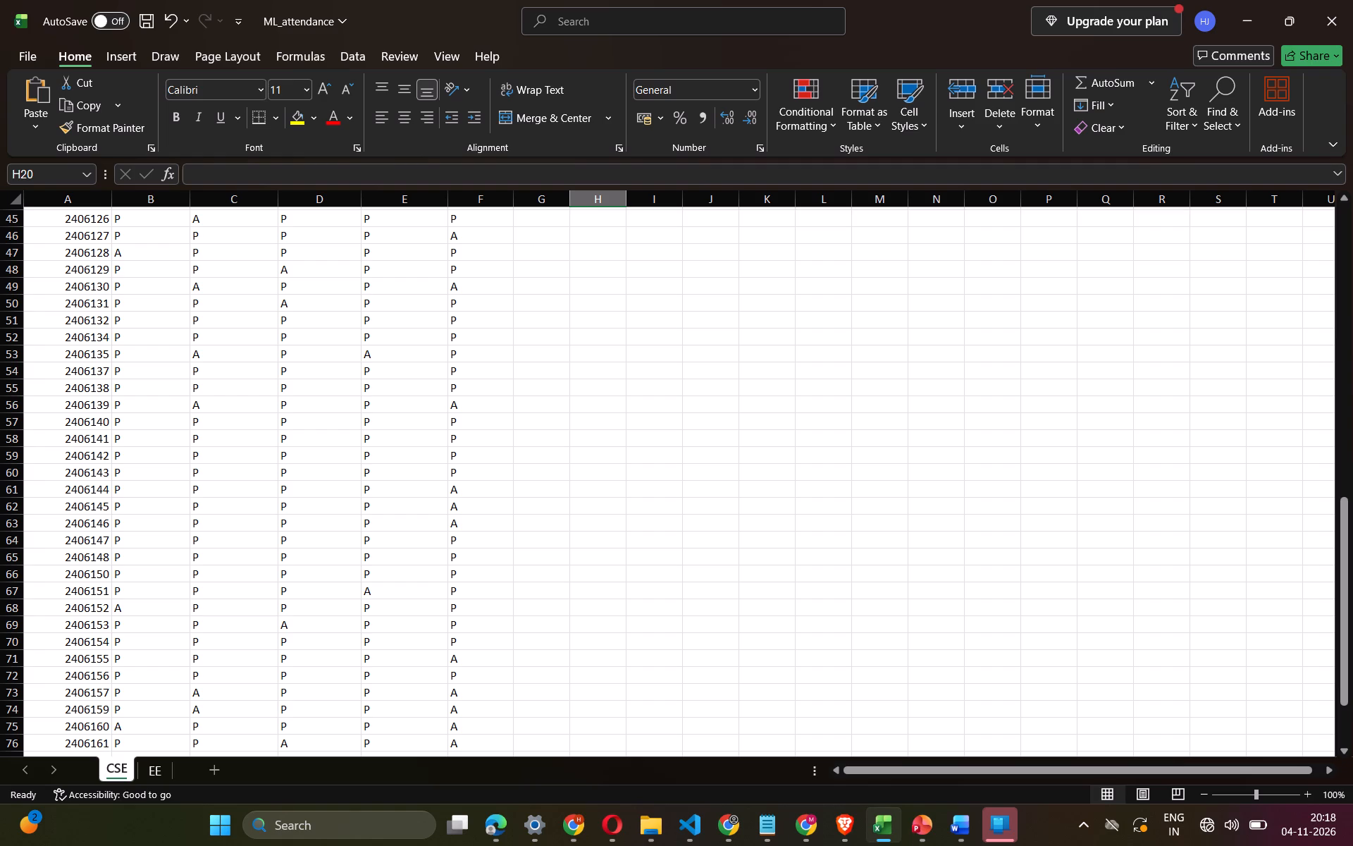
{"action": "scroll", "coordinate": [584, 636], "scroll_direction": "down", "scroll_amount": 3}
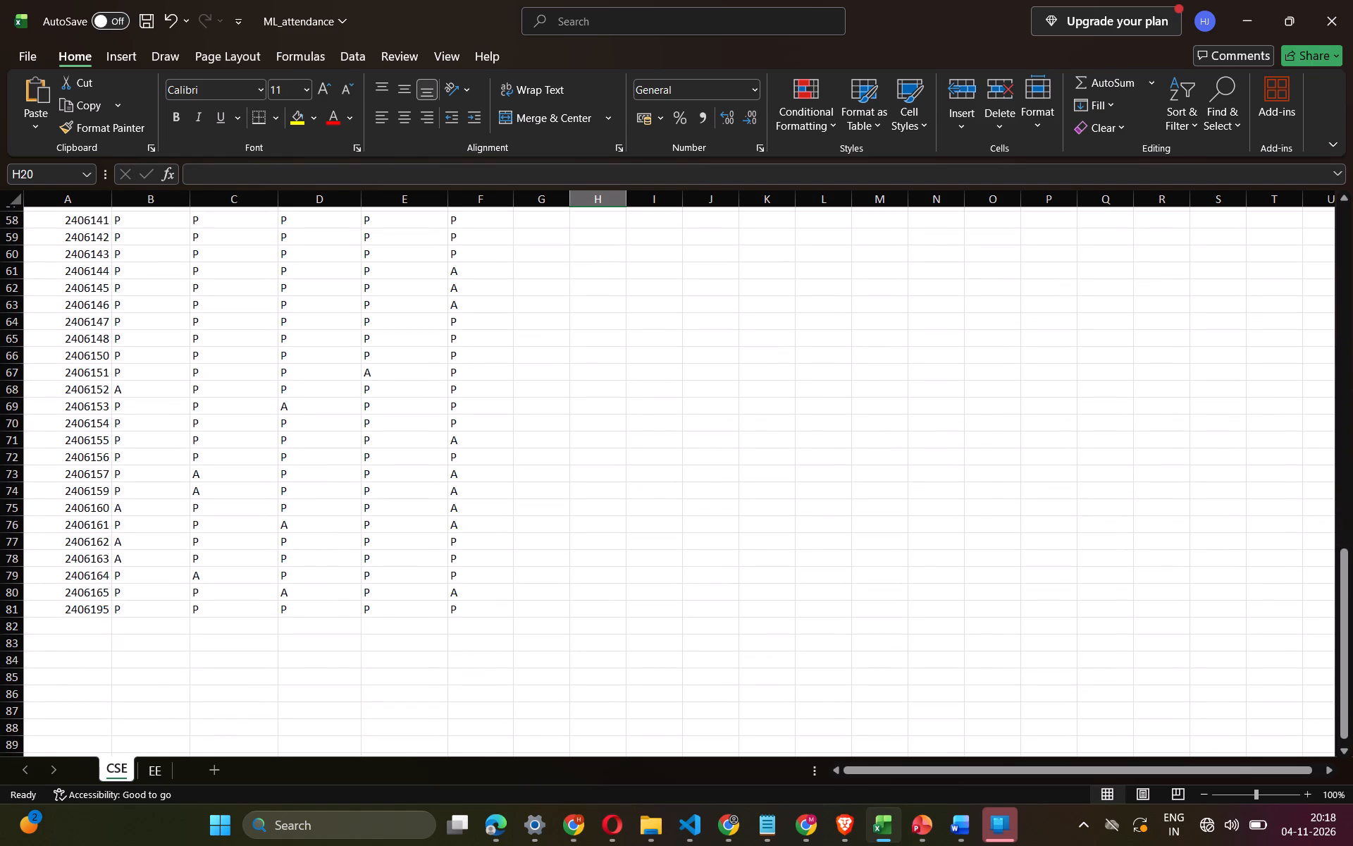
{"action": "scroll", "coordinate": [584, 636], "scroll_direction": "up", "scroll_amount": 2}
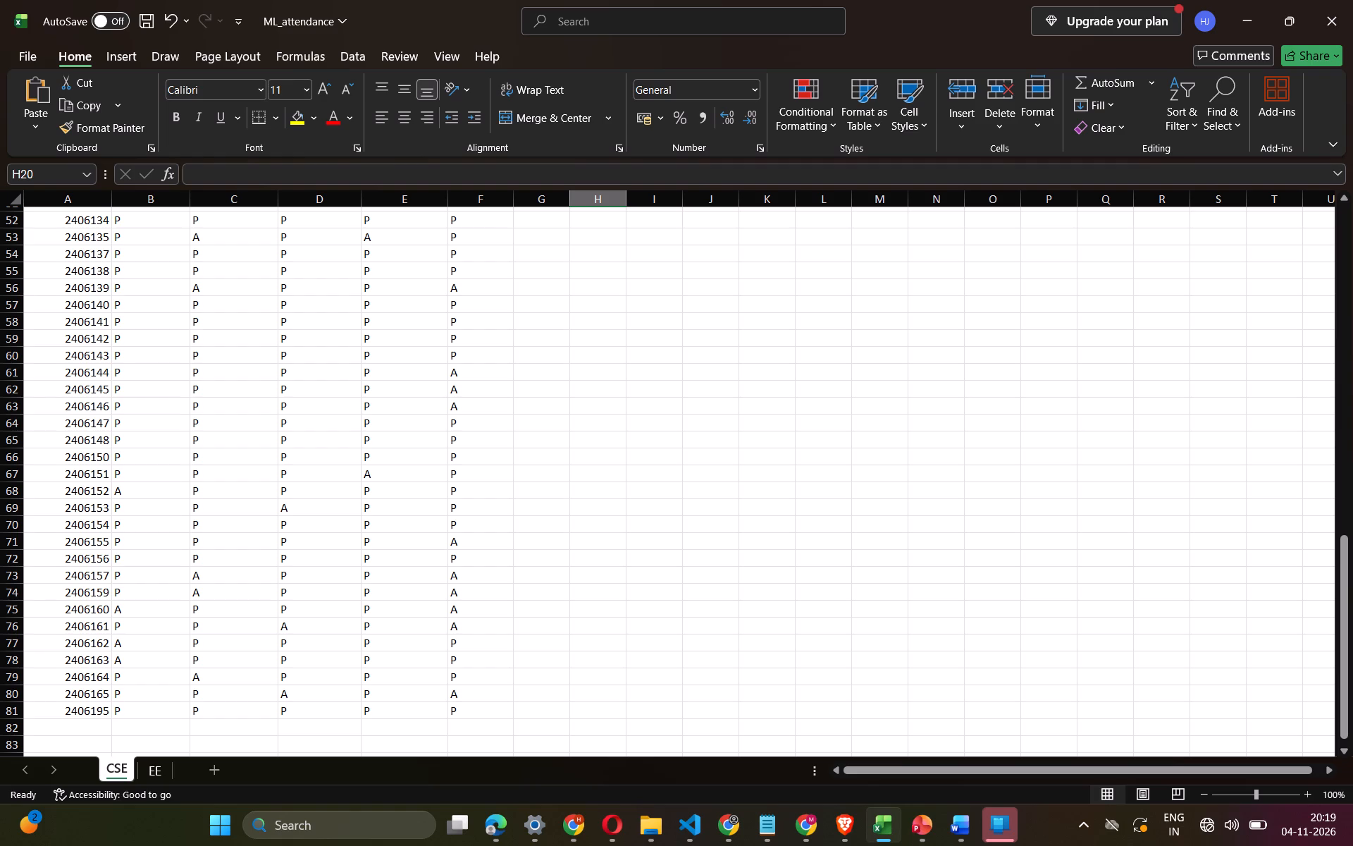
{"action": "scroll", "coordinate": [584, 636], "scroll_direction": "up", "scroll_amount": 1}
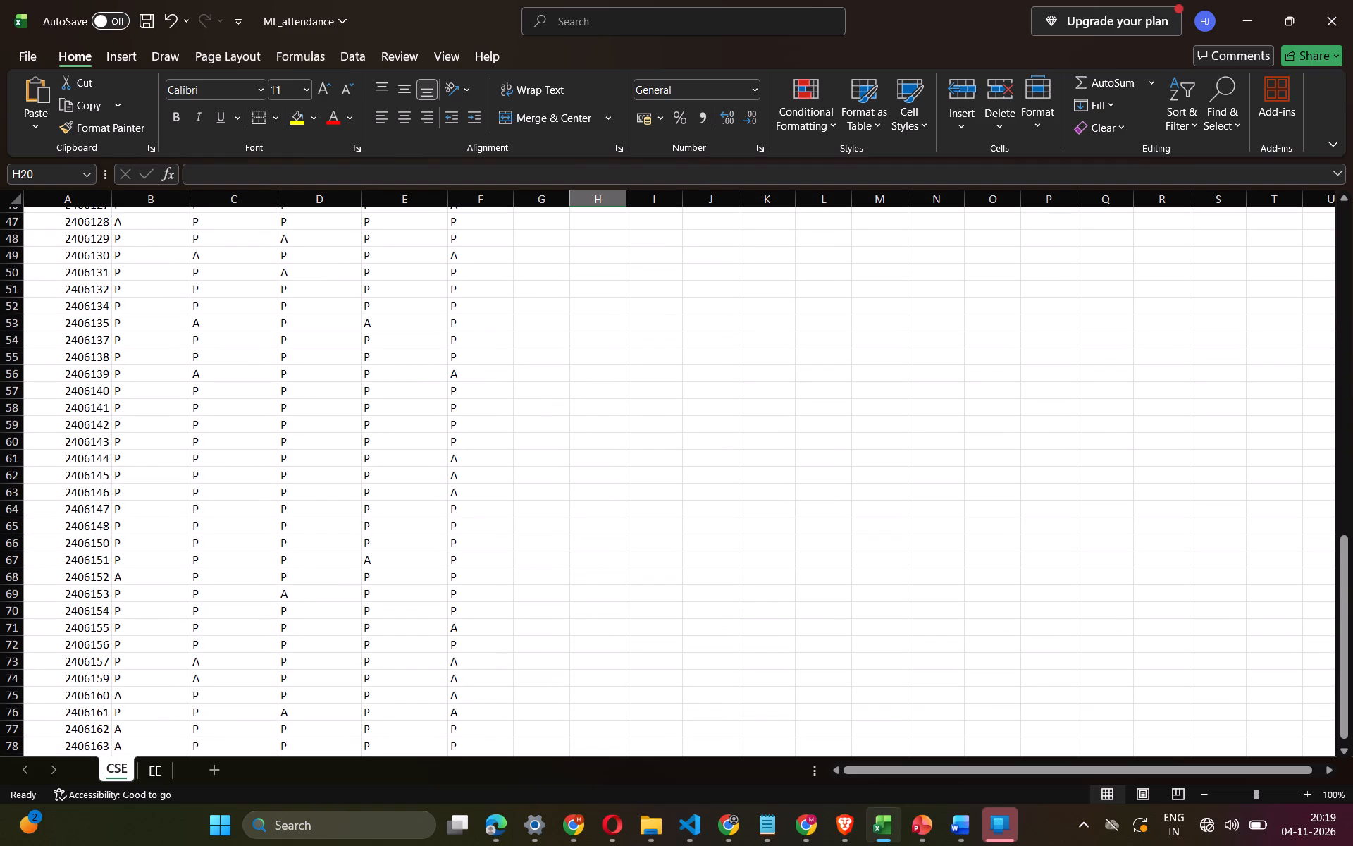
{"action": "scroll", "coordinate": [584, 636], "scroll_direction": "up", "scroll_amount": 2}
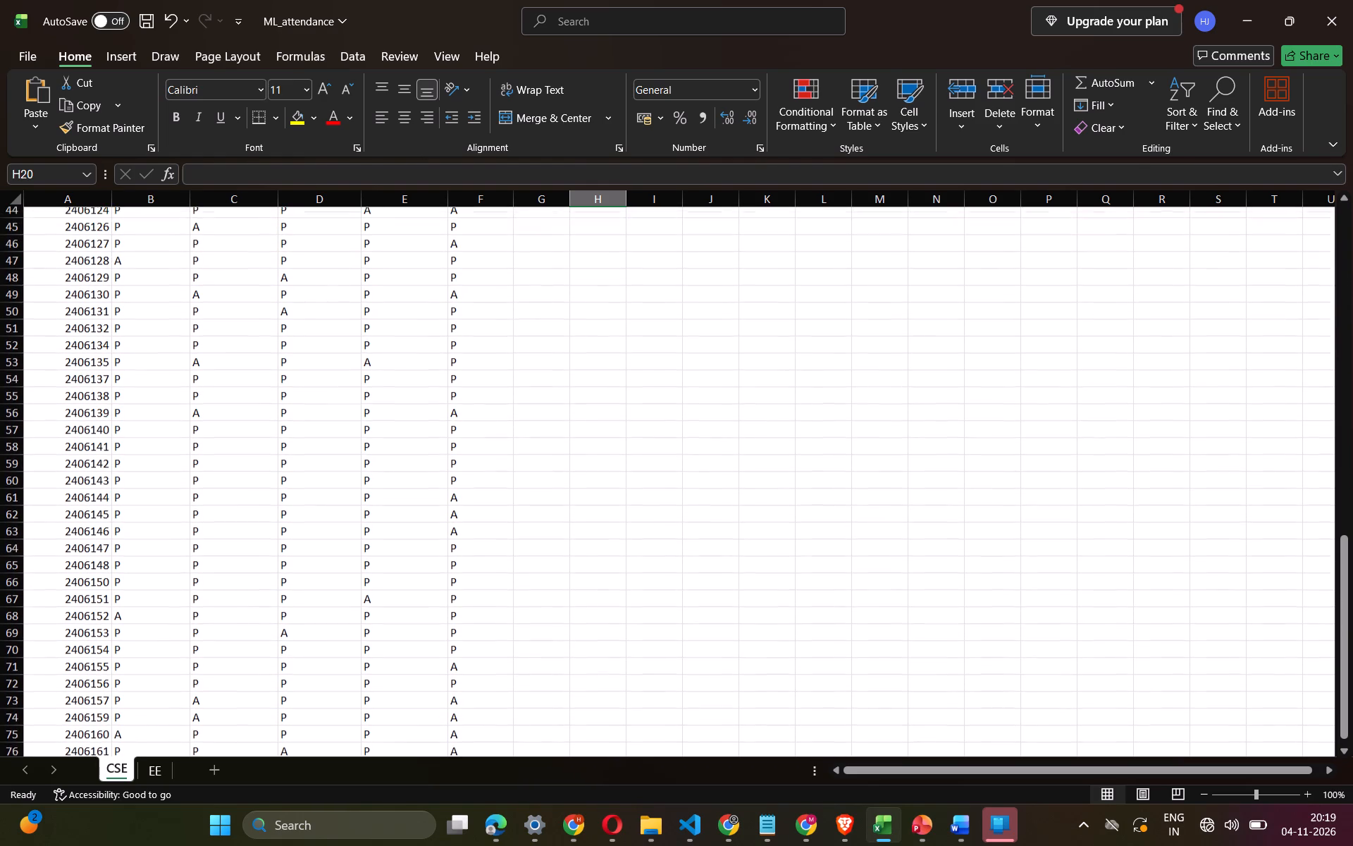
{"action": "scroll", "coordinate": [584, 636], "scroll_direction": "up", "scroll_amount": 2}
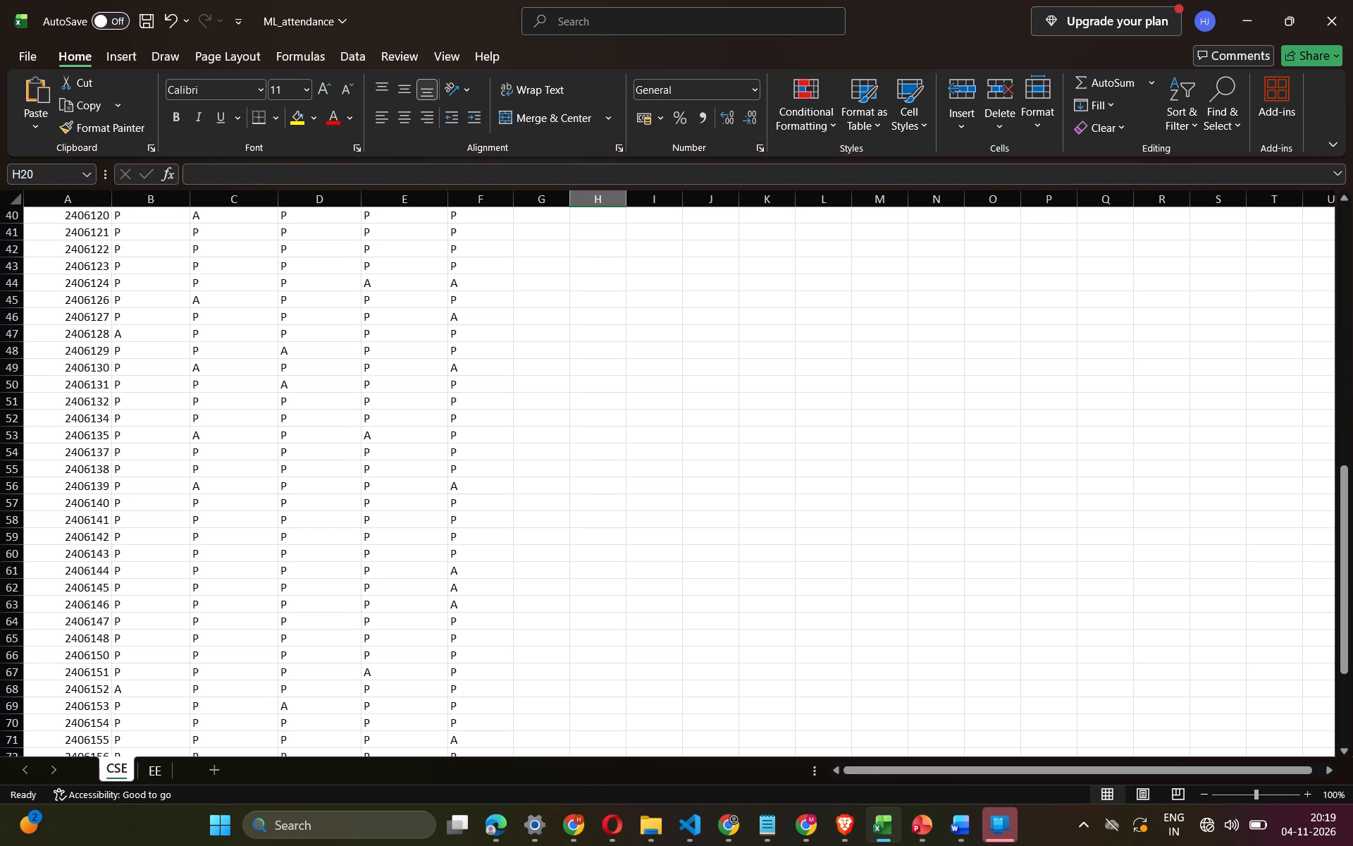
{"action": "scroll", "coordinate": [584, 636], "scroll_direction": "up", "scroll_amount": 1}
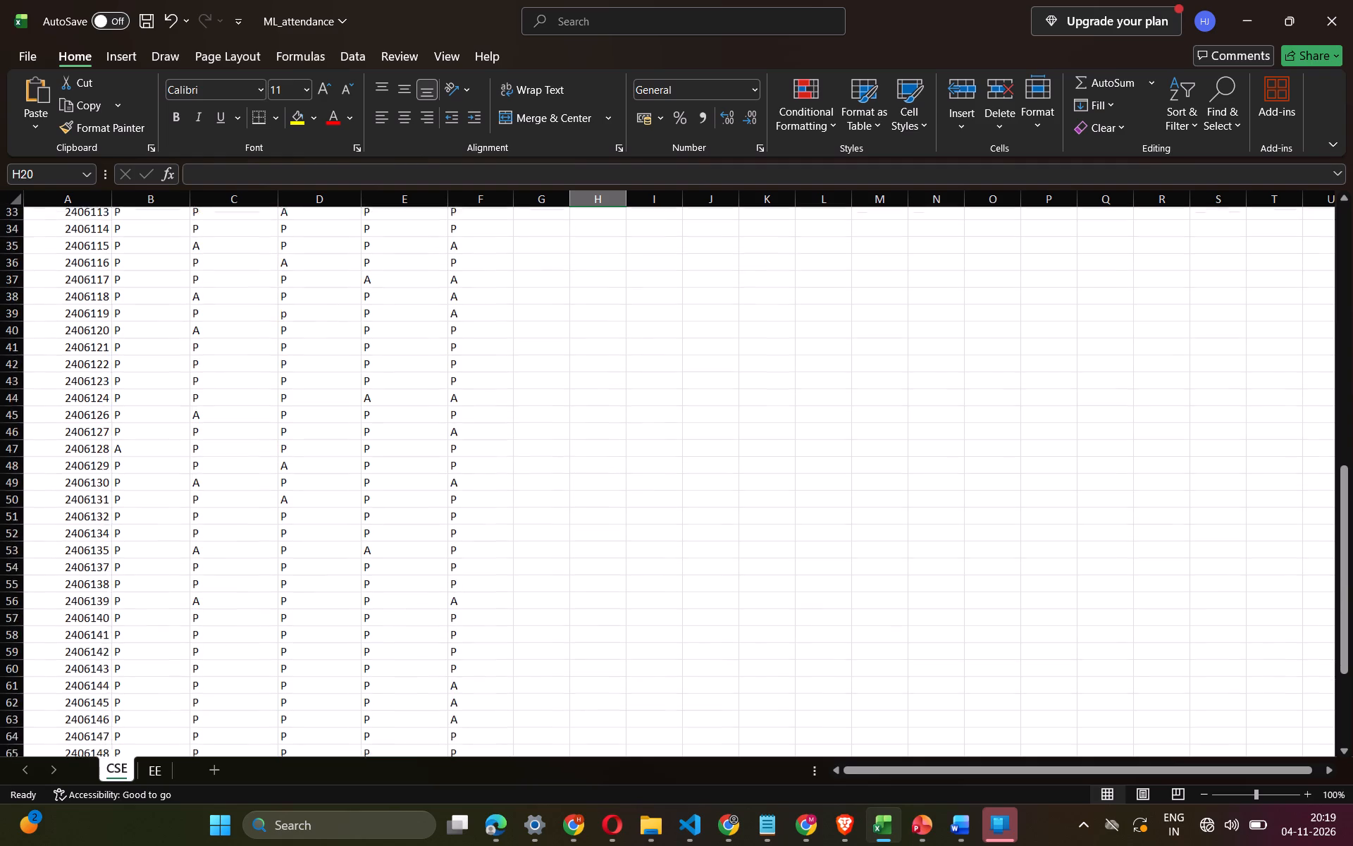
{"action": "scroll", "coordinate": [584, 636], "scroll_direction": "up", "scroll_amount": 2}
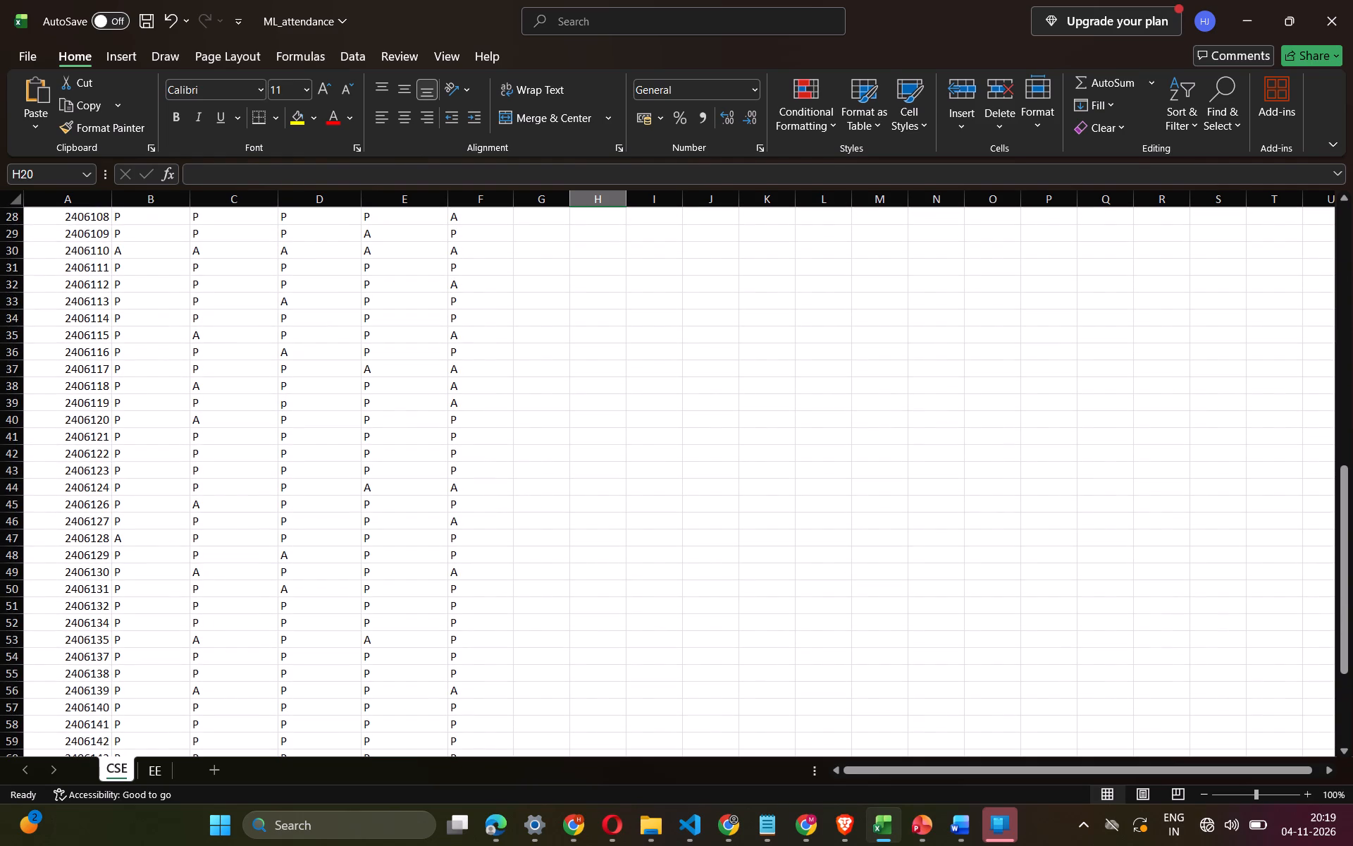
{"action": "scroll", "coordinate": [584, 636], "scroll_direction": "up", "scroll_amount": 2}
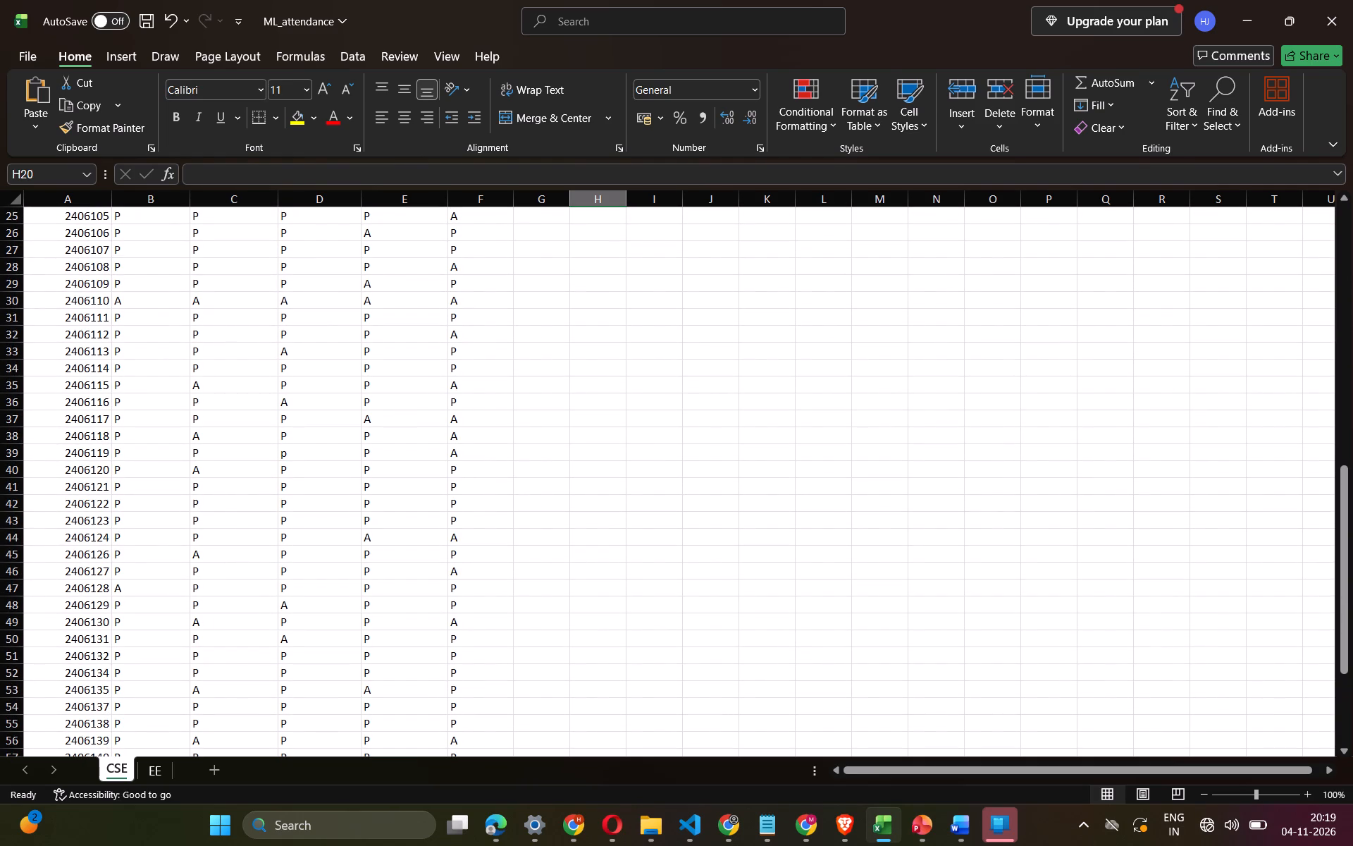
{"action": "scroll", "coordinate": [584, 636], "scroll_direction": "up", "scroll_amount": 1}
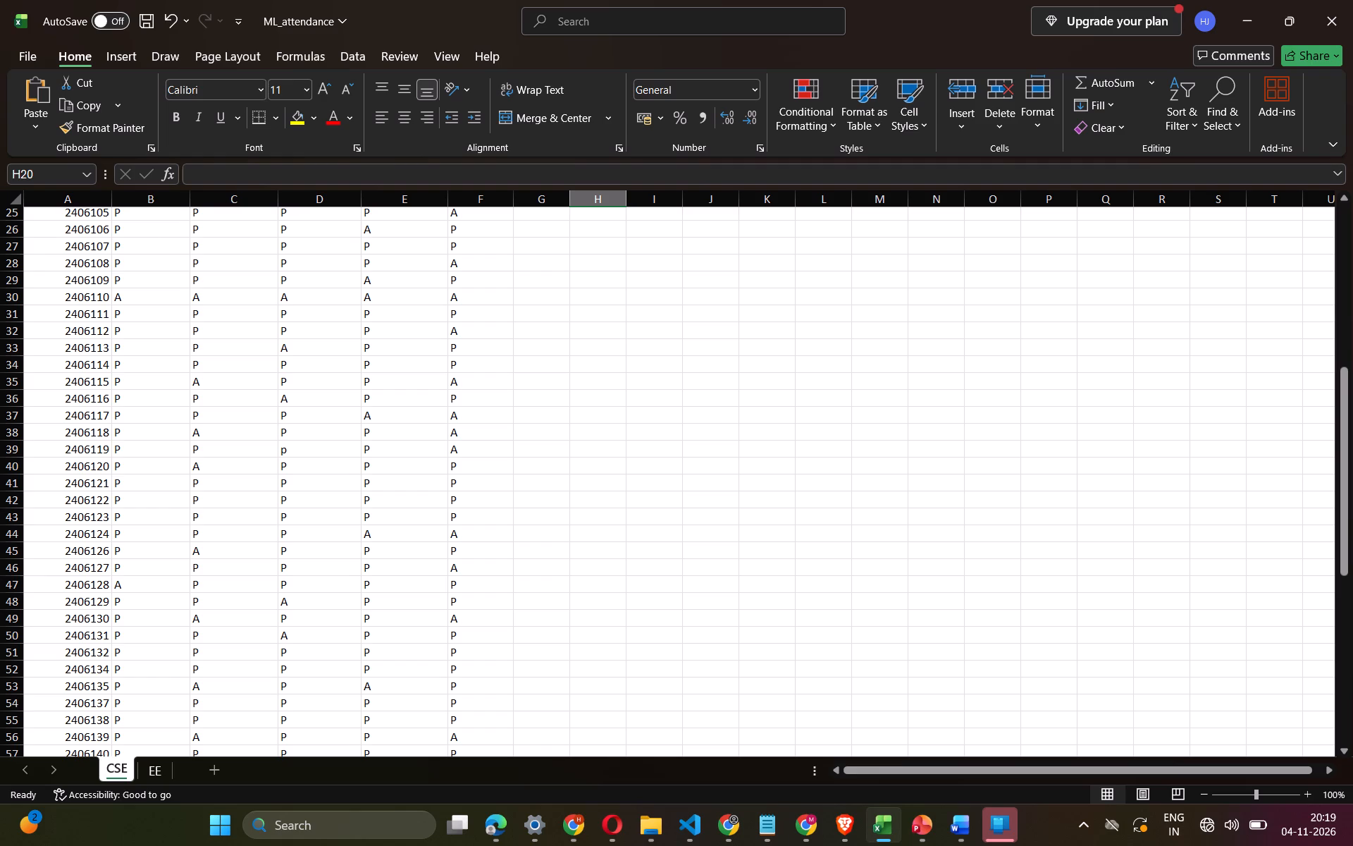
{"action": "scroll", "coordinate": [584, 636], "scroll_direction": "up", "scroll_amount": 3}
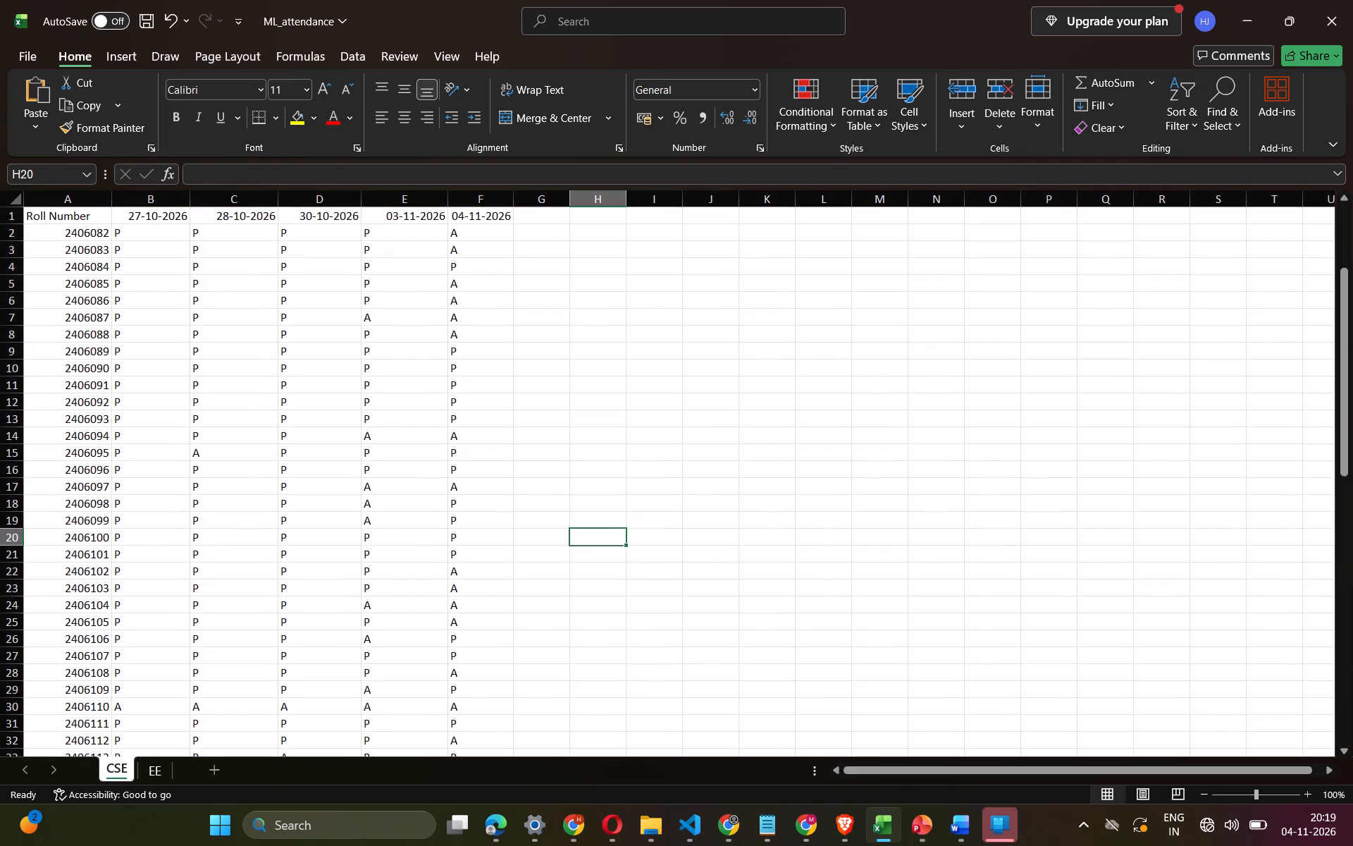
{"action": "scroll", "coordinate": [584, 636], "scroll_direction": "down", "scroll_amount": 1}
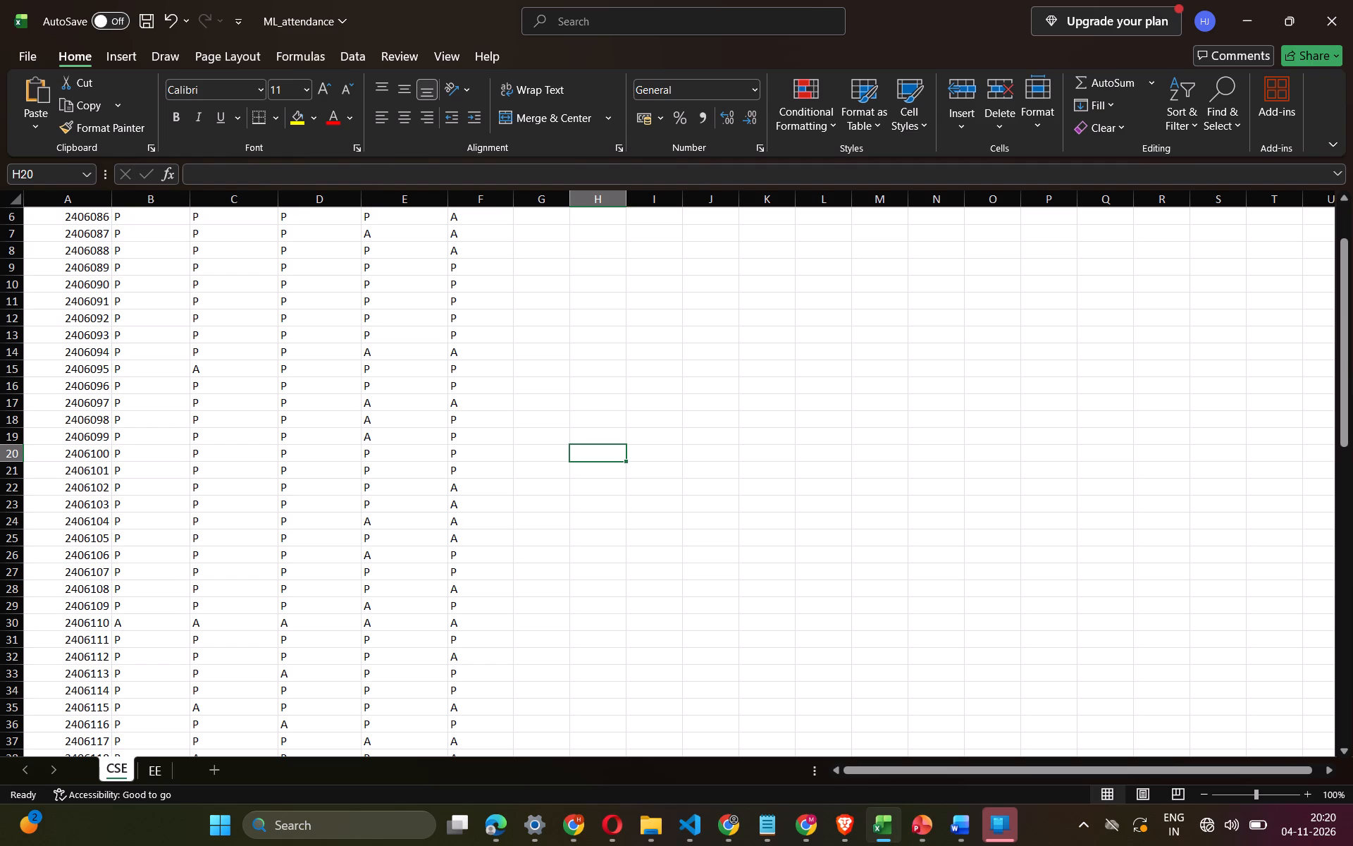
{"action": "scroll", "coordinate": [502, 489], "scroll_direction": "down", "scroll_amount": 2}
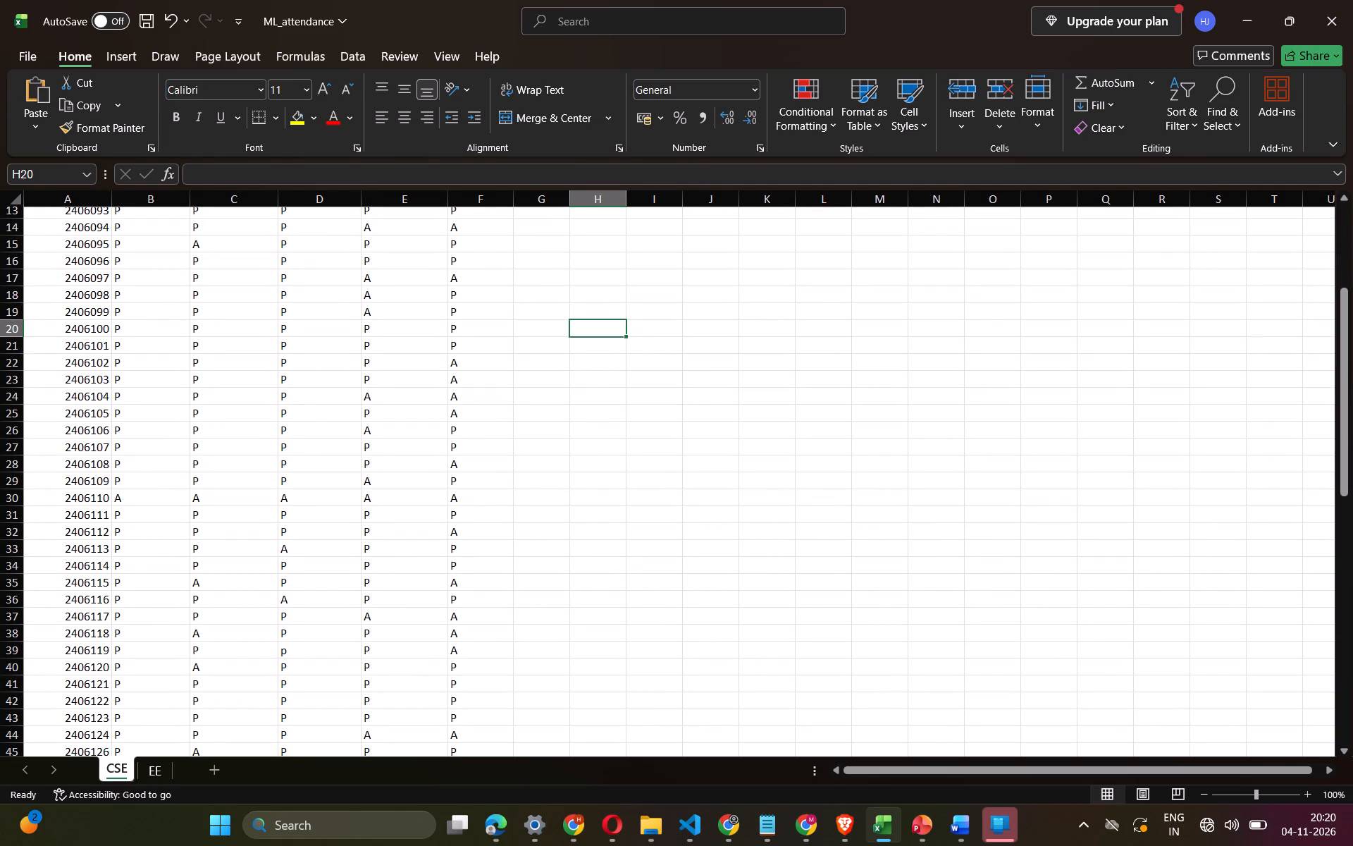
{"action": "scroll", "coordinate": [372, 587], "scroll_direction": "down", "scroll_amount": 6}
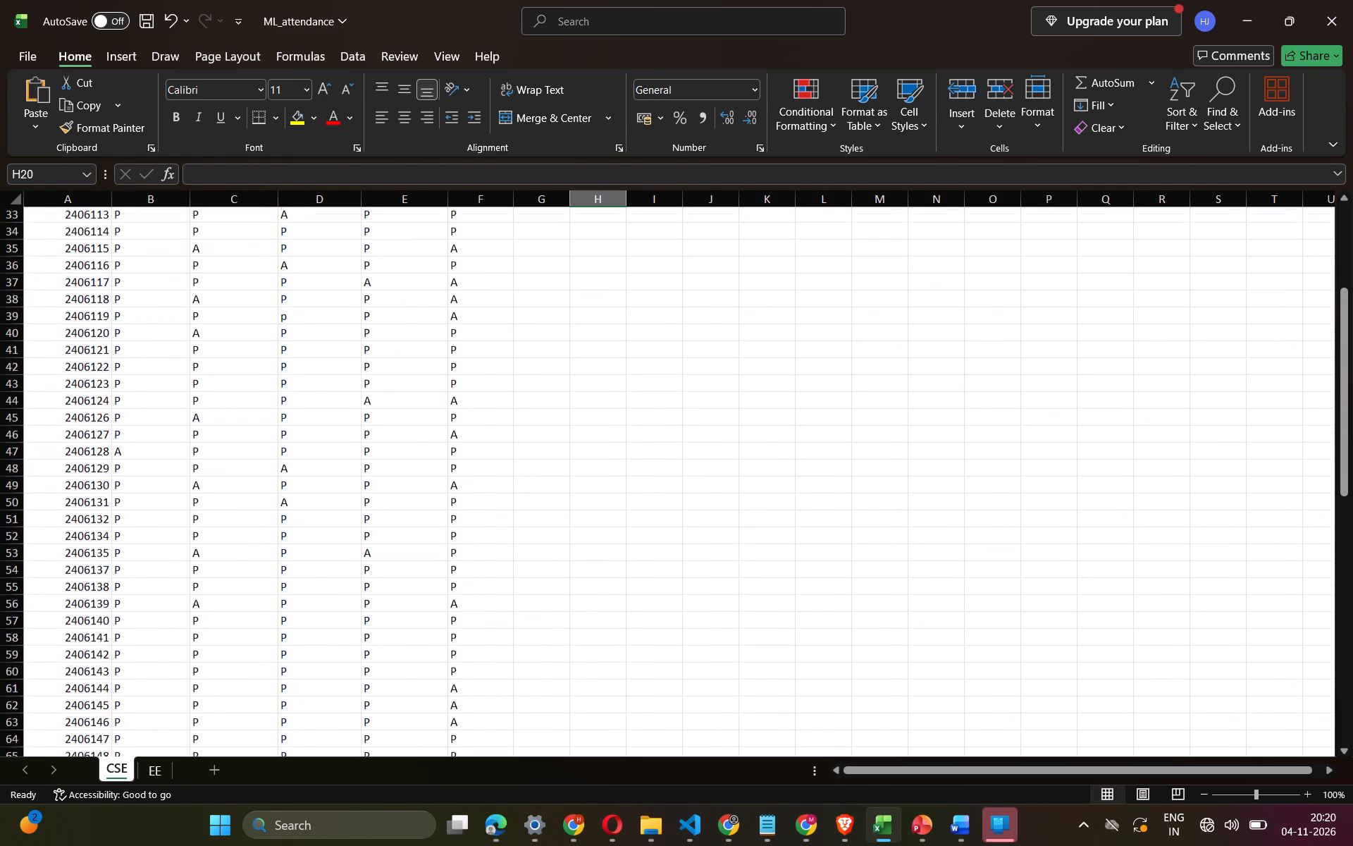
{"action": "scroll", "coordinate": [372, 587], "scroll_direction": "down", "scroll_amount": 1}
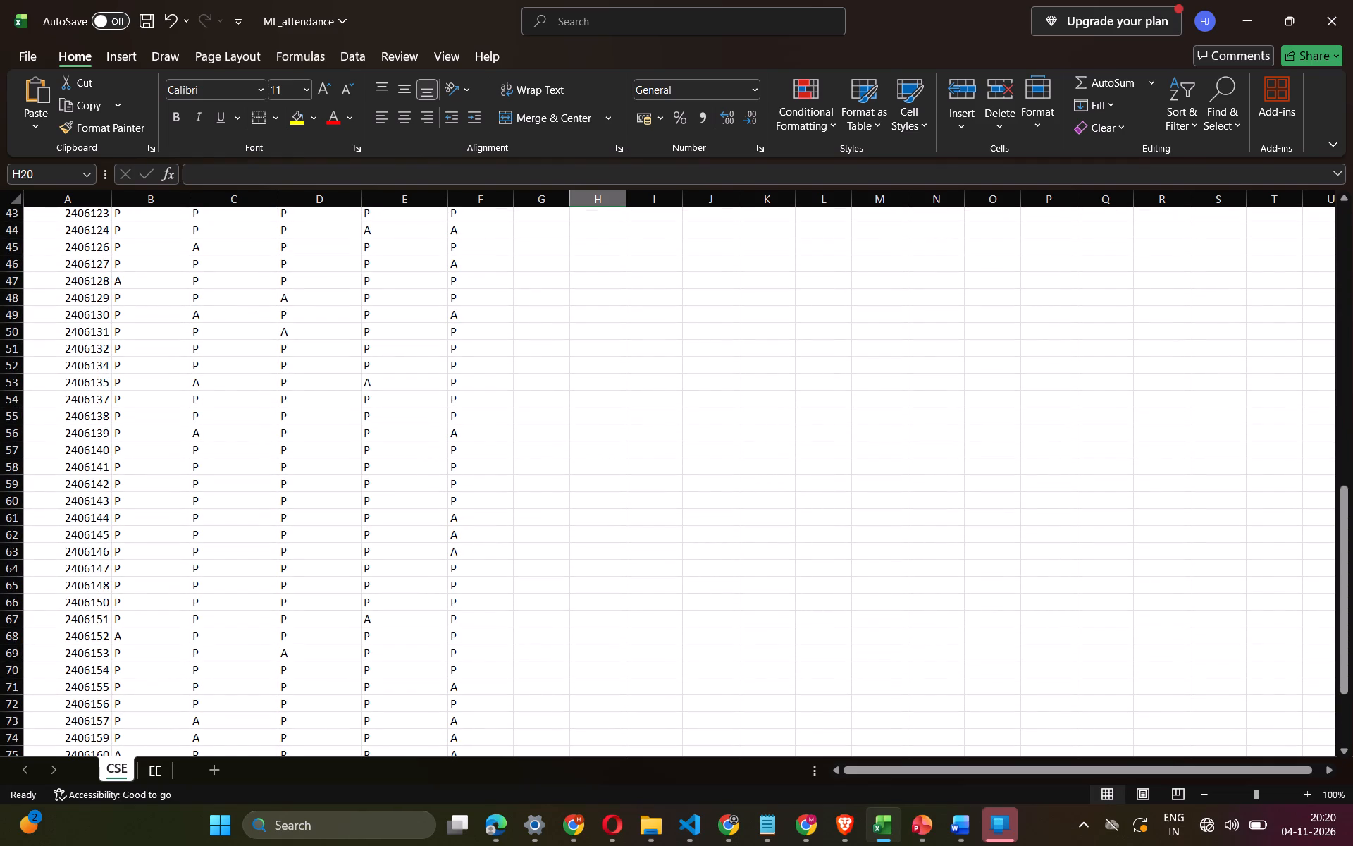
{"action": "scroll", "coordinate": [376, 642], "scroll_direction": "down", "scroll_amount": 1}
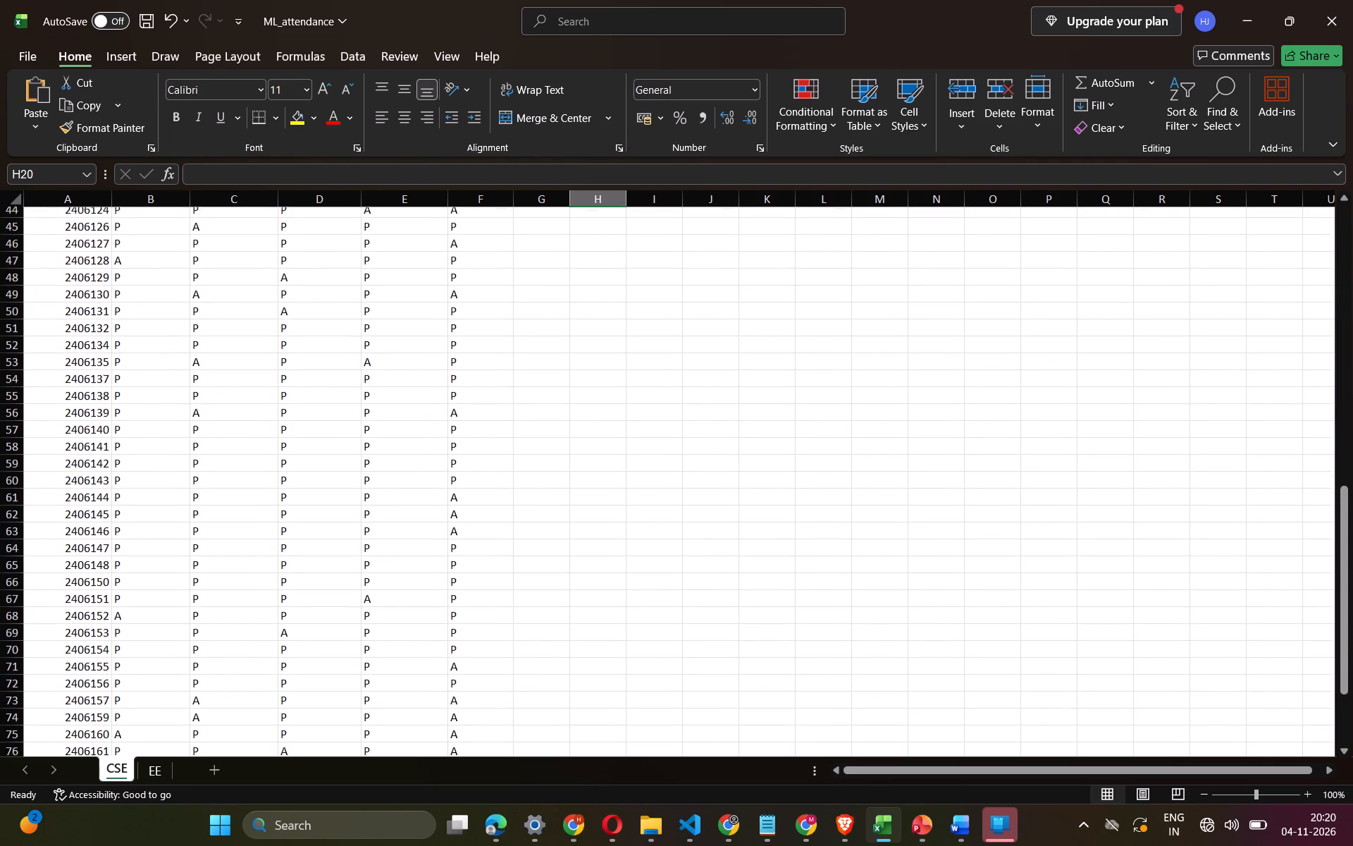
{"action": "scroll", "coordinate": [376, 642], "scroll_direction": "down", "scroll_amount": 2}
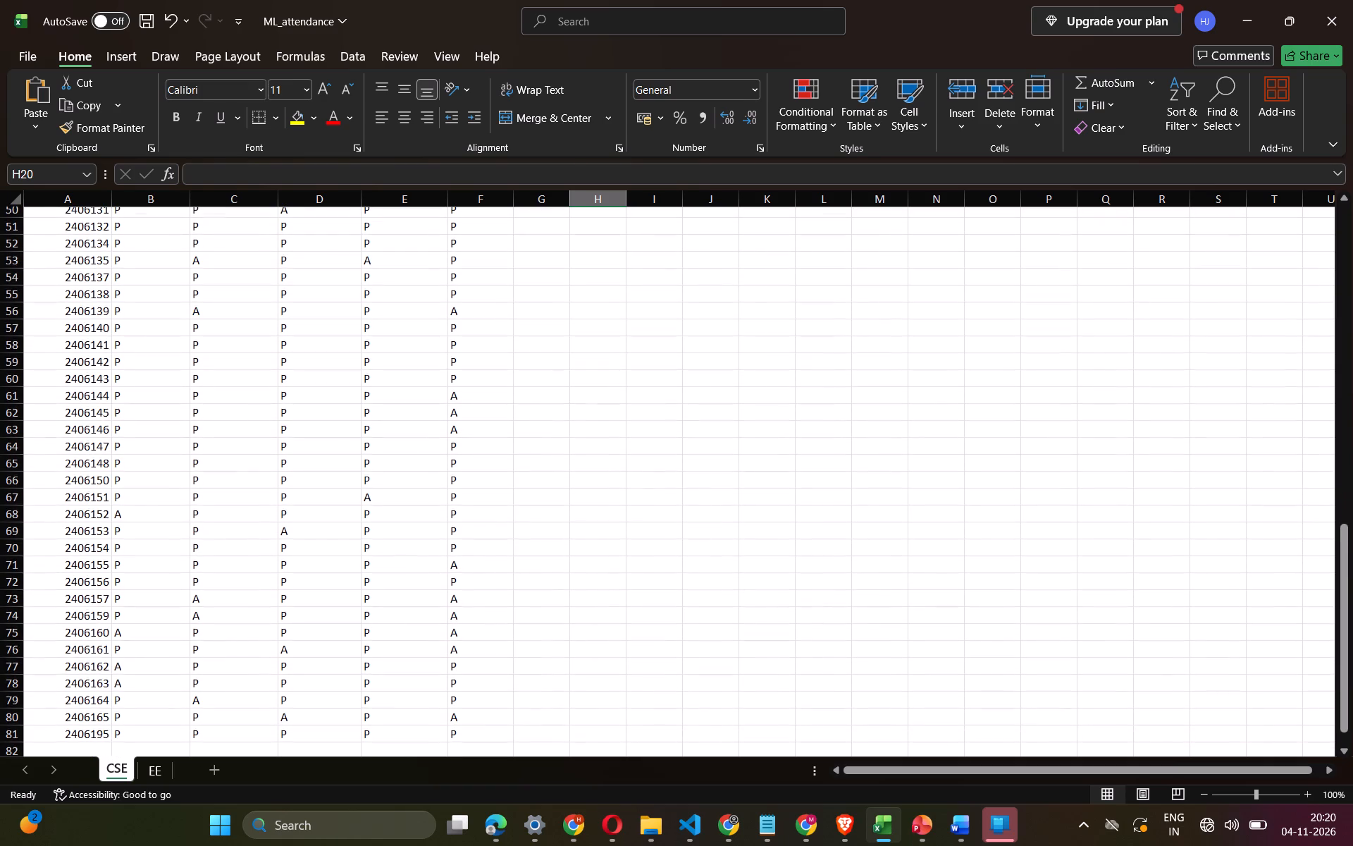
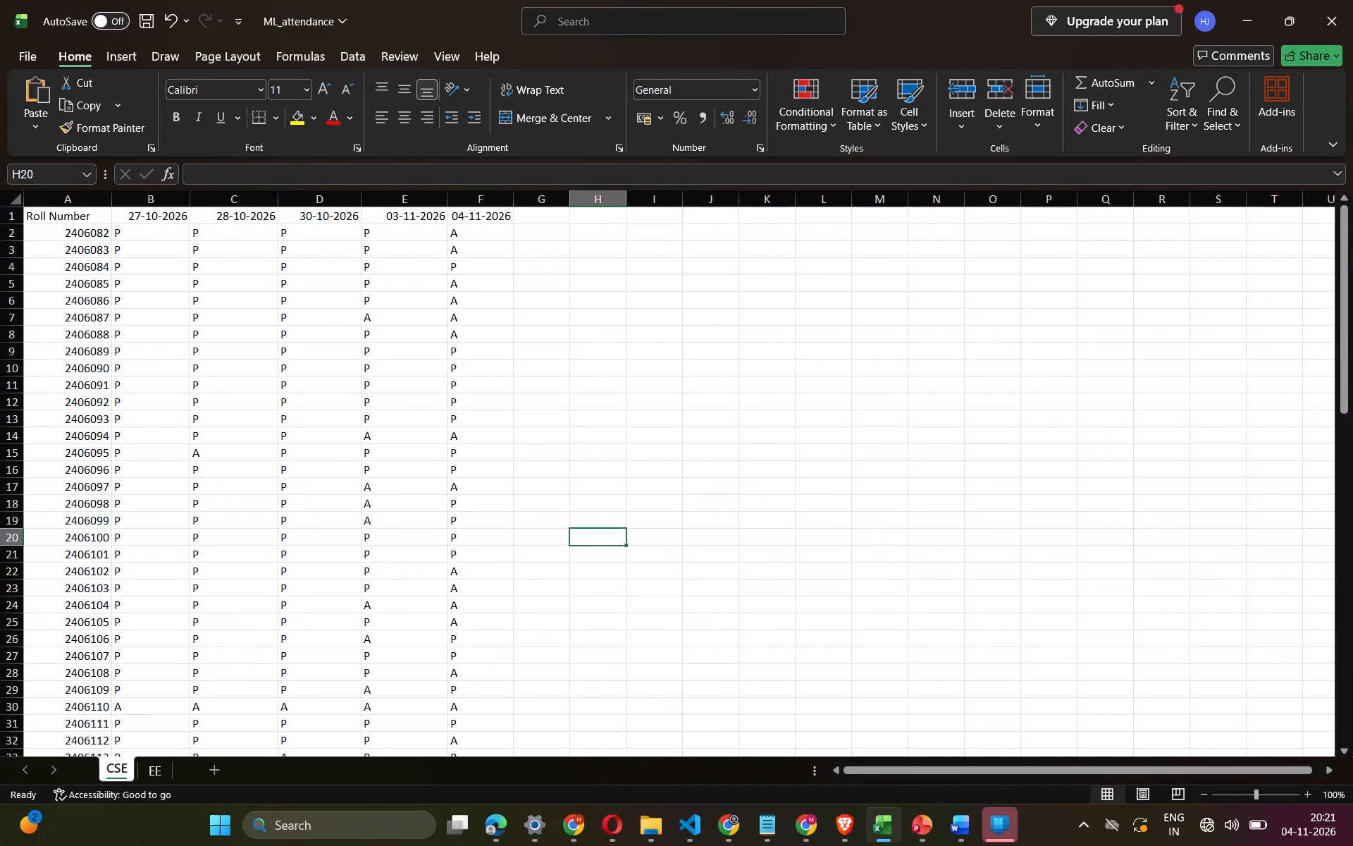
Check the 03-11-2026 attendance marks on the CSE sheet from the first roll number to the last one and back to the header row.
{"action": "left_click", "coordinate": [398, 221]}
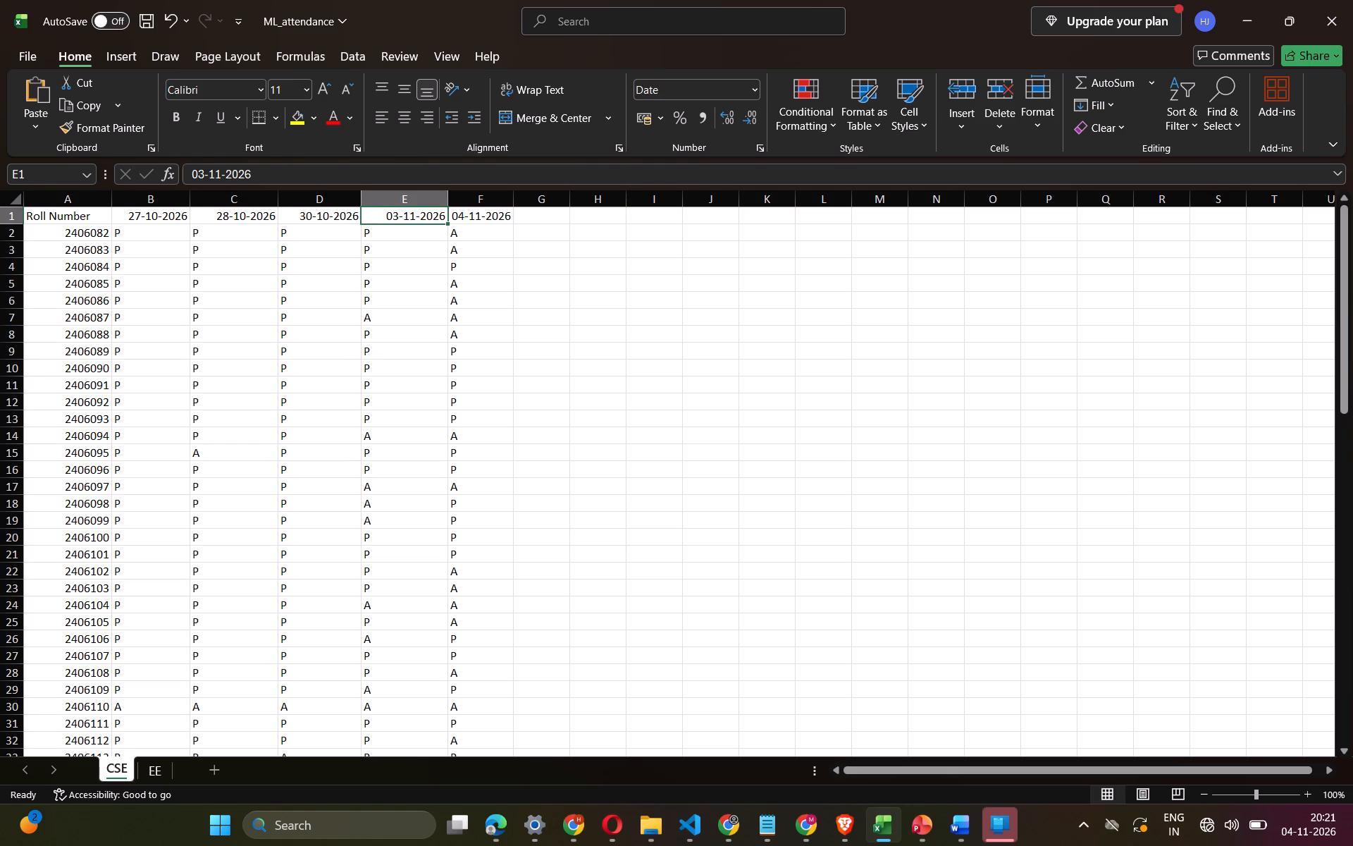
{"action": "left_click", "coordinate": [388, 234]}
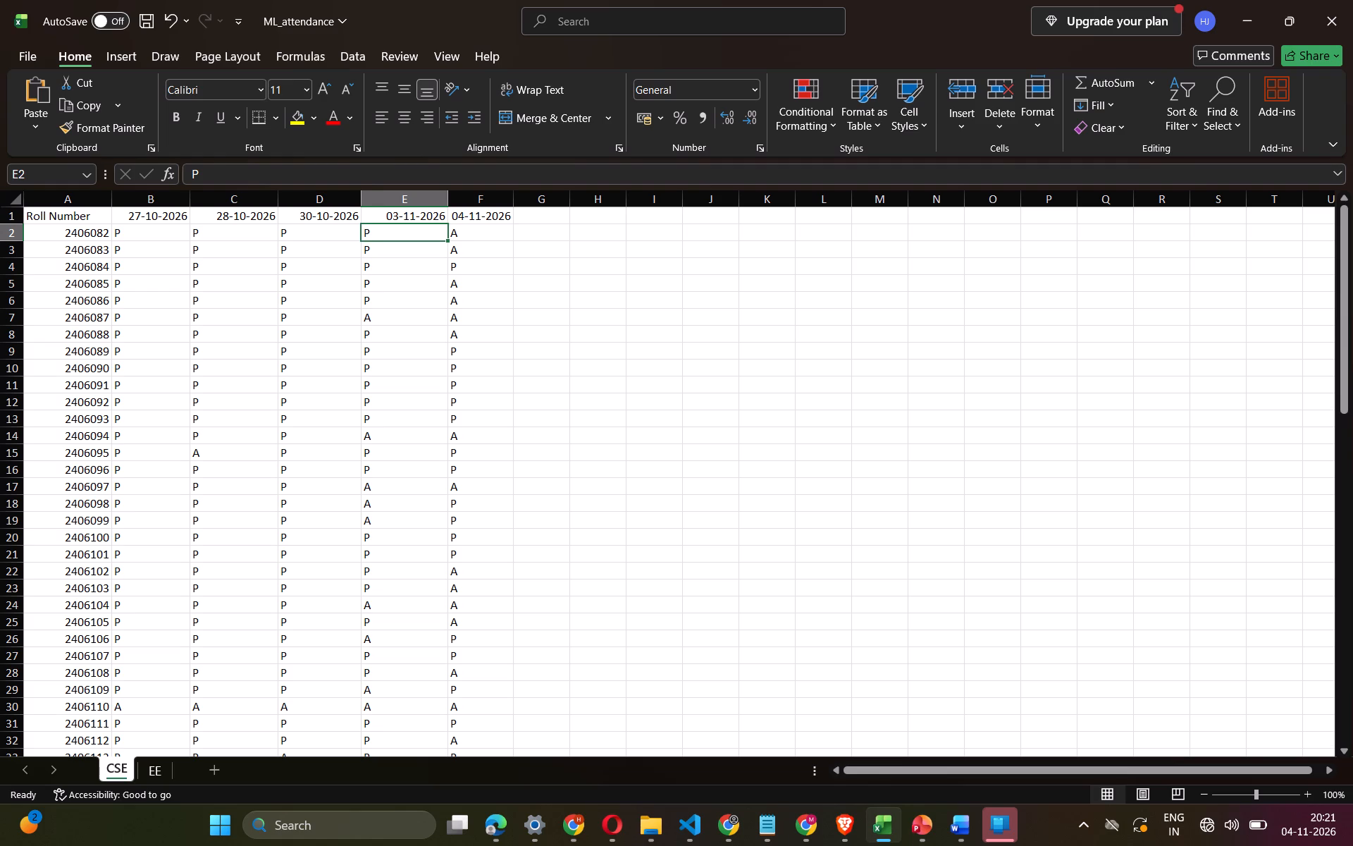
{"action": "scroll", "coordinate": [416, 601], "scroll_direction": "down", "scroll_amount": 4}
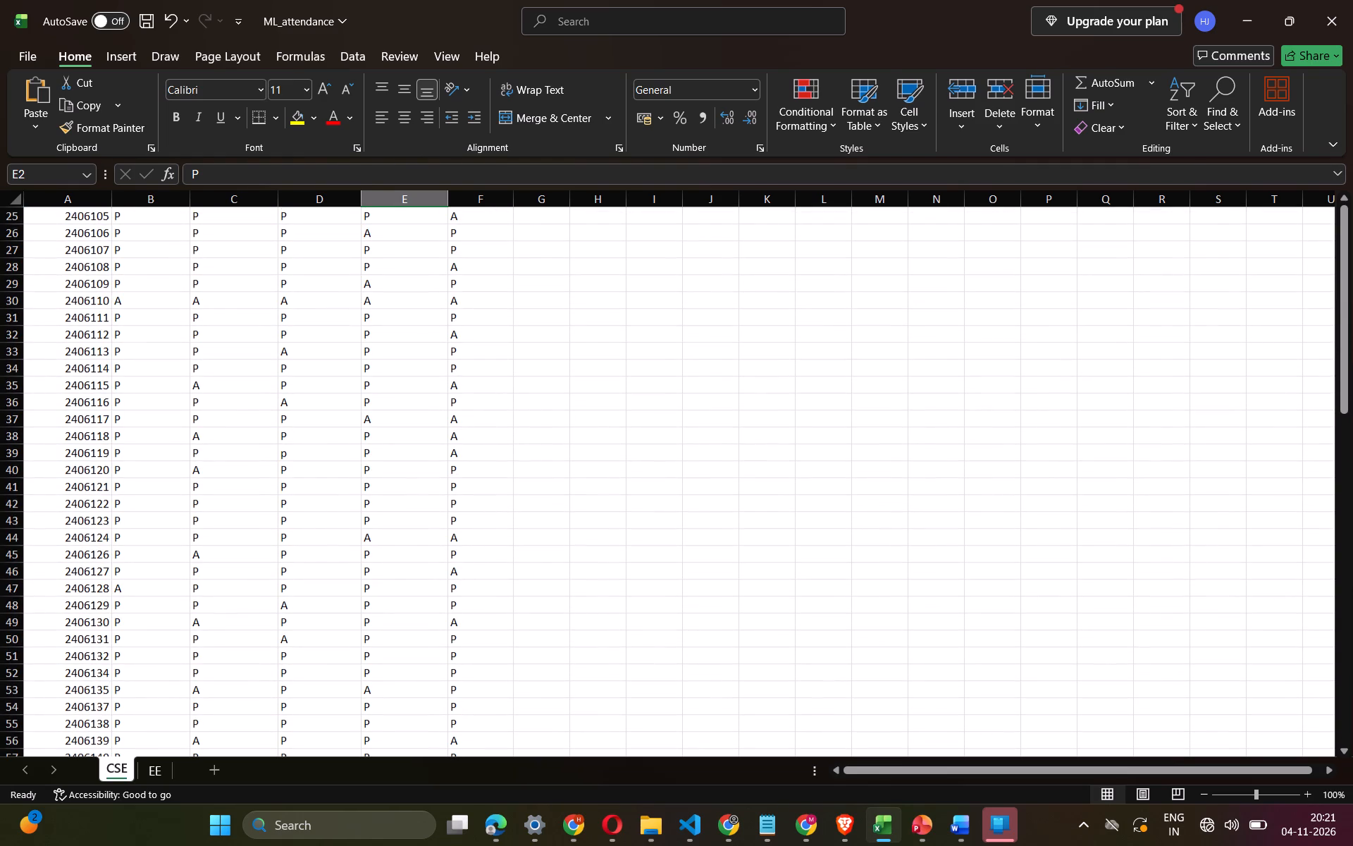
{"action": "scroll", "coordinate": [416, 601], "scroll_direction": "down", "scroll_amount": 3}
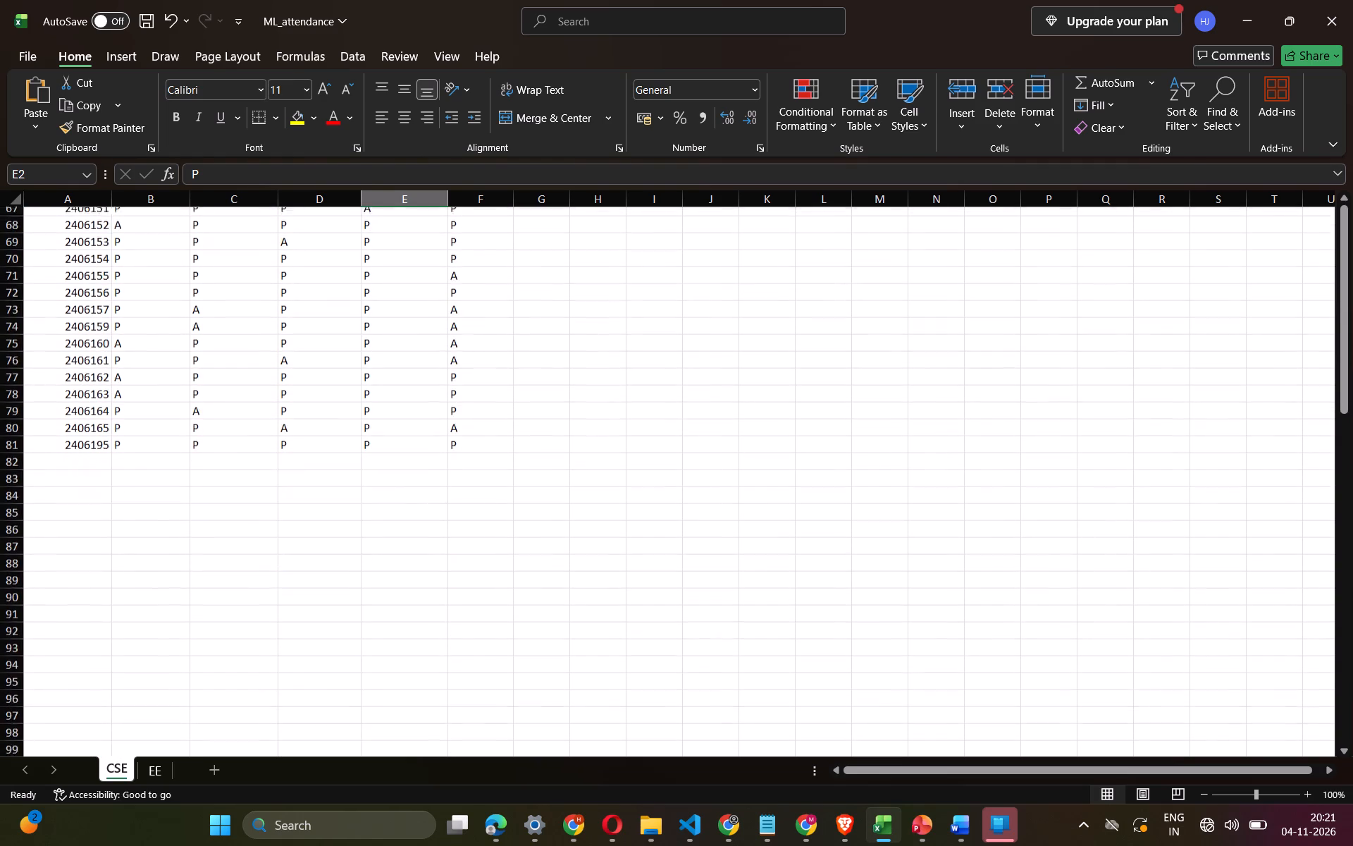
{"action": "scroll", "coordinate": [385, 586], "scroll_direction": "up", "scroll_amount": 1}
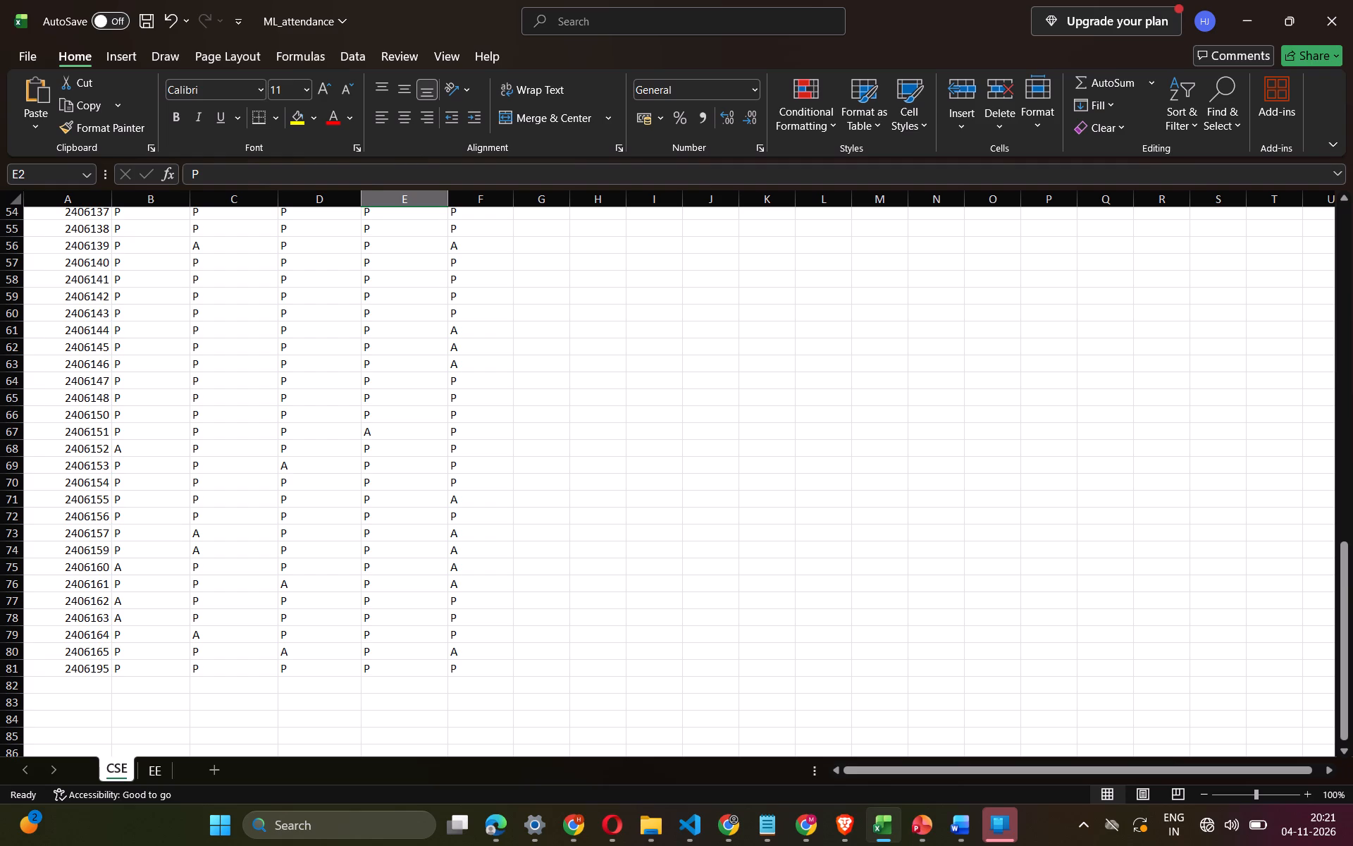
{"action": "scroll", "coordinate": [381, 666], "scroll_direction": "up", "scroll_amount": 10}
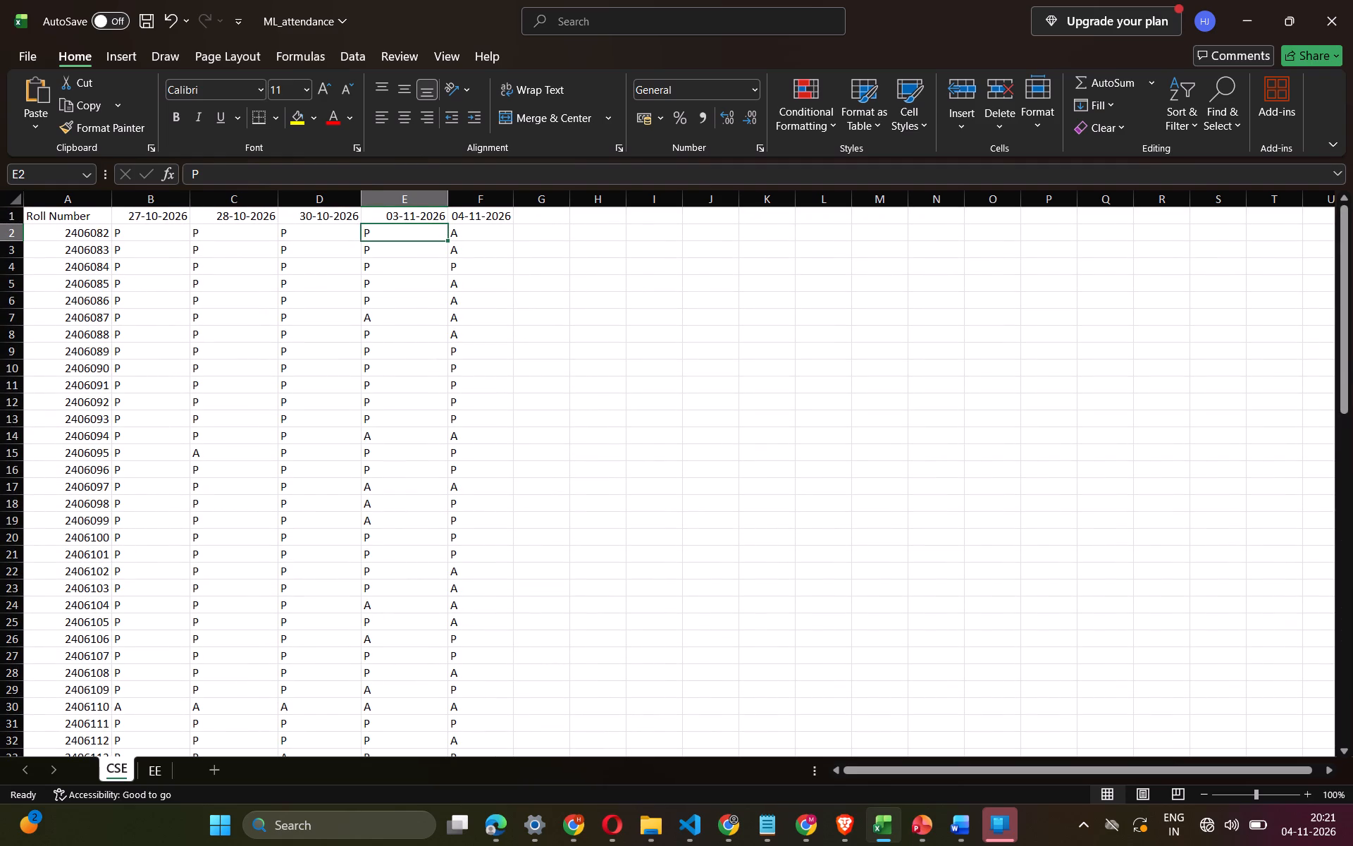
{"action": "scroll", "coordinate": [400, 393], "scroll_direction": "down", "scroll_amount": 2}
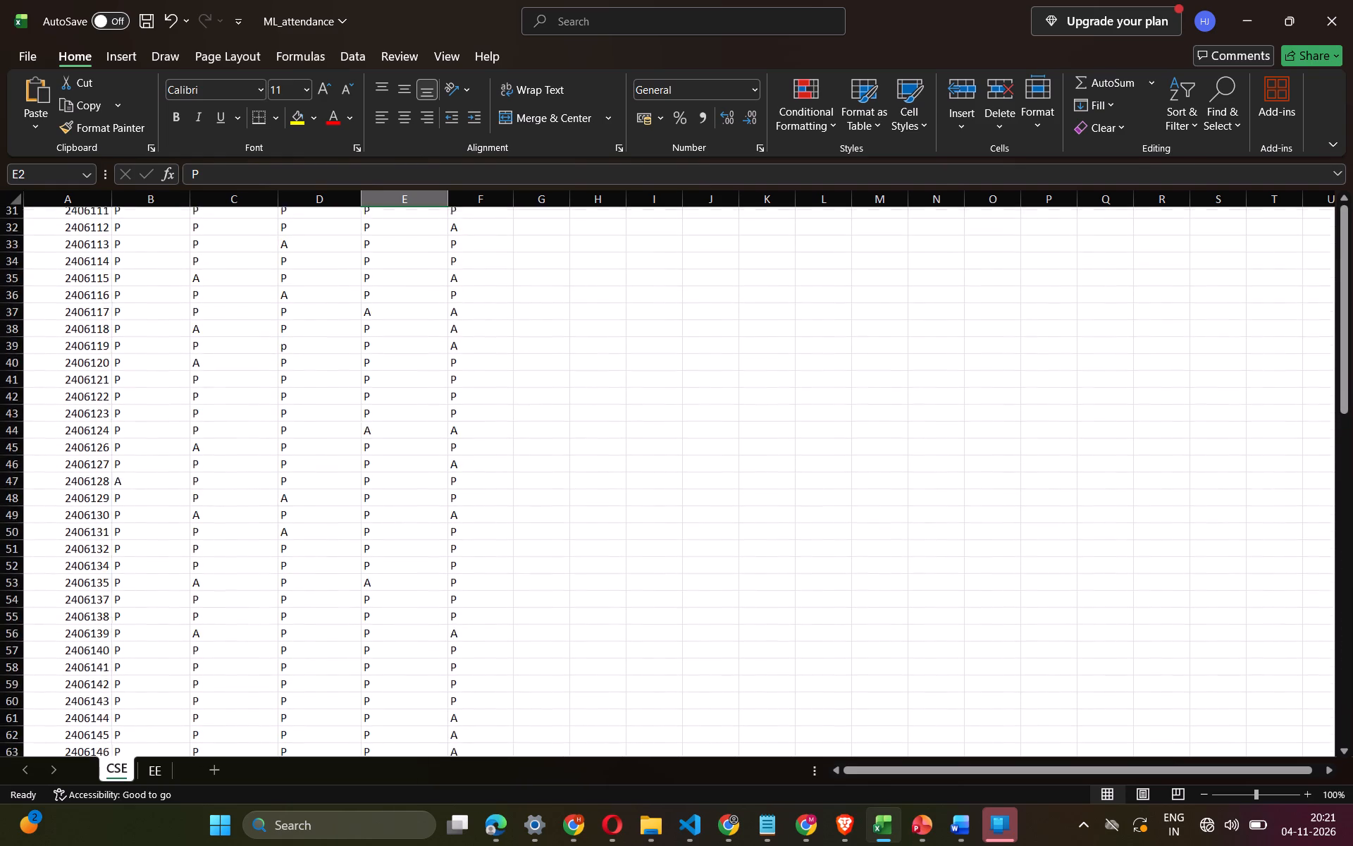
{"action": "scroll", "coordinate": [400, 393], "scroll_direction": "down", "scroll_amount": 2}
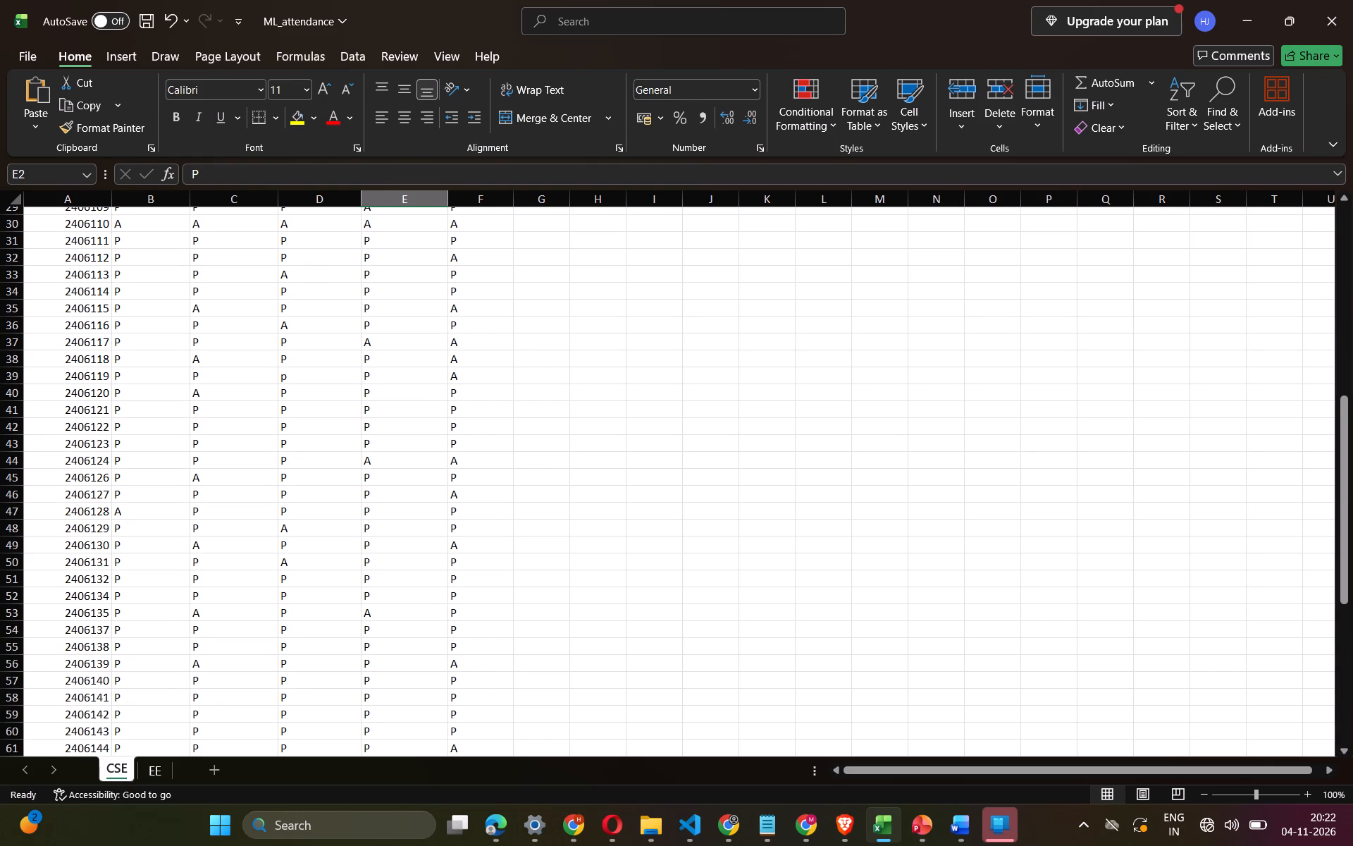
{"action": "left_click", "coordinate": [372, 302]}
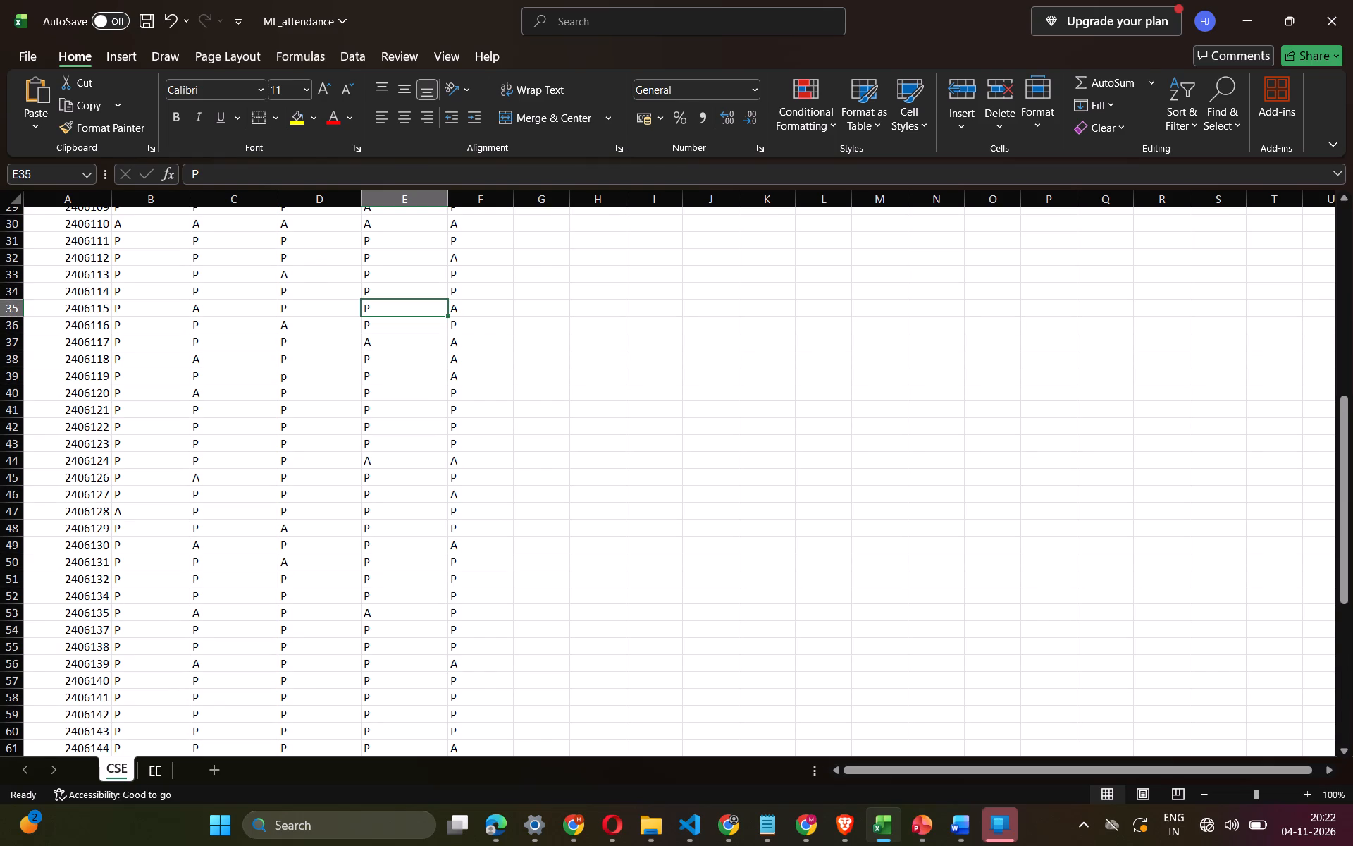
{"action": "scroll", "coordinate": [377, 455], "scroll_direction": "up", "scroll_amount": 1}
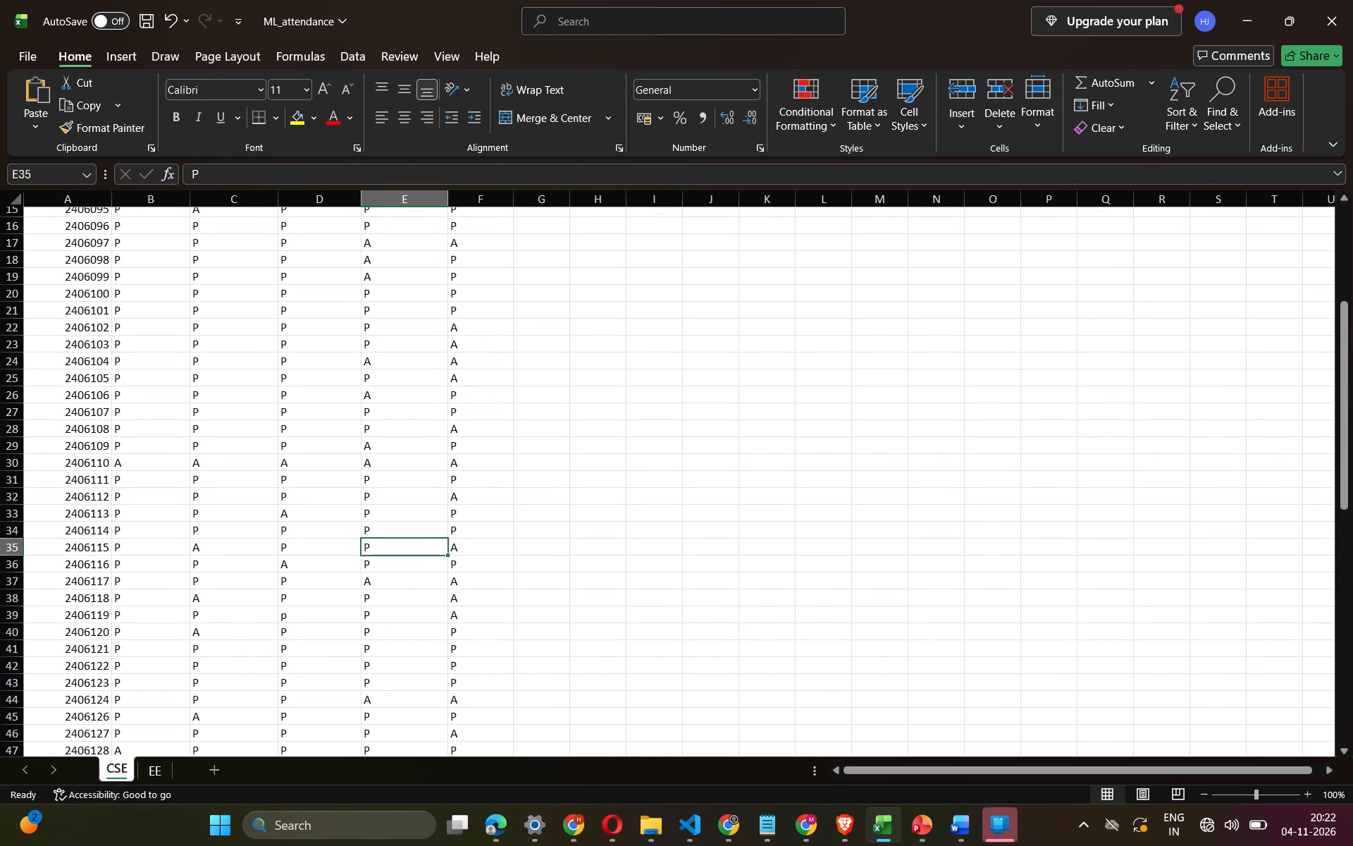
{"action": "scroll", "coordinate": [376, 438], "scroll_direction": "up", "scroll_amount": 1}
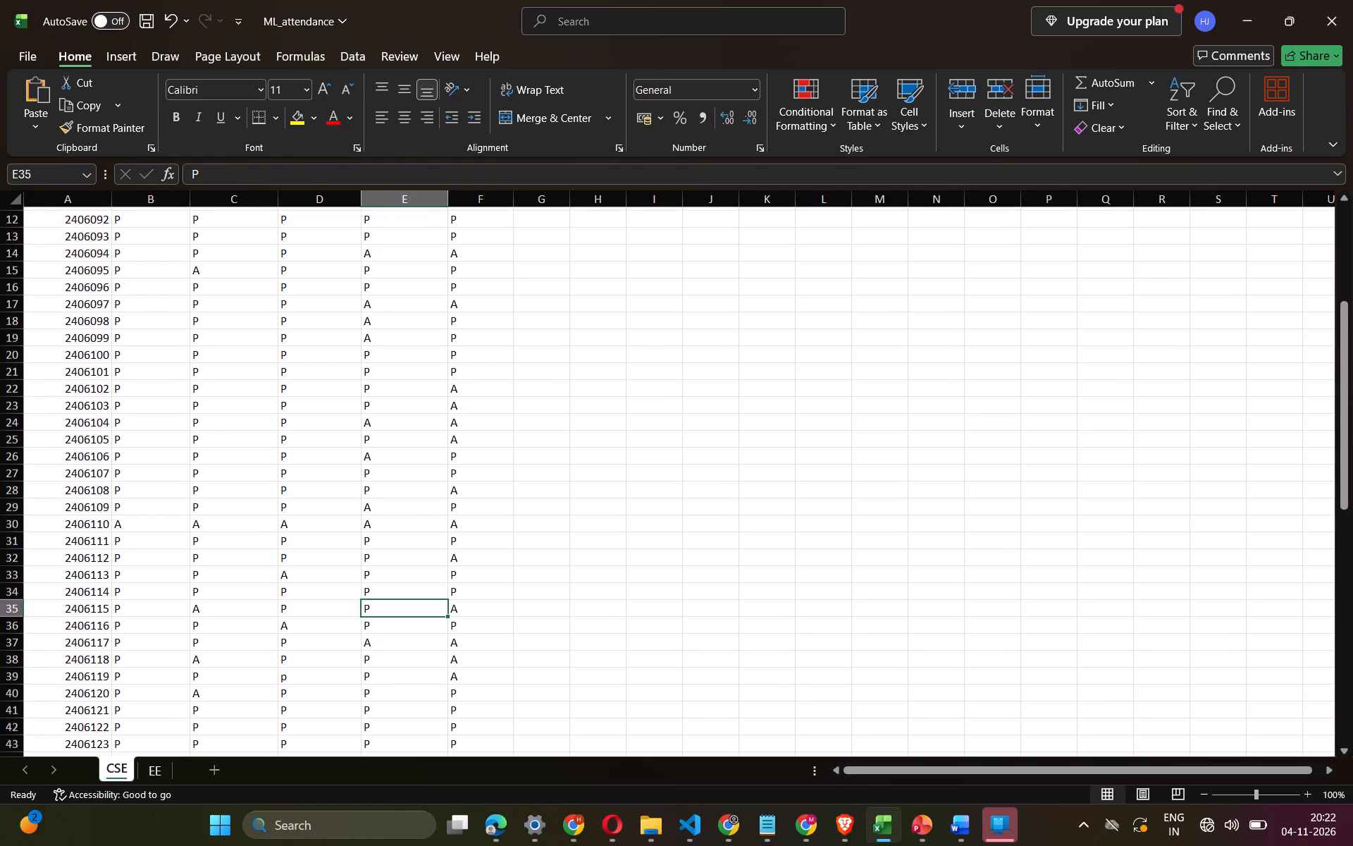
{"action": "scroll", "coordinate": [376, 438], "scroll_direction": "up", "scroll_amount": 5}
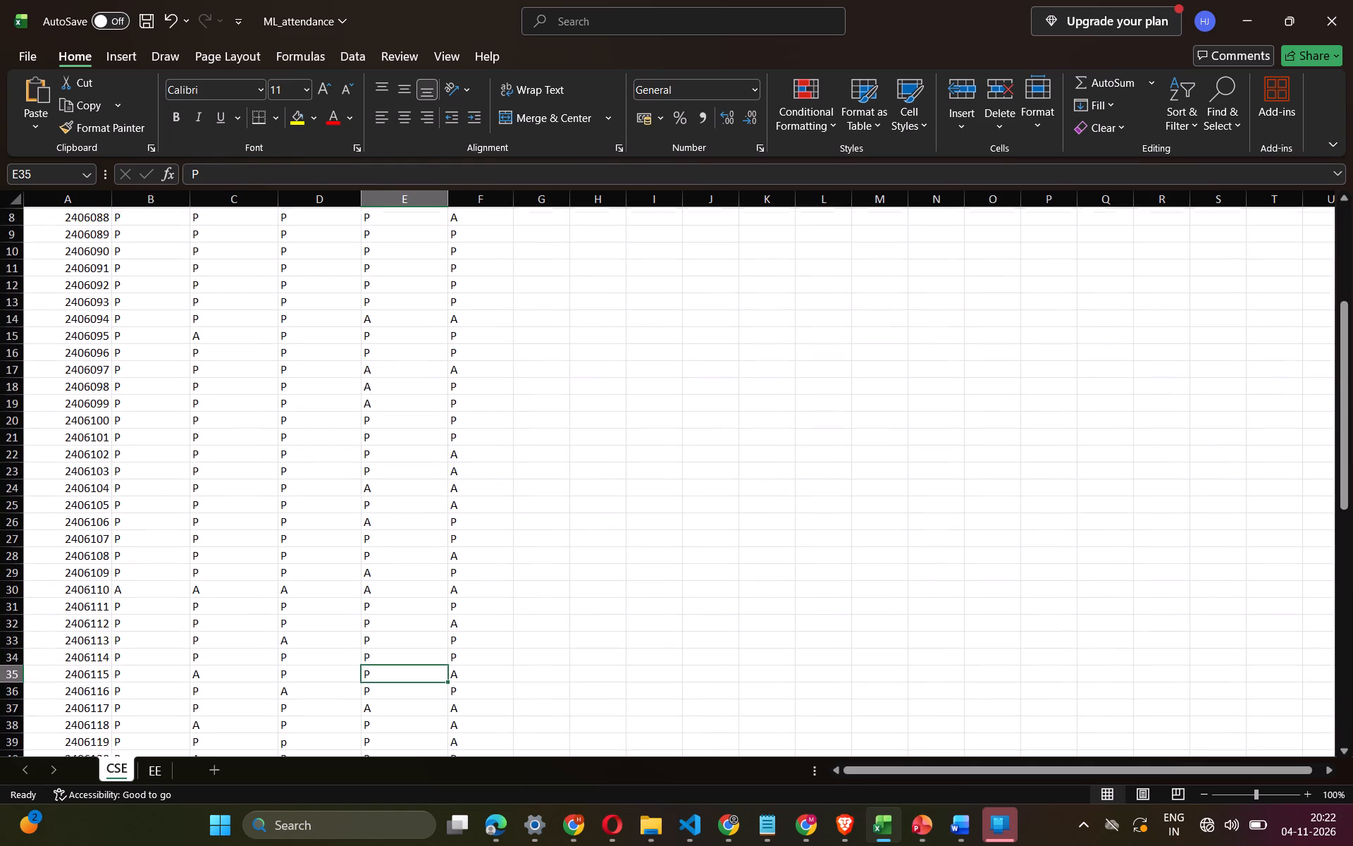
{"action": "scroll", "coordinate": [376, 438], "scroll_direction": "up", "scroll_amount": 2}
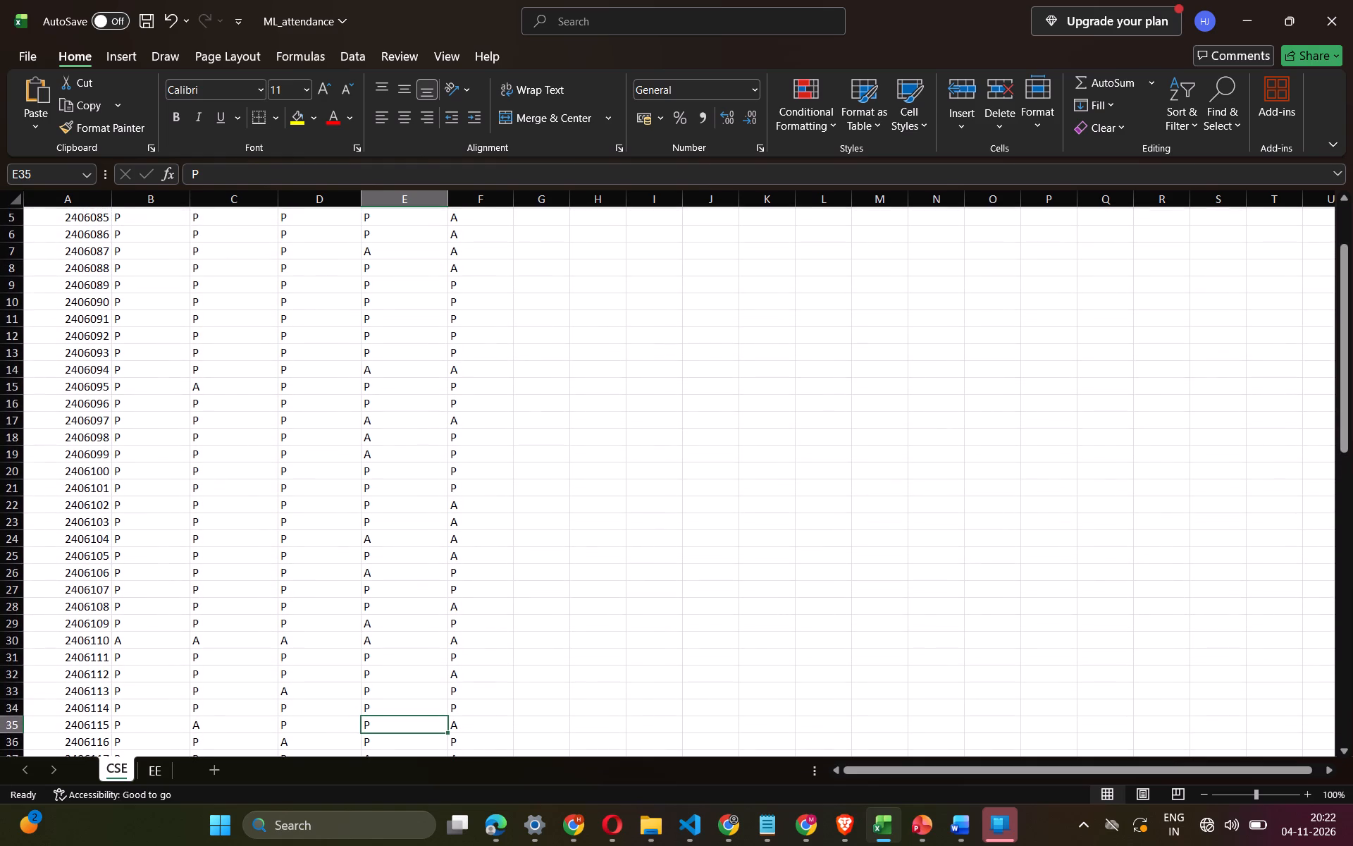
{"action": "scroll", "coordinate": [376, 438], "scroll_direction": "up", "scroll_amount": 1}
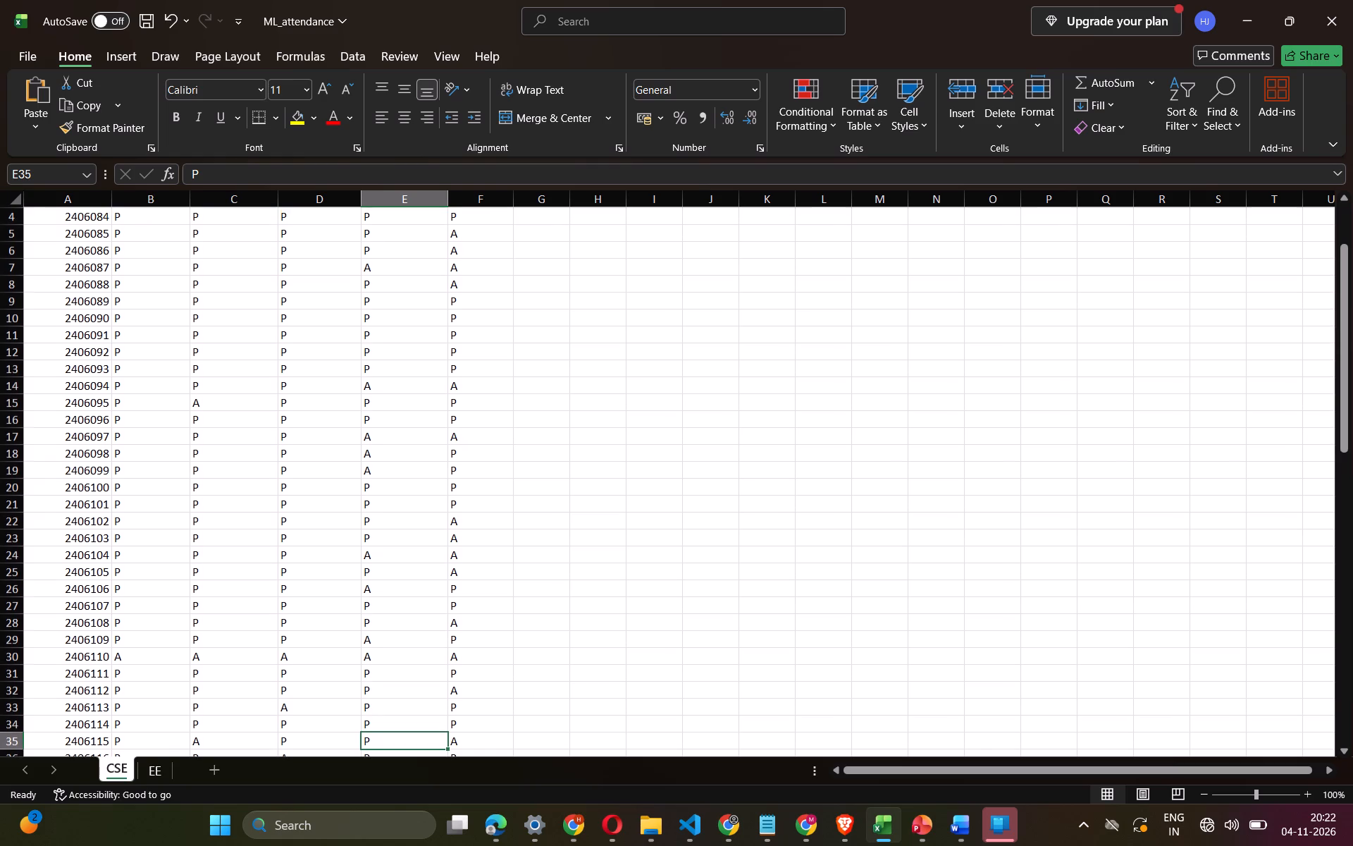
{"action": "scroll", "coordinate": [376, 438], "scroll_direction": "up", "scroll_amount": 1}
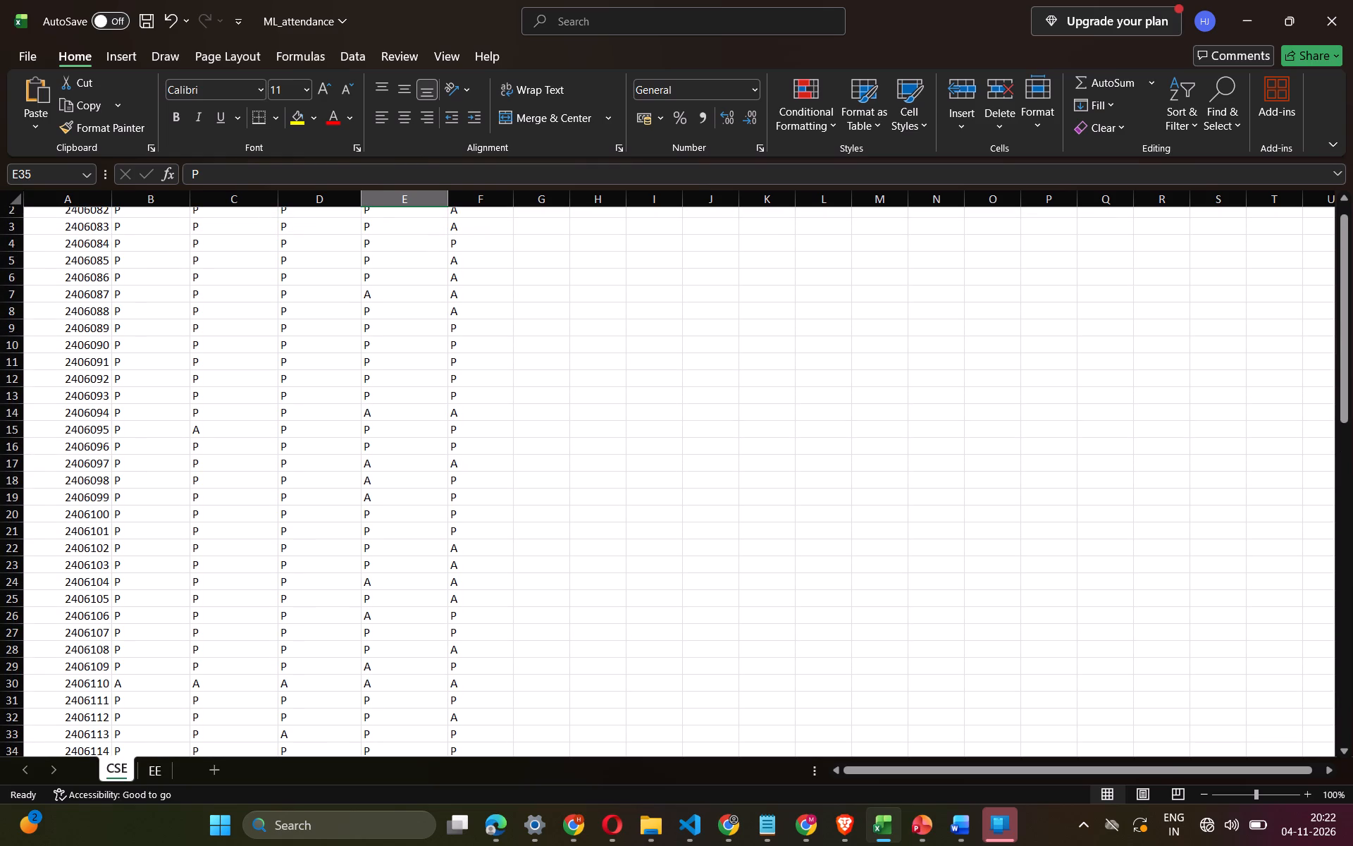
{"action": "scroll", "coordinate": [394, 351], "scroll_direction": "down", "scroll_amount": 1}
{"action": "scroll", "coordinate": [380, 448], "scroll_direction": "down", "scroll_amount": 1}
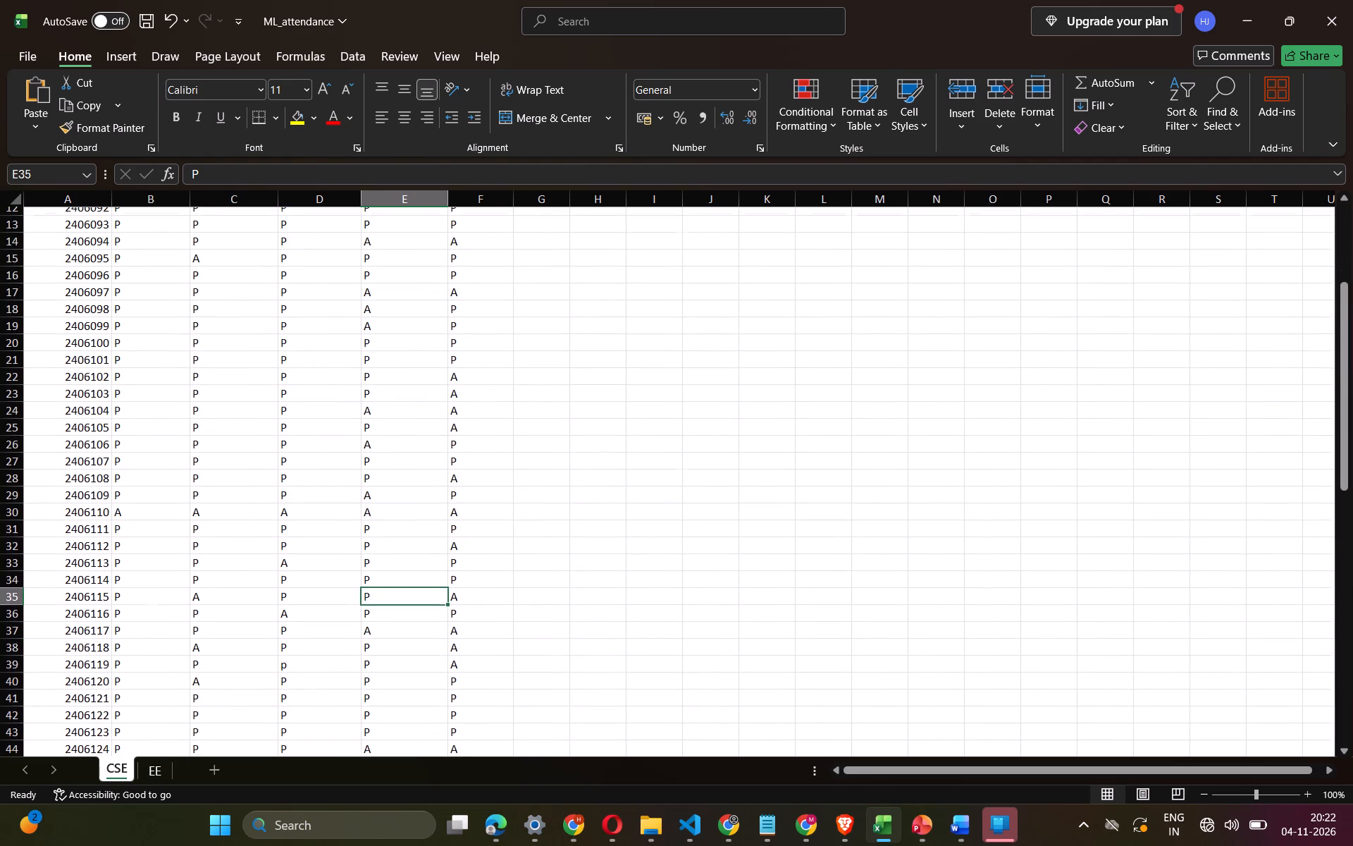
{"action": "scroll", "coordinate": [408, 569], "scroll_direction": "down", "scroll_amount": 3}
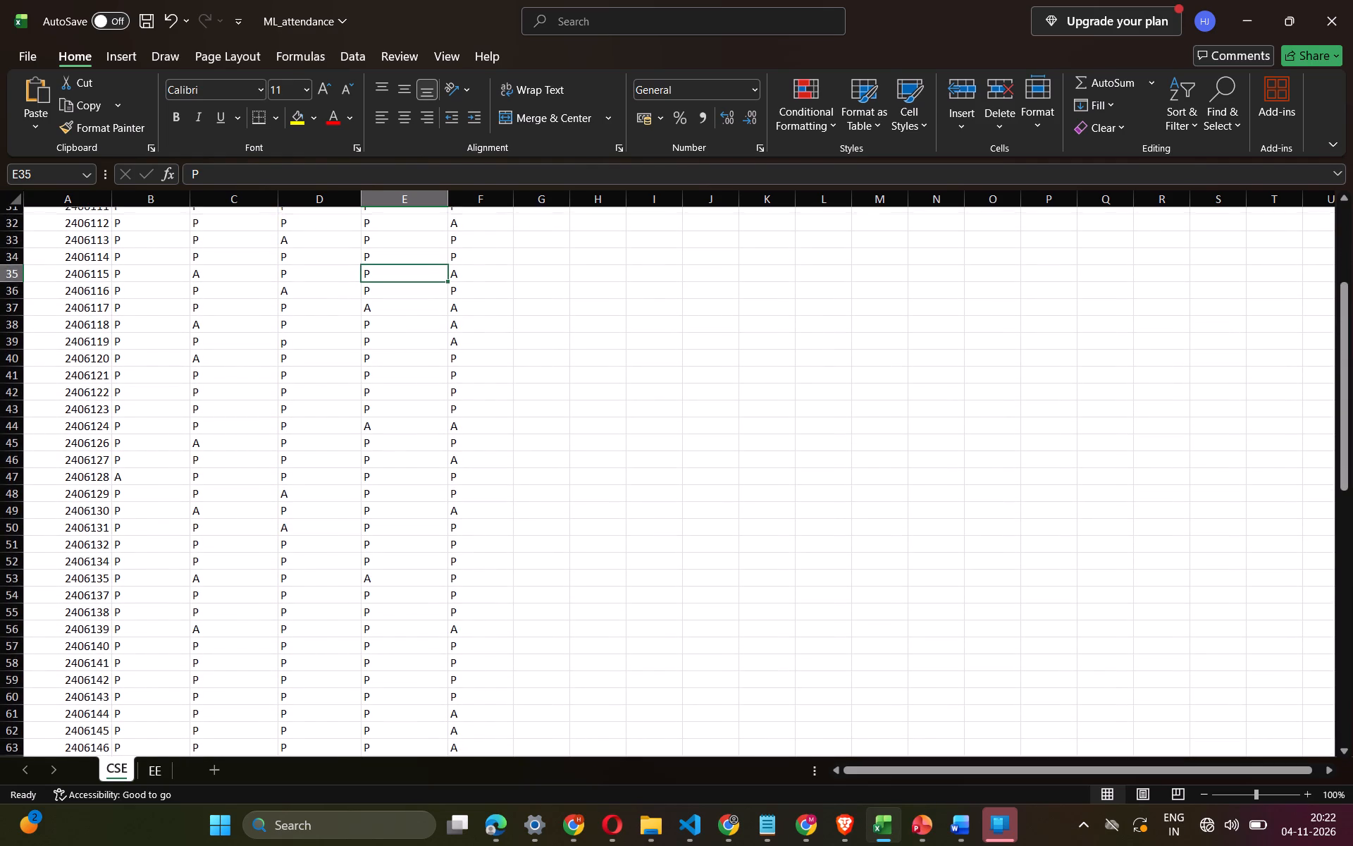
{"action": "scroll", "coordinate": [408, 569], "scroll_direction": "down", "scroll_amount": 2}
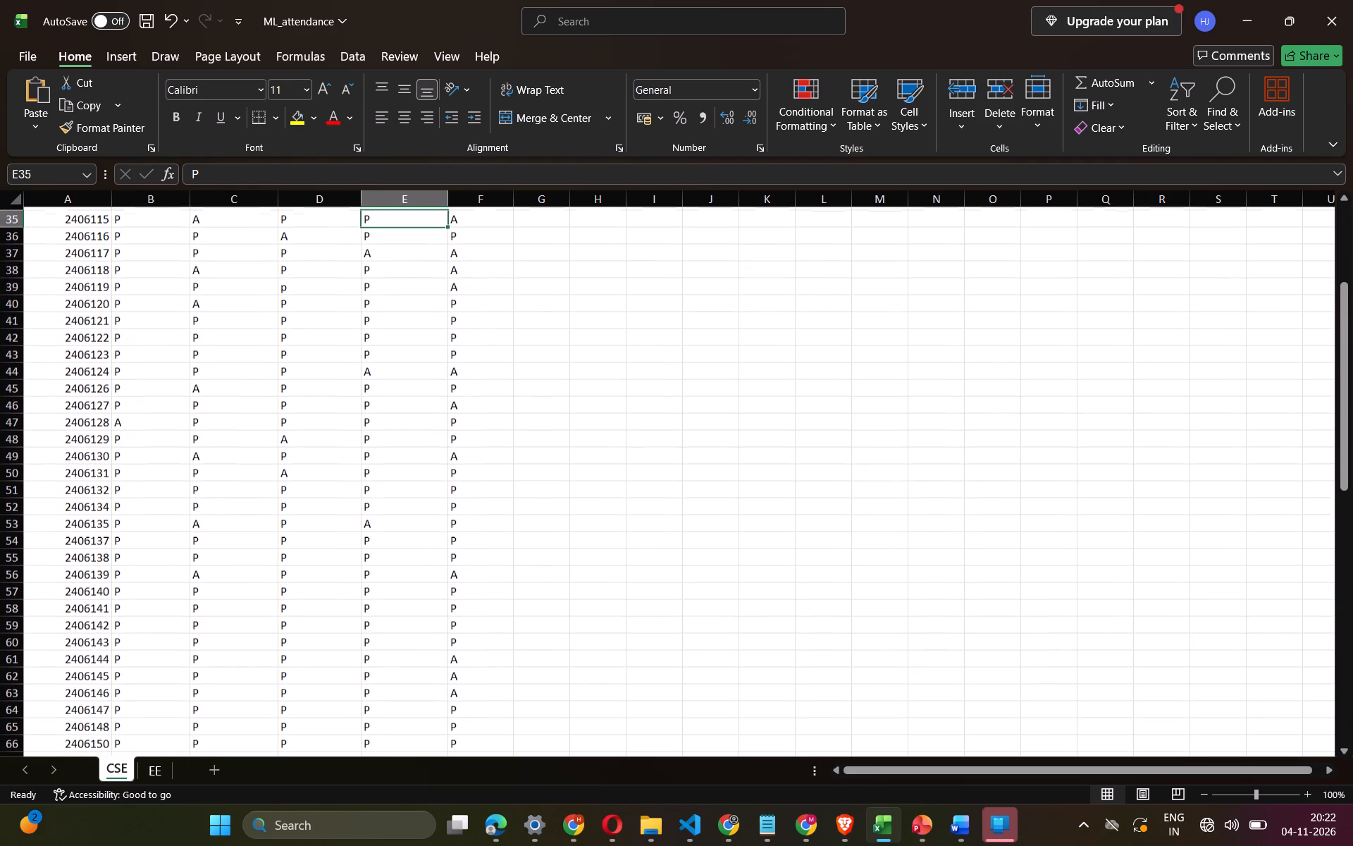
{"action": "scroll", "coordinate": [405, 663], "scroll_direction": "down", "scroll_amount": 1}
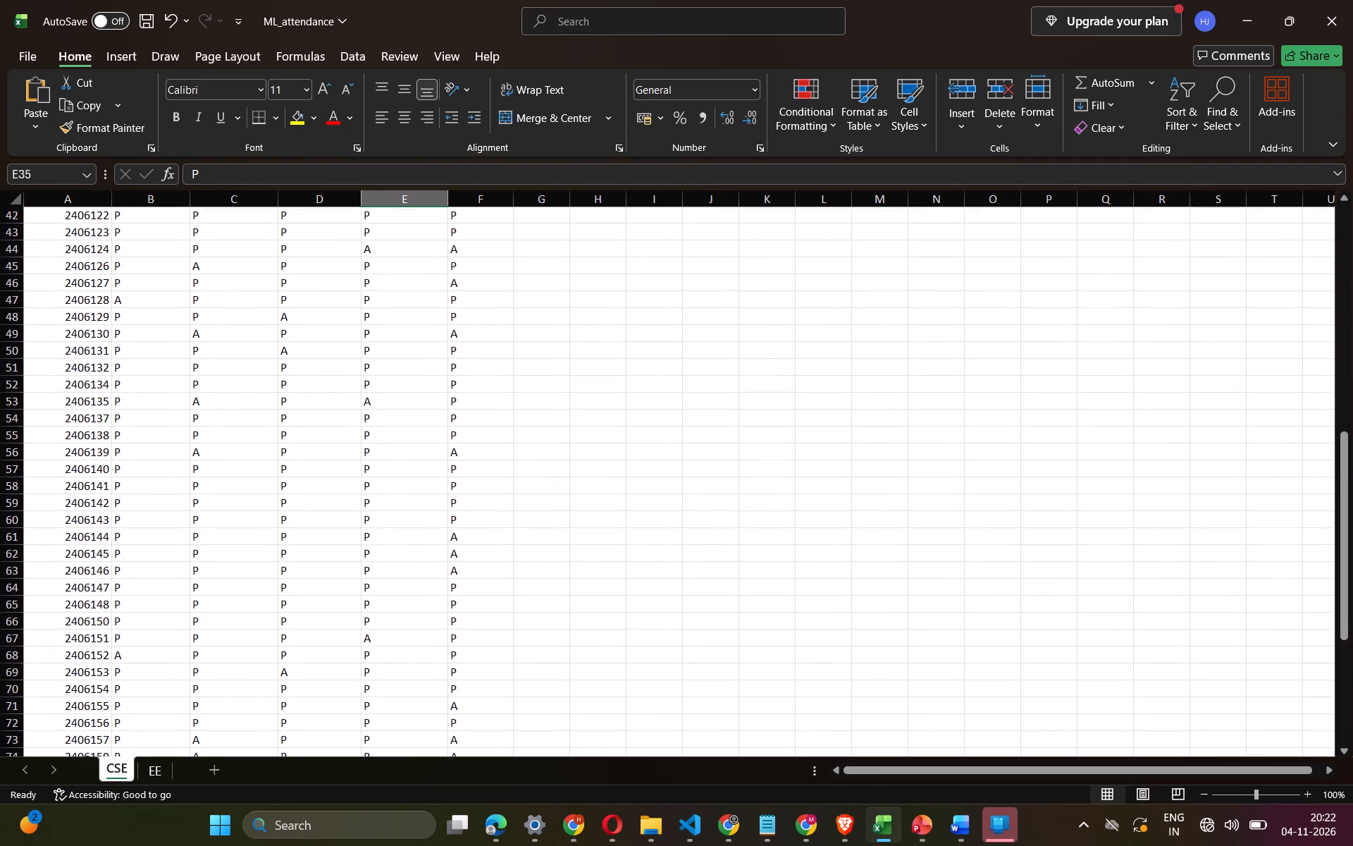
{"action": "left_click", "coordinate": [391, 679]}
{"action": "left_click", "coordinate": [391, 679]}
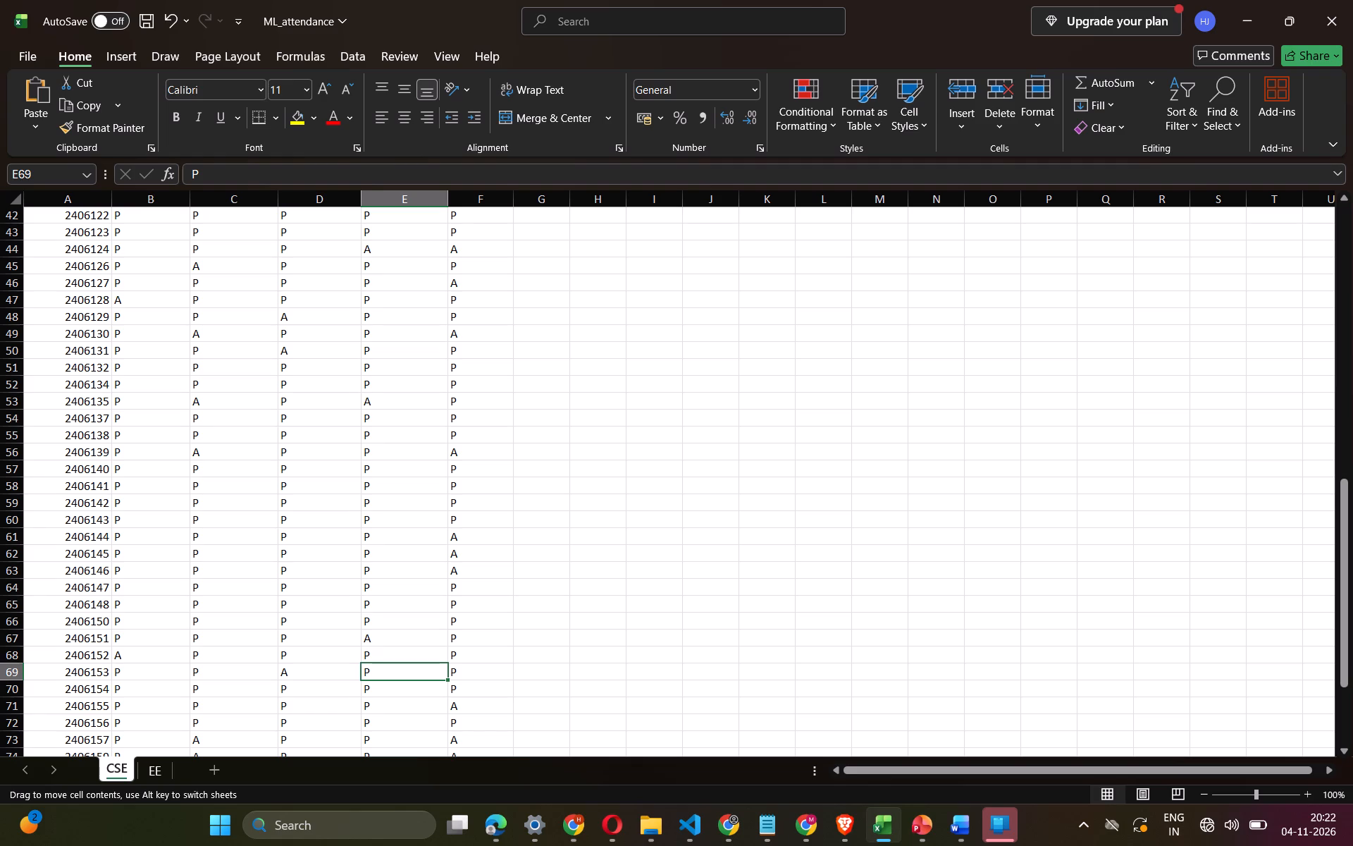
{"action": "scroll", "coordinate": [391, 679], "scroll_direction": "down", "scroll_amount": 1}
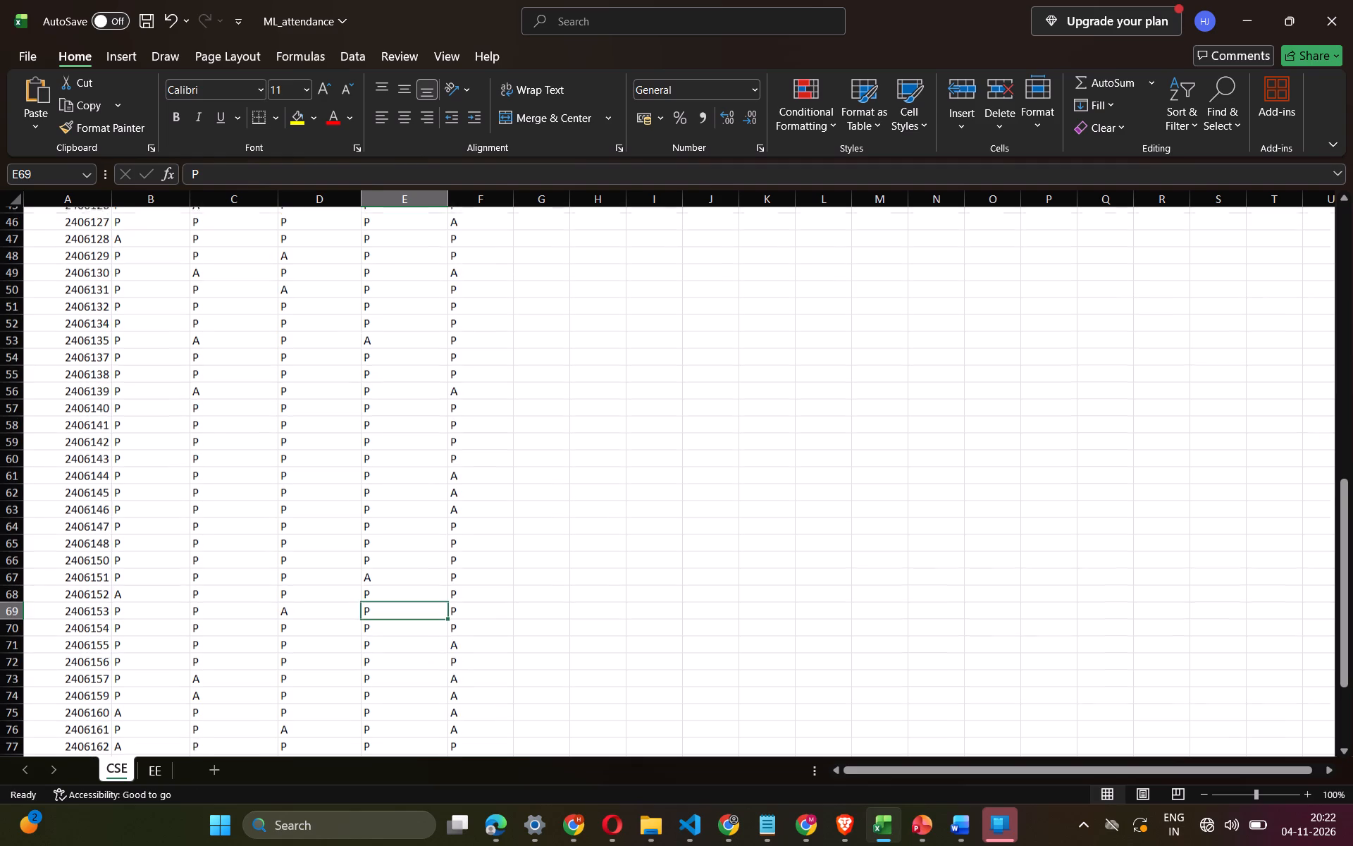
{"action": "scroll", "coordinate": [398, 687], "scroll_direction": "down", "scroll_amount": 1}
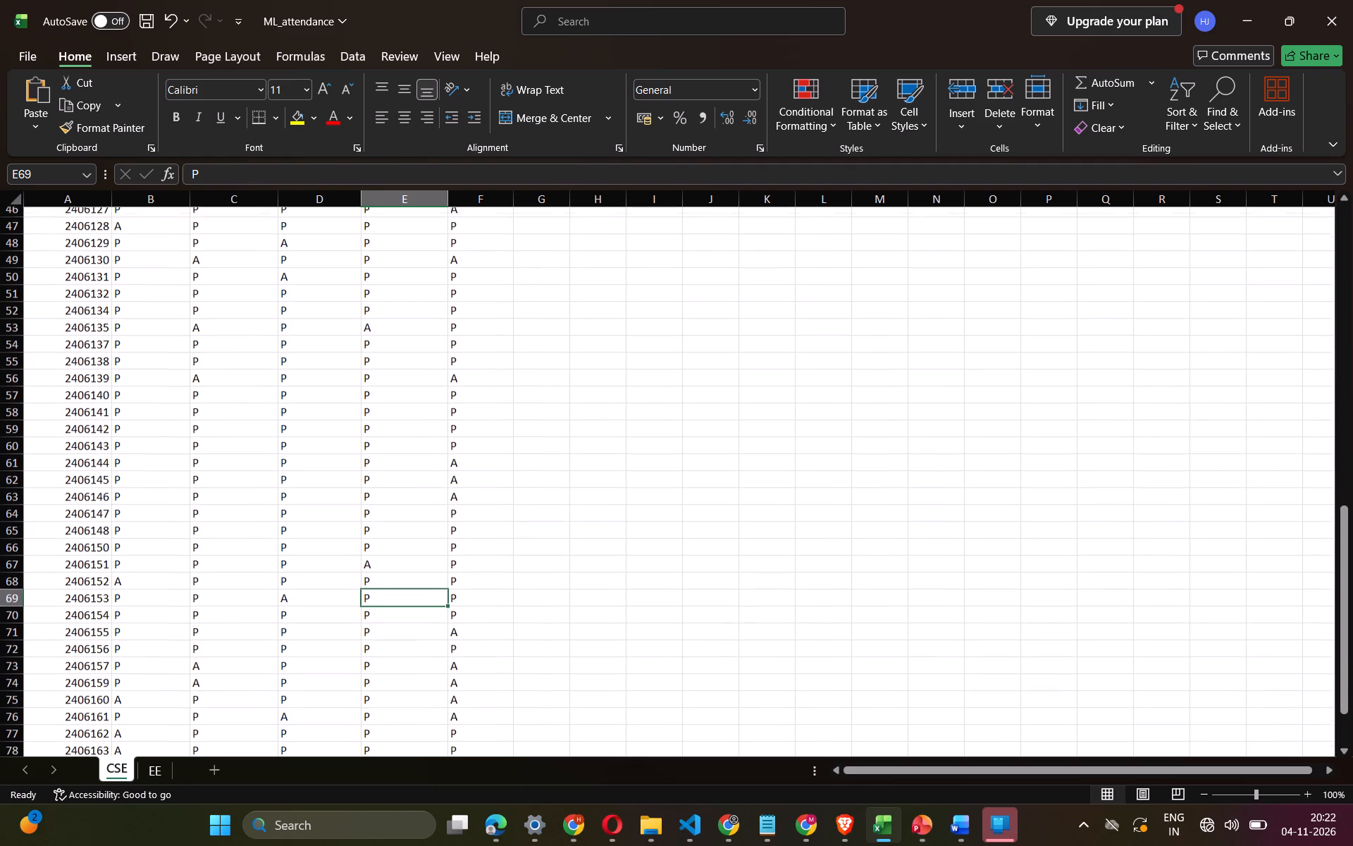
{"action": "scroll", "coordinate": [398, 687], "scroll_direction": "down", "scroll_amount": 1}
{"action": "left_click", "coordinate": [368, 728]}
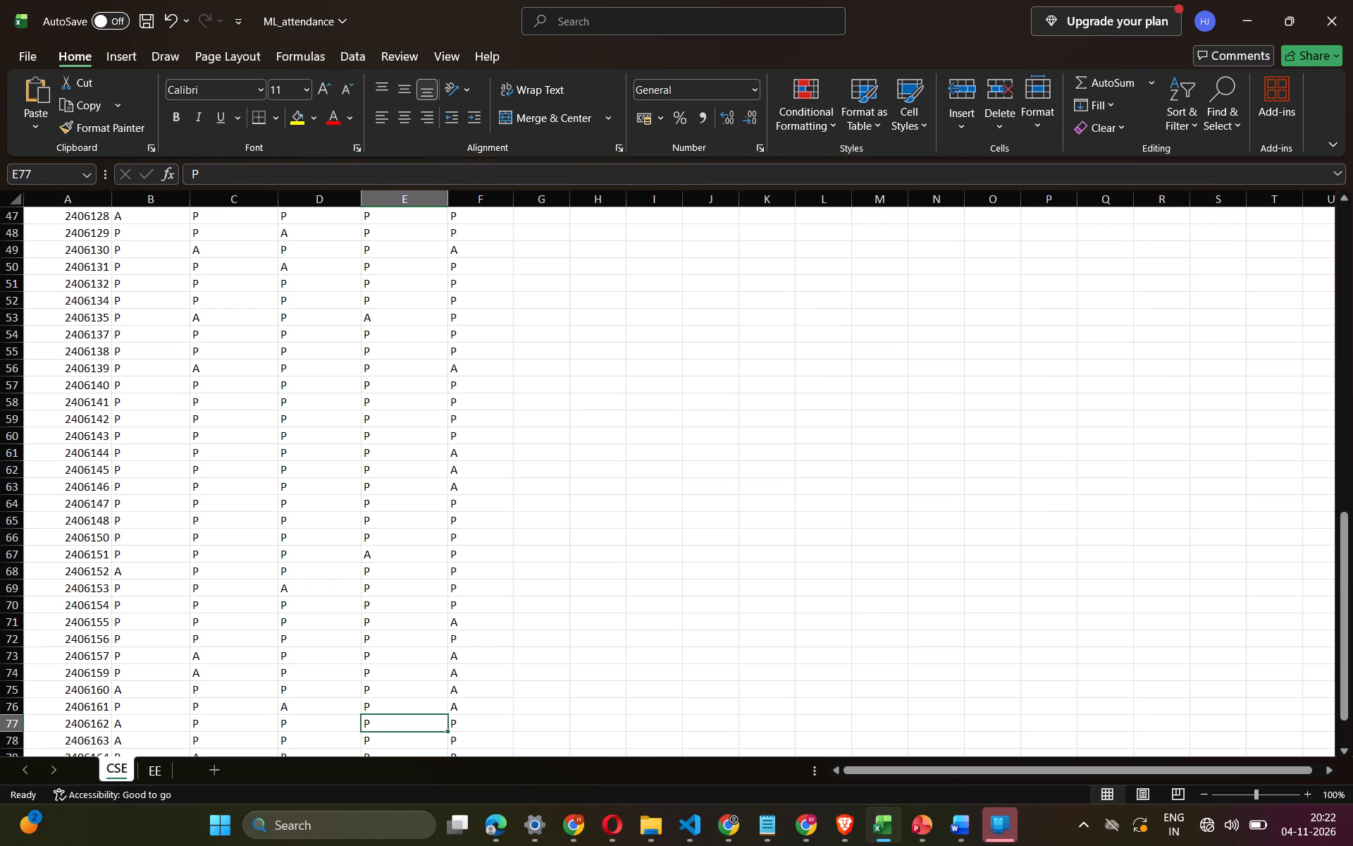
{"action": "scroll", "coordinate": [393, 640], "scroll_direction": "up", "scroll_amount": 1}
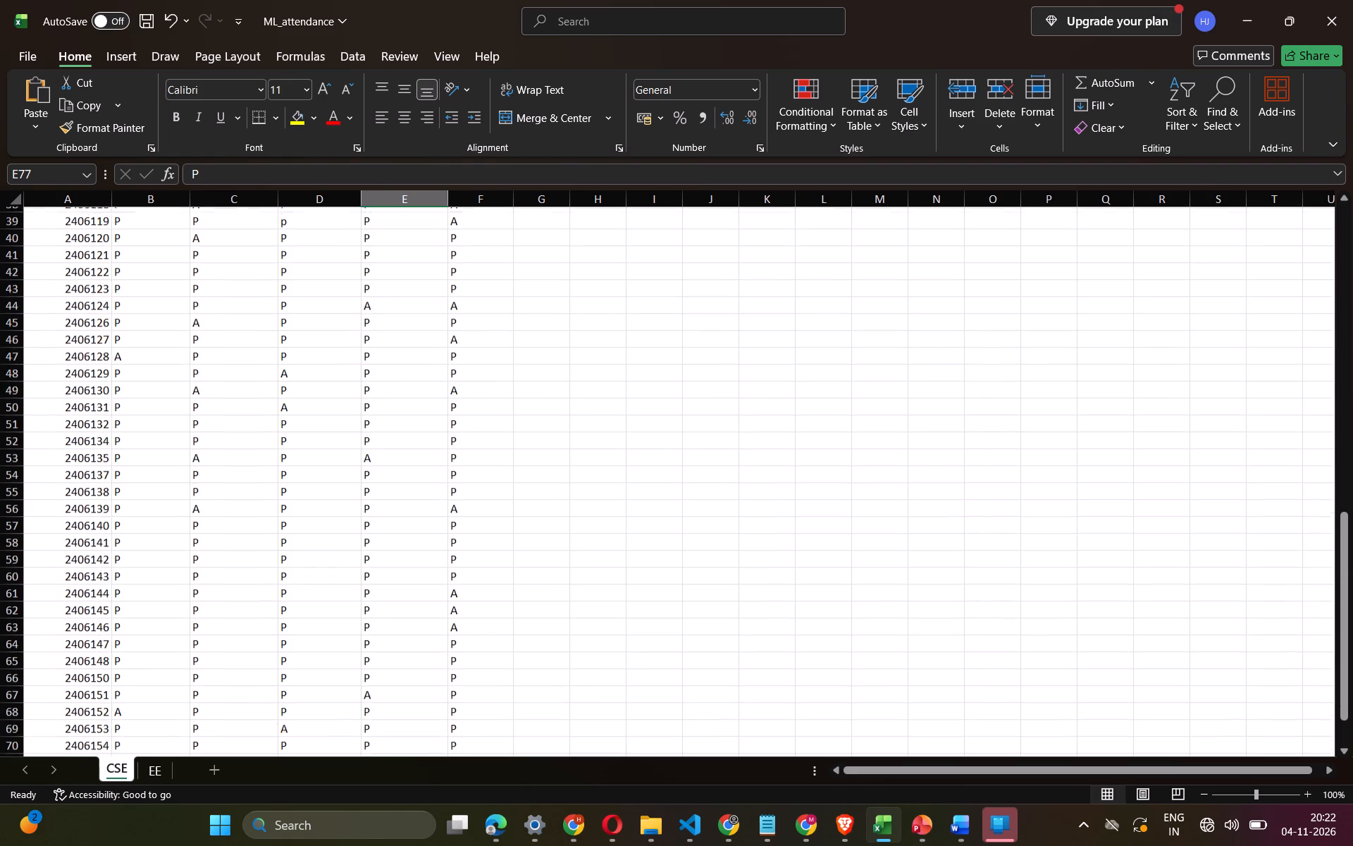
{"action": "scroll", "coordinate": [393, 640], "scroll_direction": "up", "scroll_amount": 1}
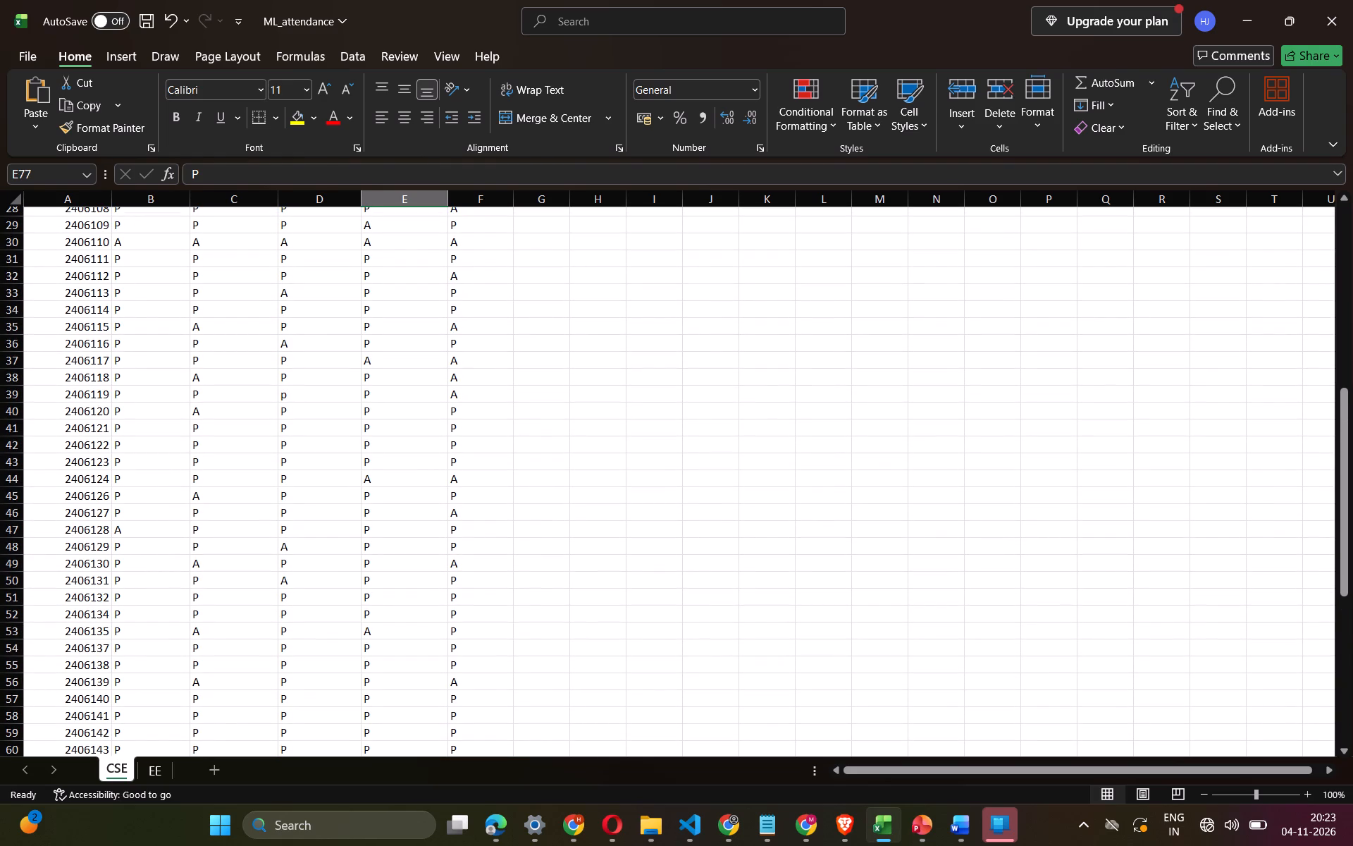
{"action": "scroll", "coordinate": [377, 266], "scroll_direction": "up", "scroll_amount": 4}
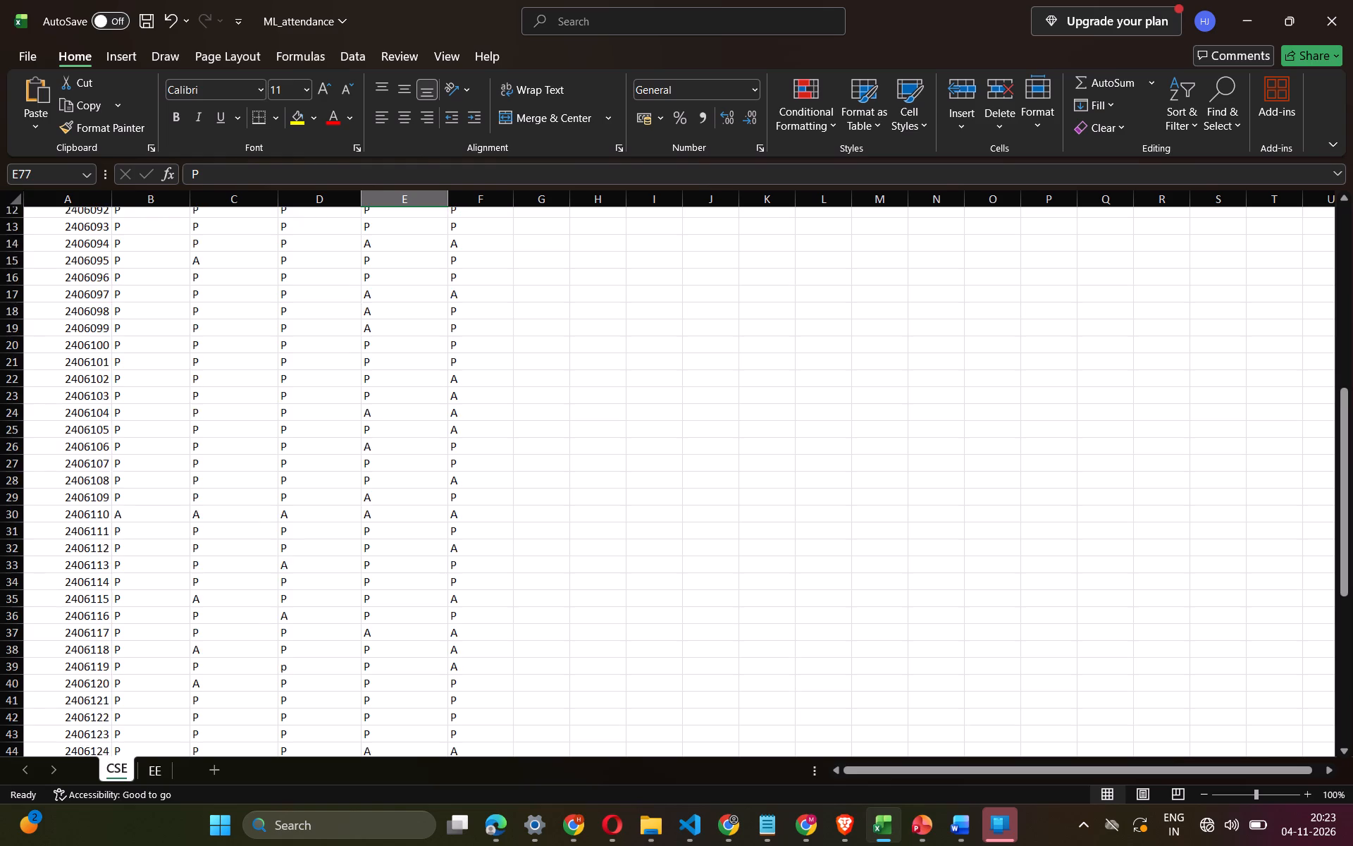
{"action": "scroll", "coordinate": [377, 266], "scroll_direction": "up", "scroll_amount": 2}
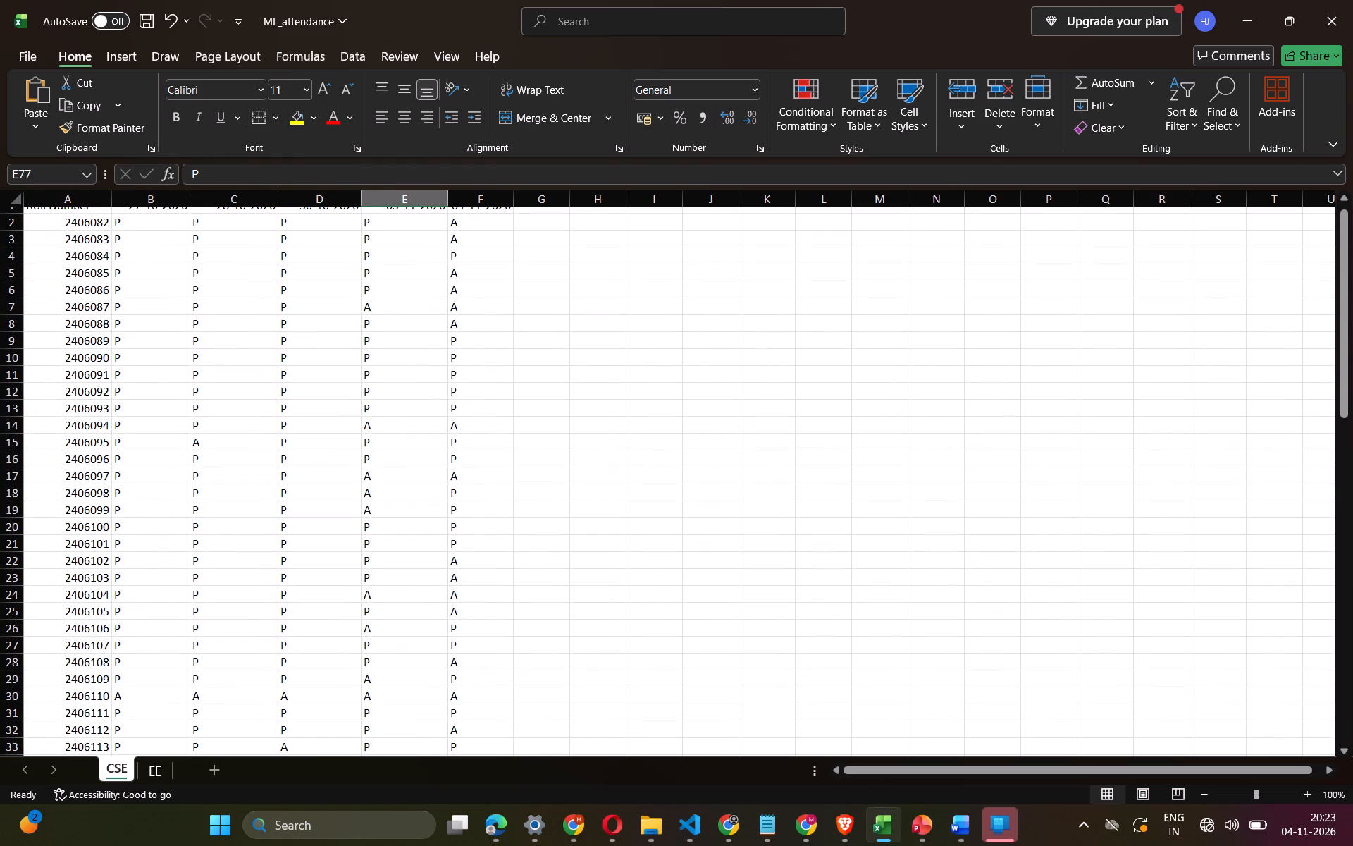
{"action": "left_click", "coordinate": [383, 622]}
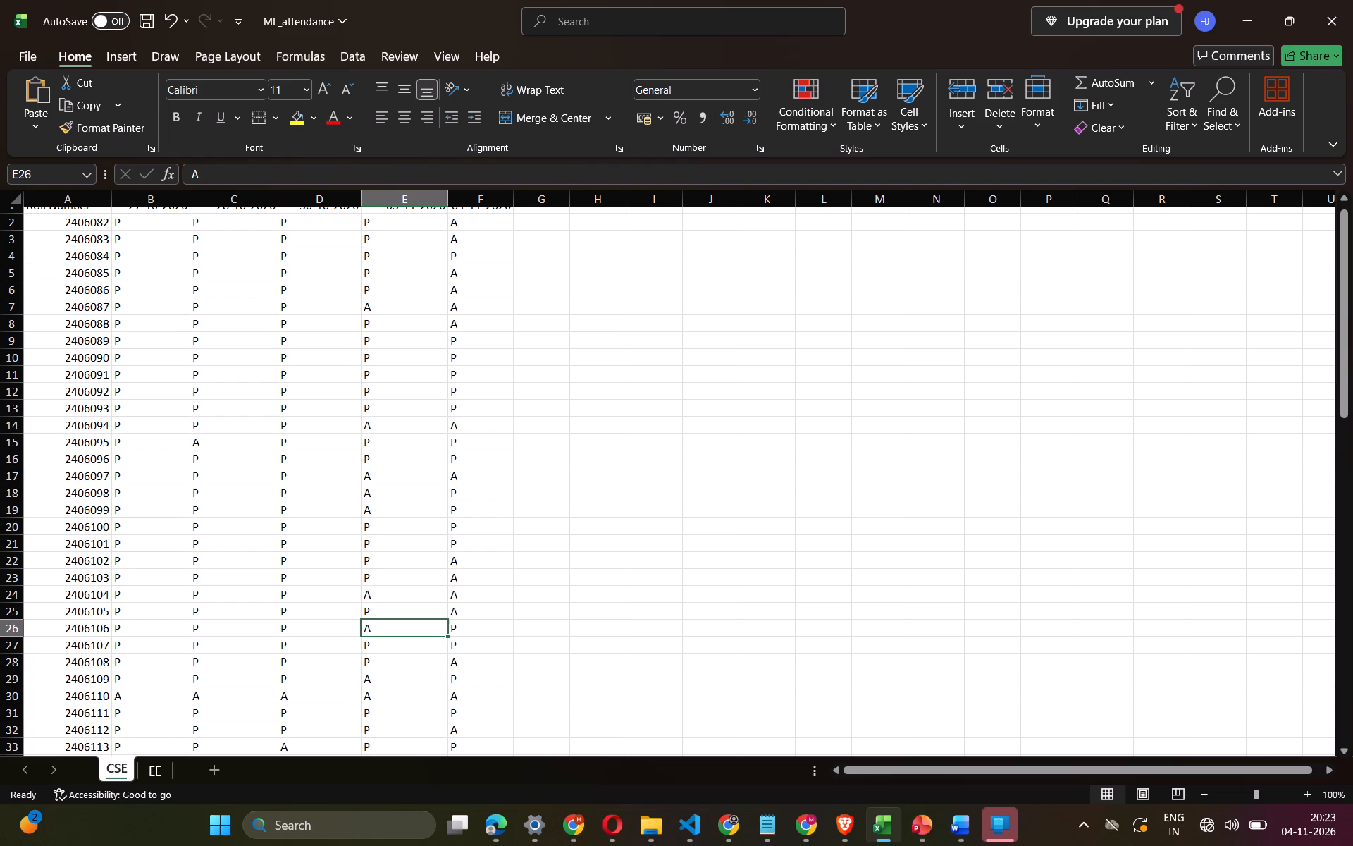
{"action": "key", "text": "BackSpace"}
{"action": "key", "text": "p"}
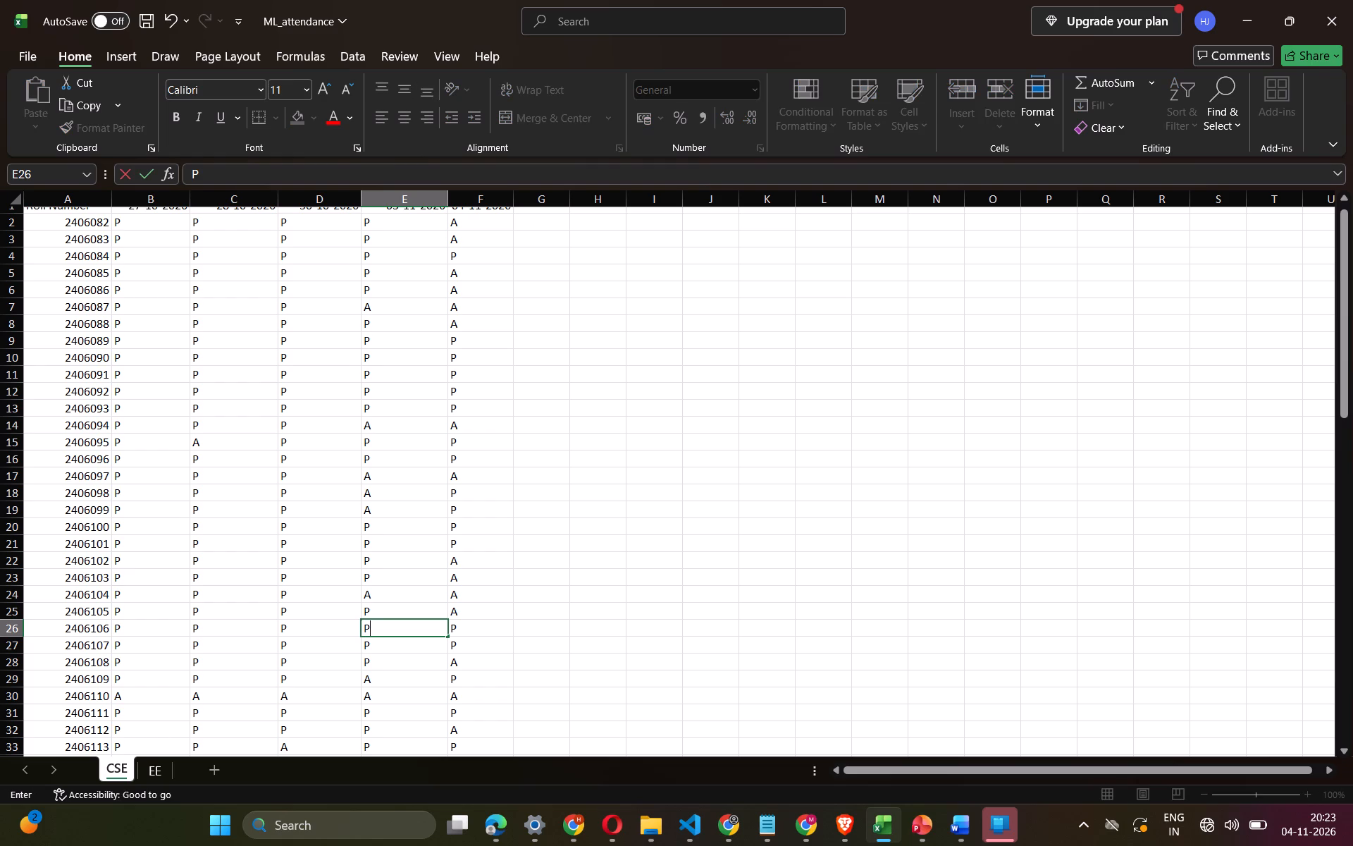
{"action": "left_click", "coordinate": [619, 635]}
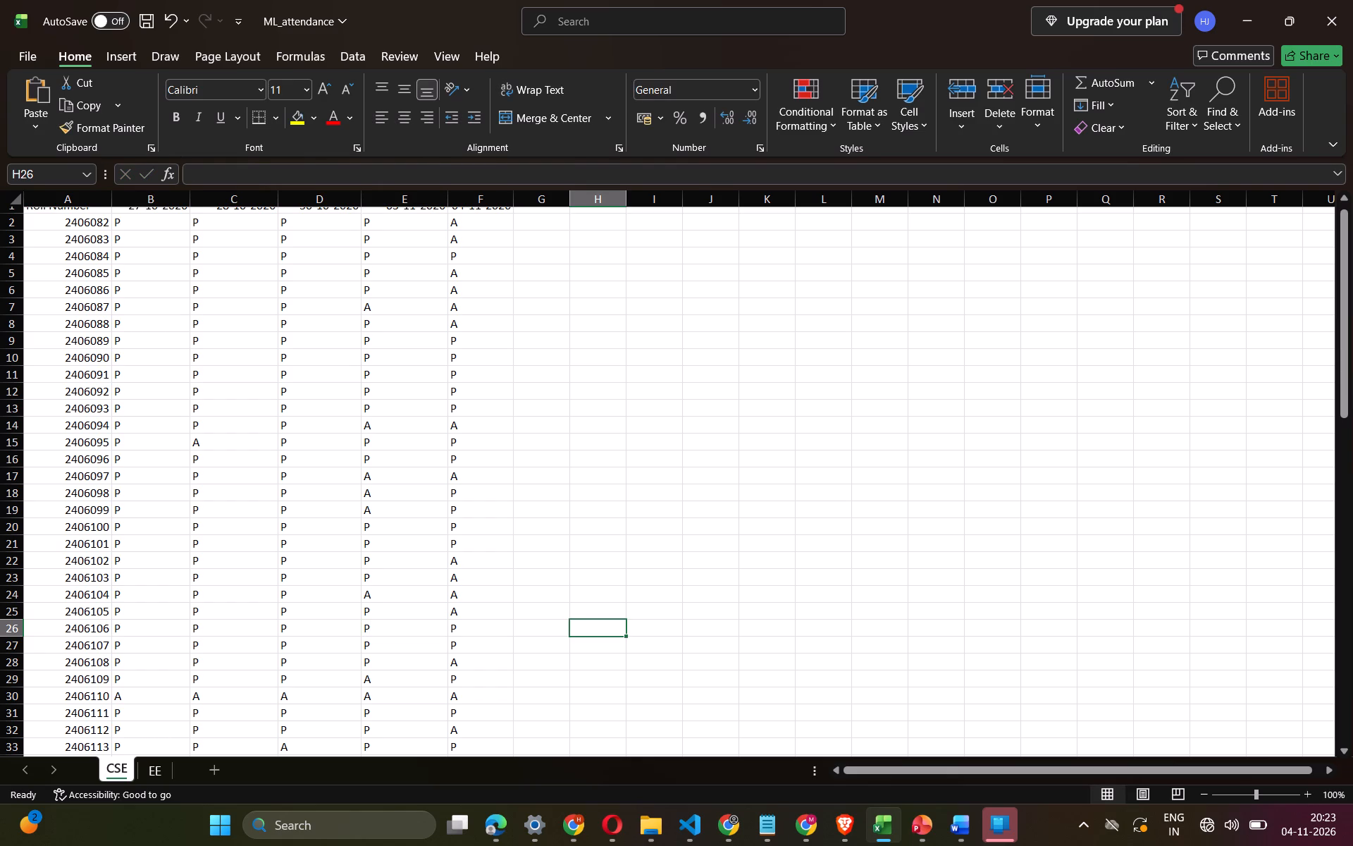
{"action": "scroll", "coordinate": [389, 479], "scroll_direction": "down", "scroll_amount": 4}
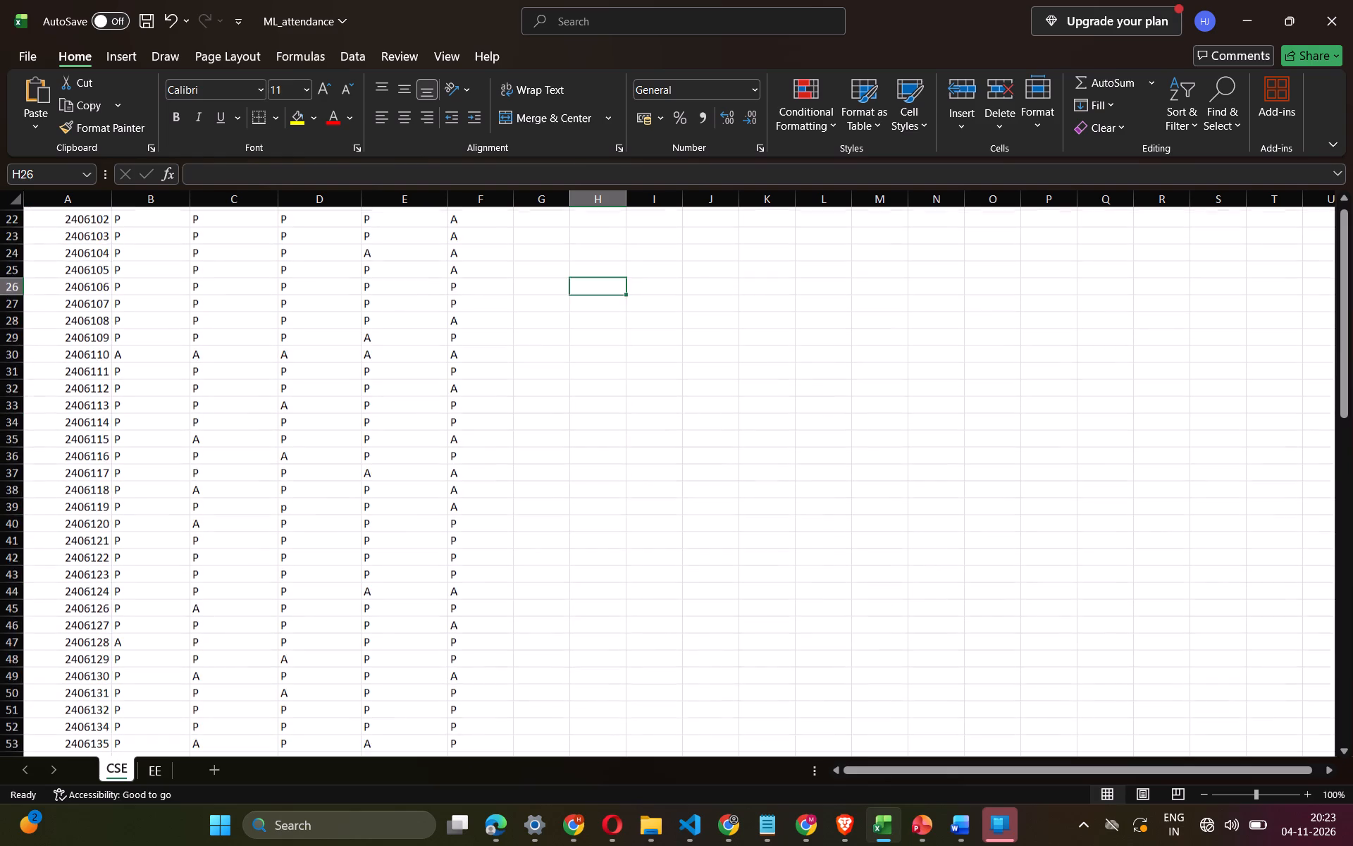
{"action": "scroll", "coordinate": [389, 479], "scroll_direction": "down", "scroll_amount": 2}
{"action": "scroll", "coordinate": [338, 651], "scroll_direction": "down", "scroll_amount": 1}
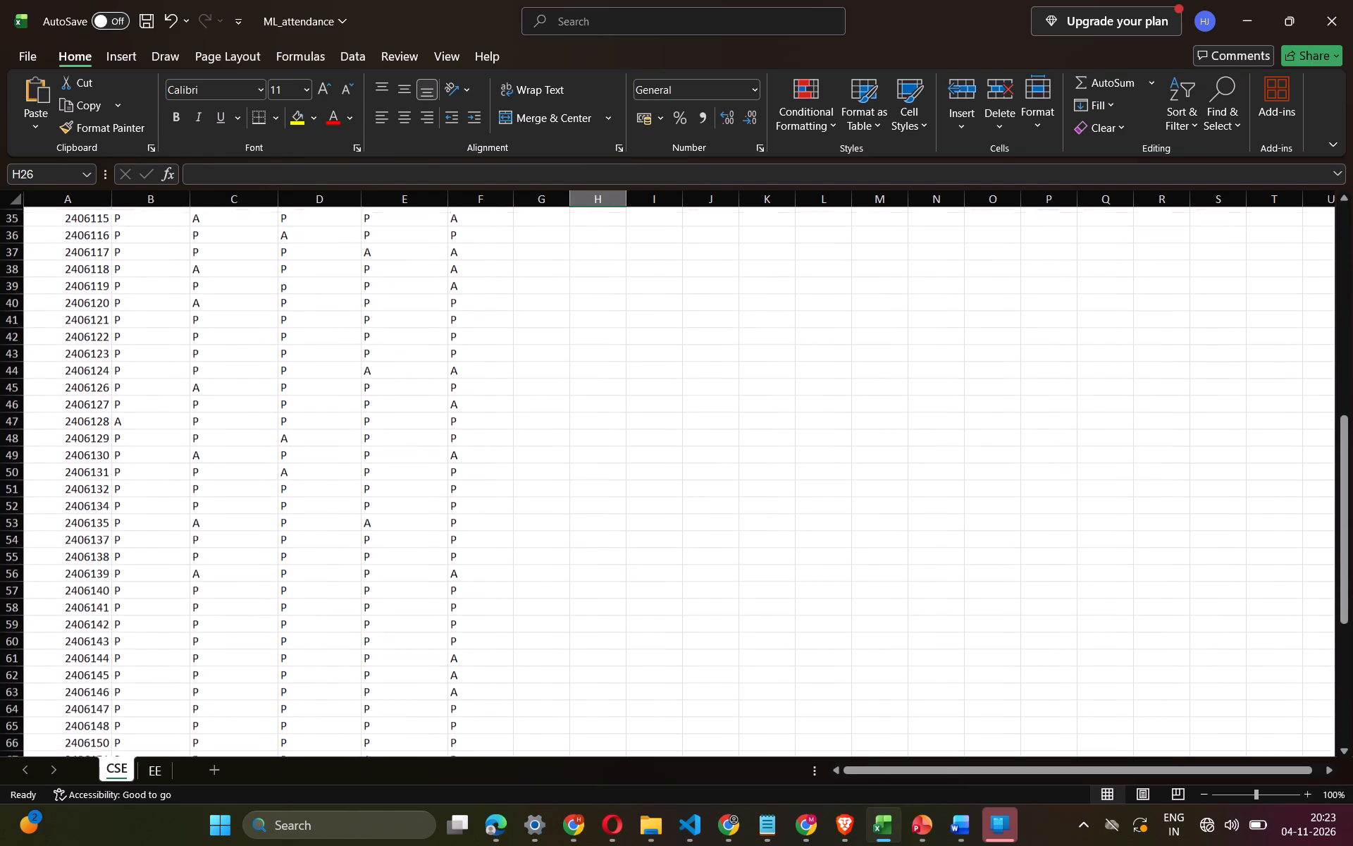
{"action": "scroll", "coordinate": [338, 651], "scroll_direction": "down", "scroll_amount": 1}
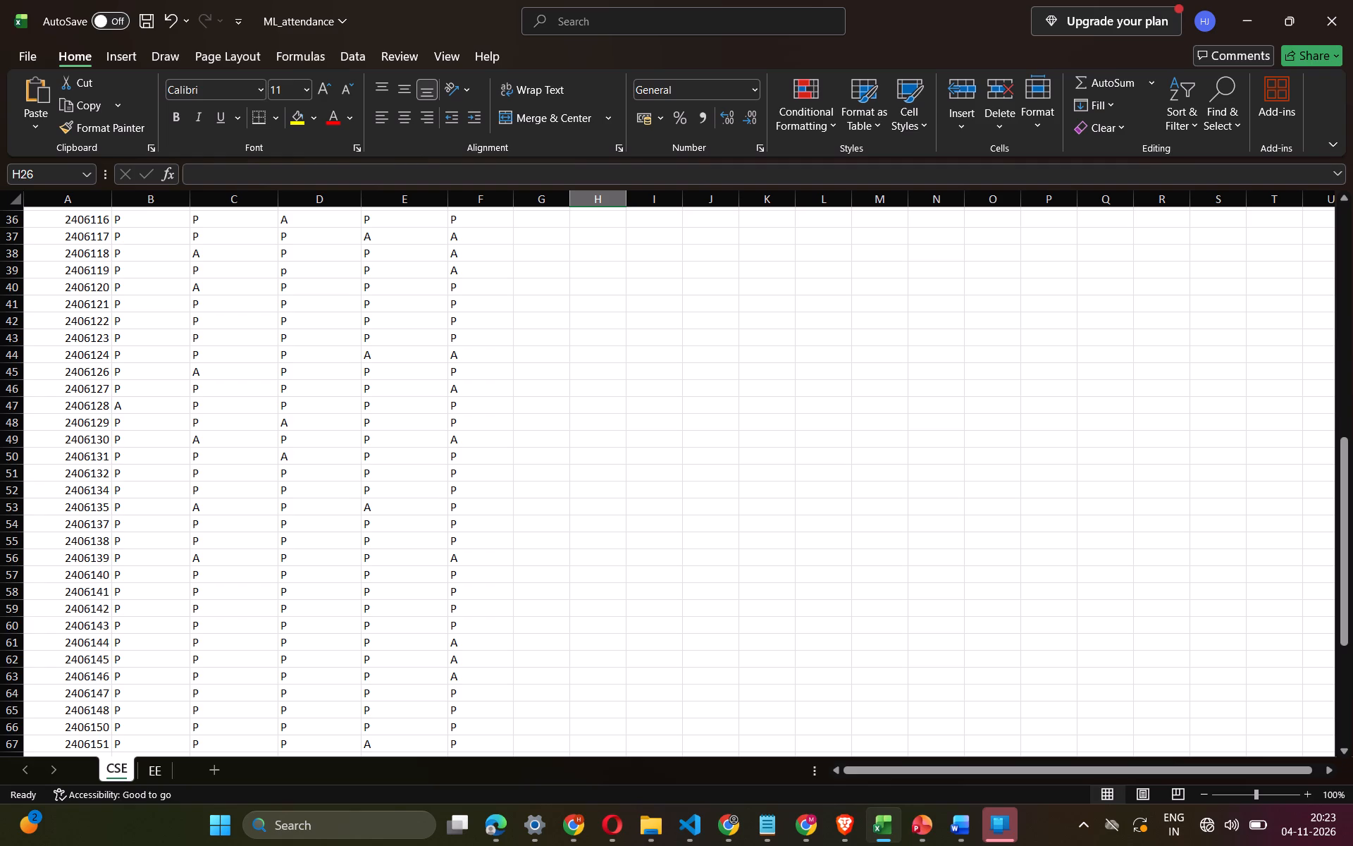
{"action": "scroll", "coordinate": [381, 455], "scroll_direction": "up", "scroll_amount": 3}
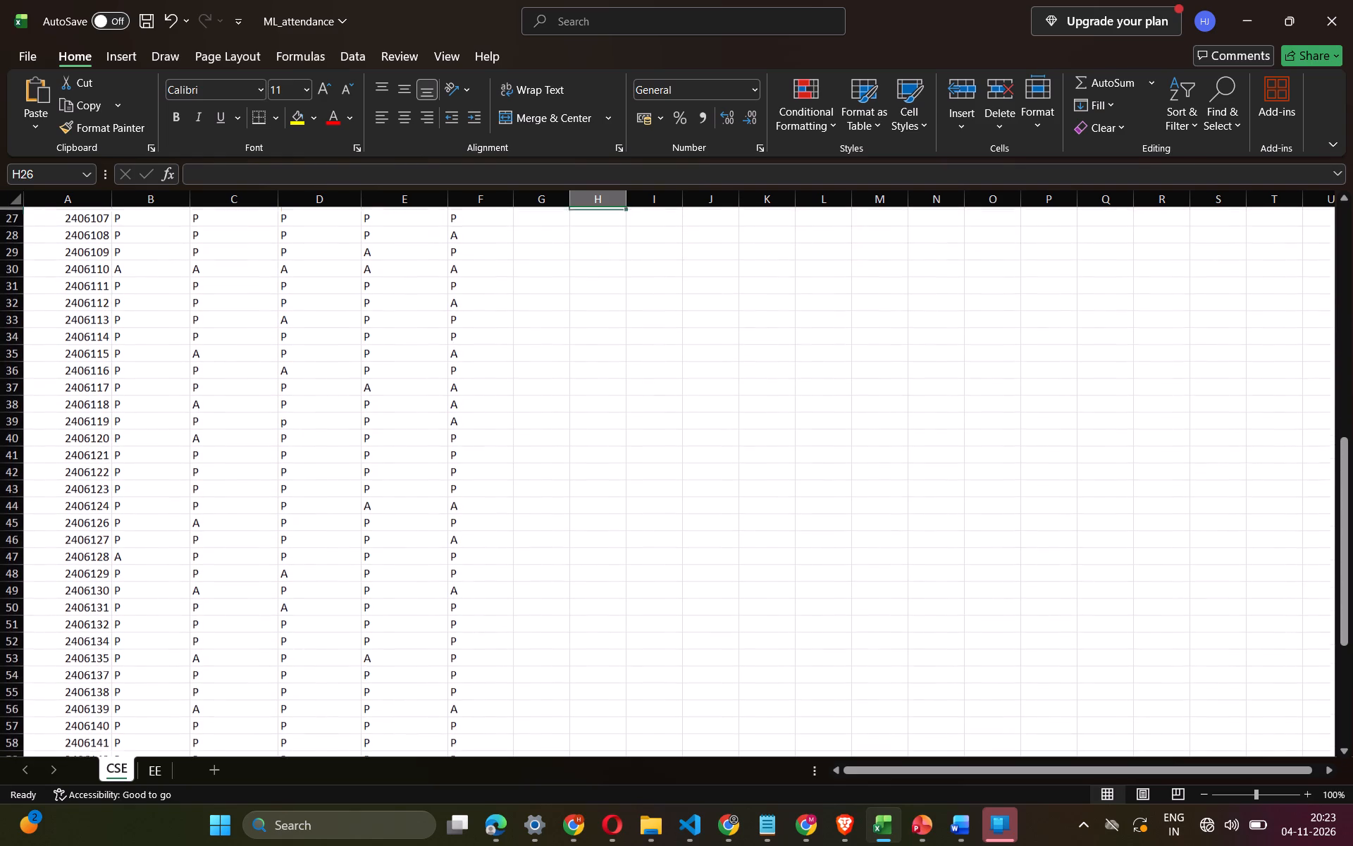
{"action": "scroll", "coordinate": [381, 455], "scroll_direction": "up", "scroll_amount": 1}
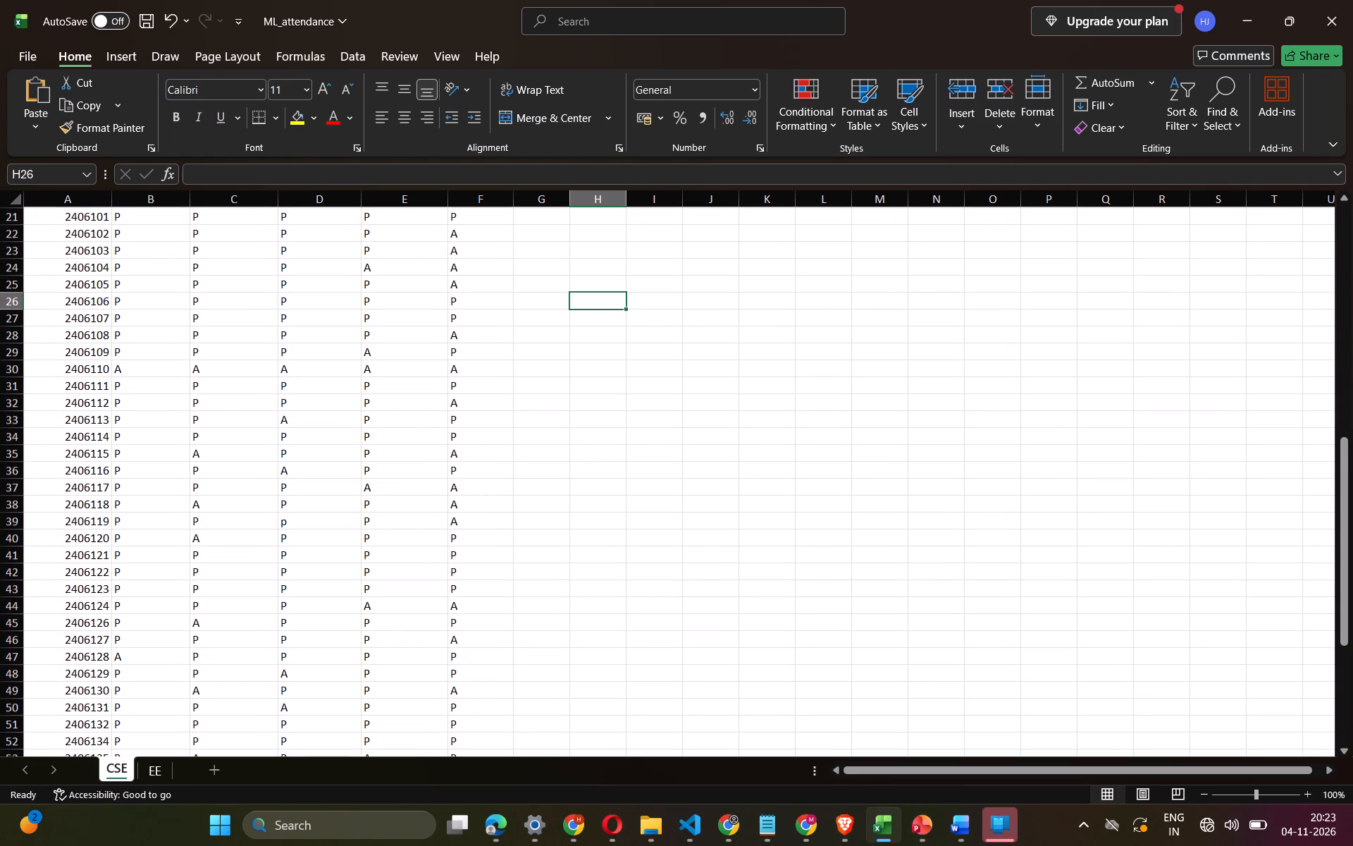
{"action": "scroll", "coordinate": [381, 455], "scroll_direction": "up", "scroll_amount": 1}
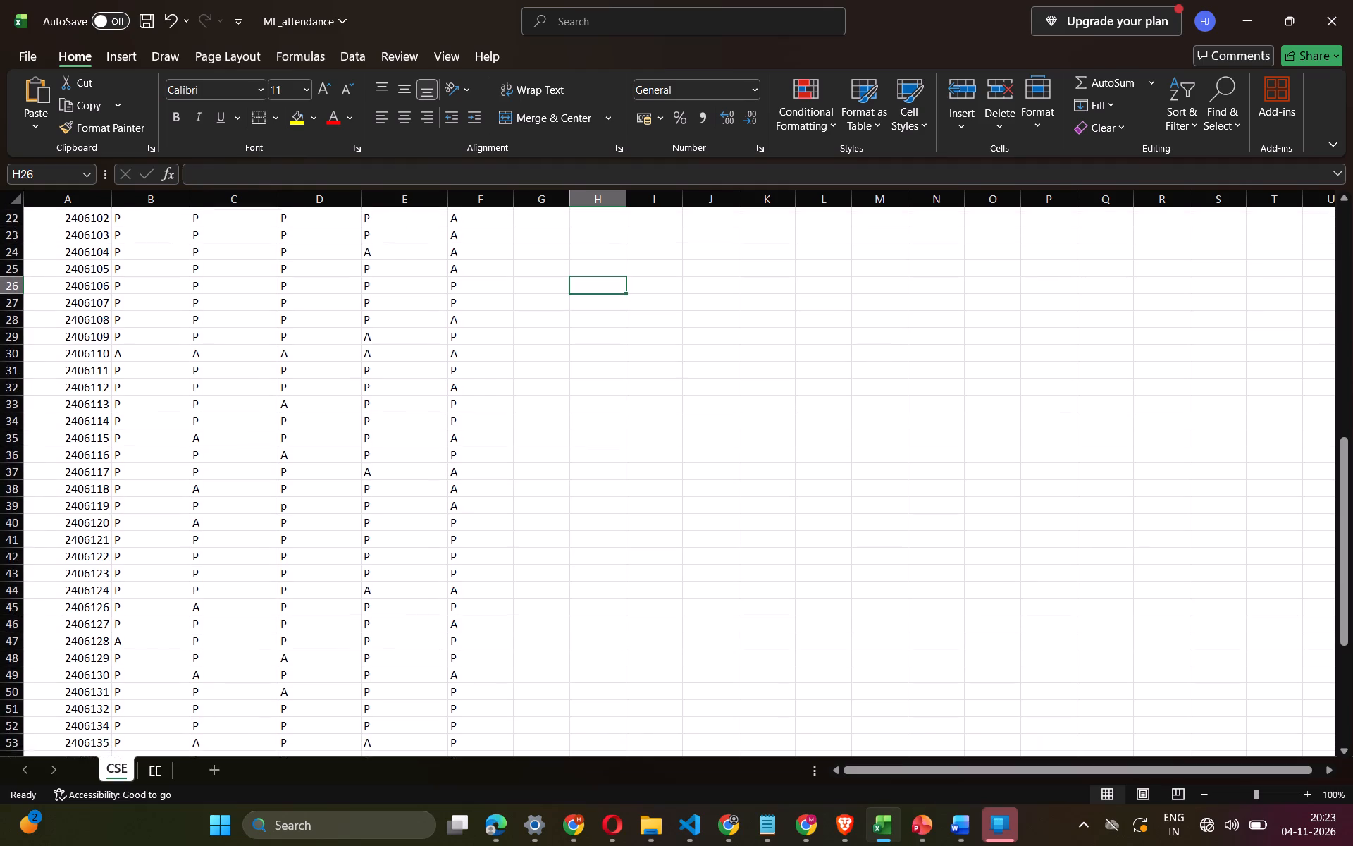
{"action": "scroll", "coordinate": [381, 455], "scroll_direction": "up", "scroll_amount": 2}
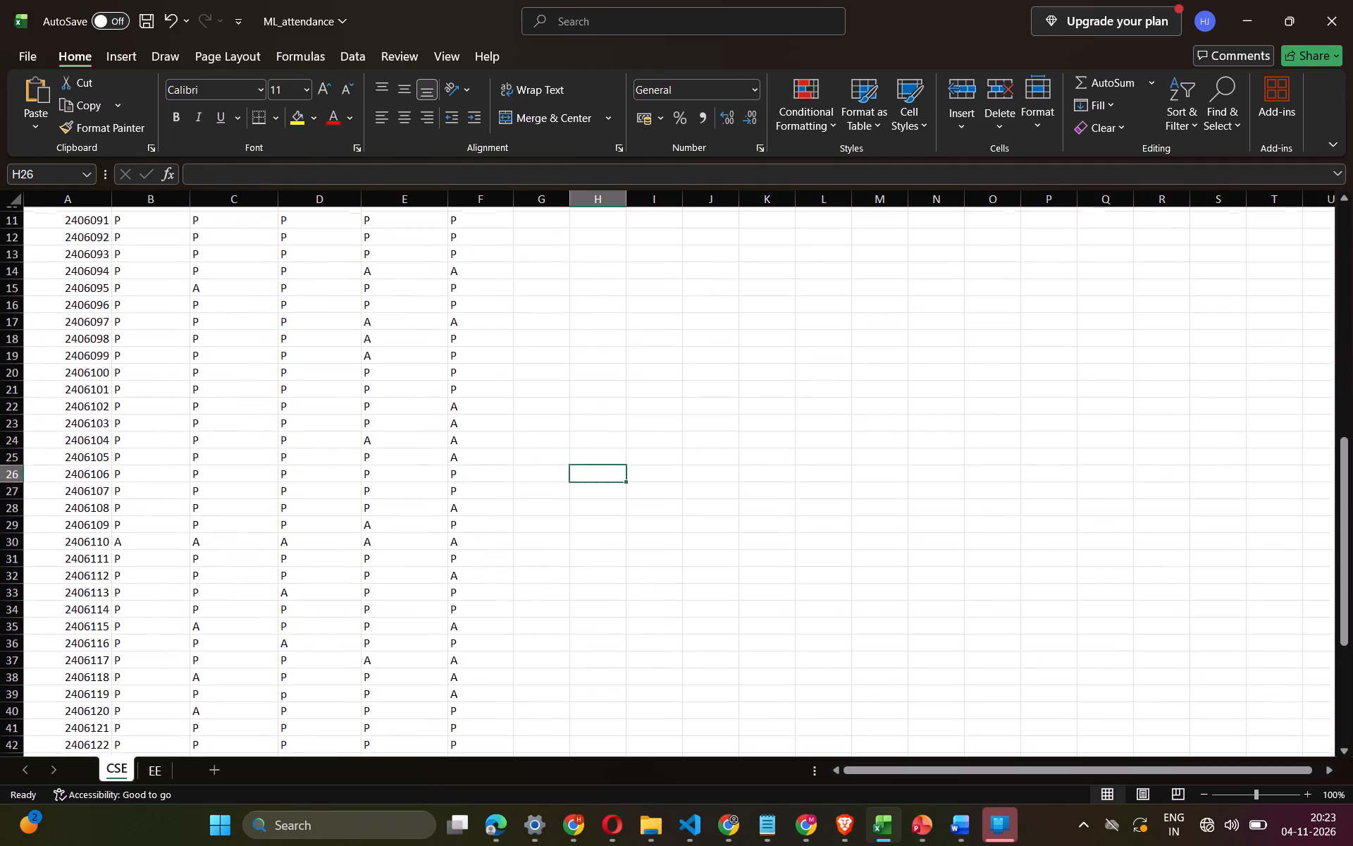
{"action": "scroll", "coordinate": [381, 455], "scroll_direction": "up", "scroll_amount": 3}
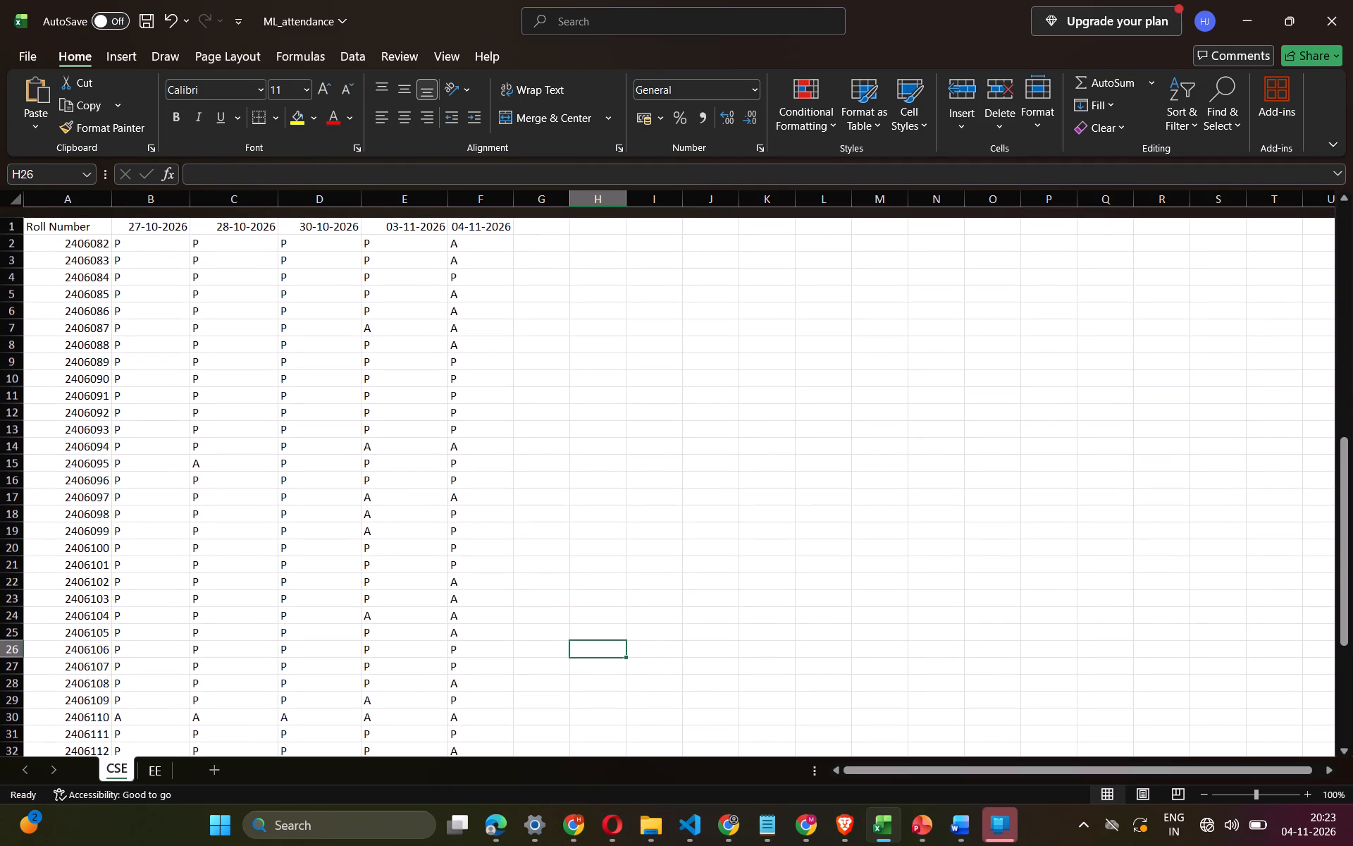
{"action": "scroll", "coordinate": [381, 455], "scroll_direction": "up", "scroll_amount": 2}
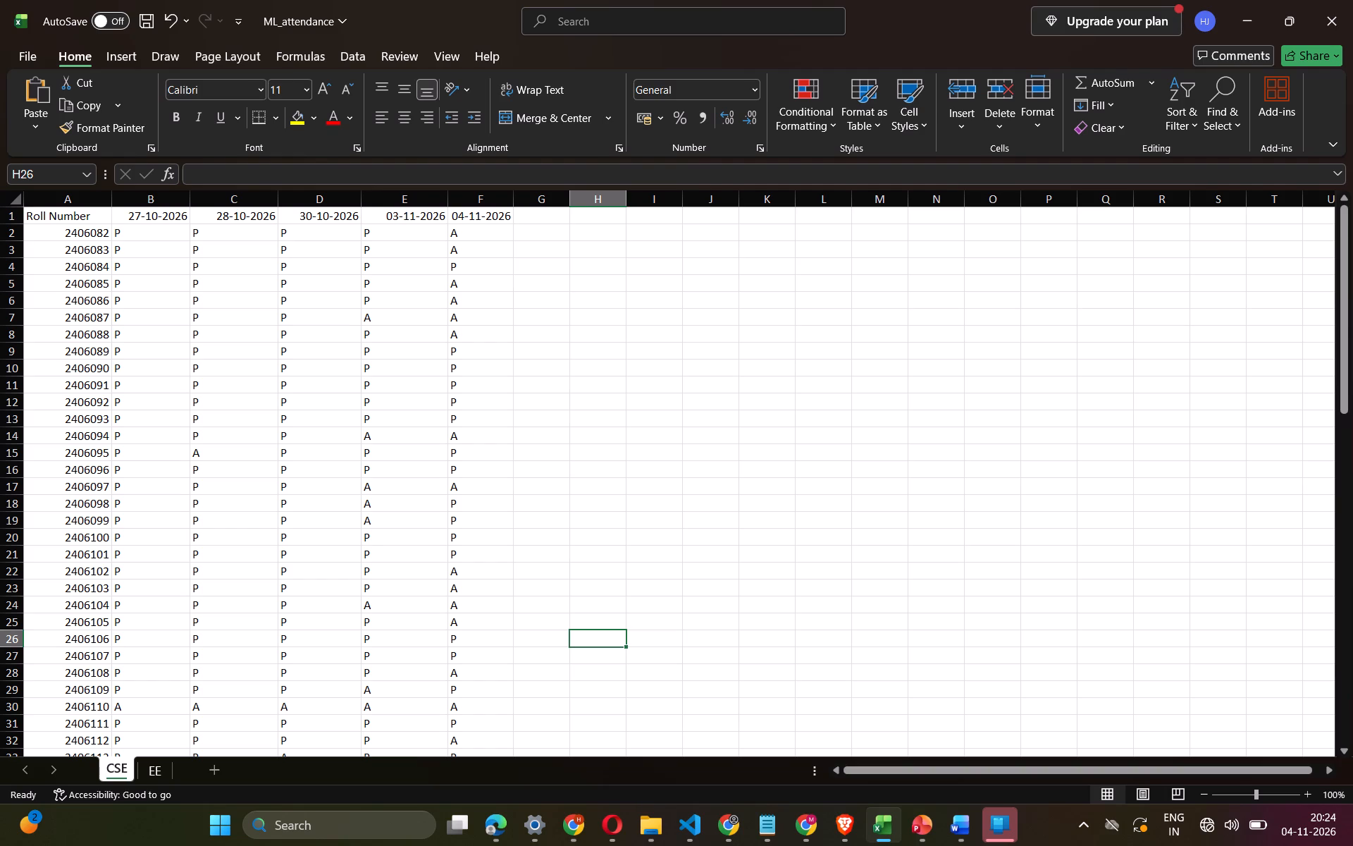
{"action": "scroll", "coordinate": [393, 663], "scroll_direction": "down", "scroll_amount": 1}
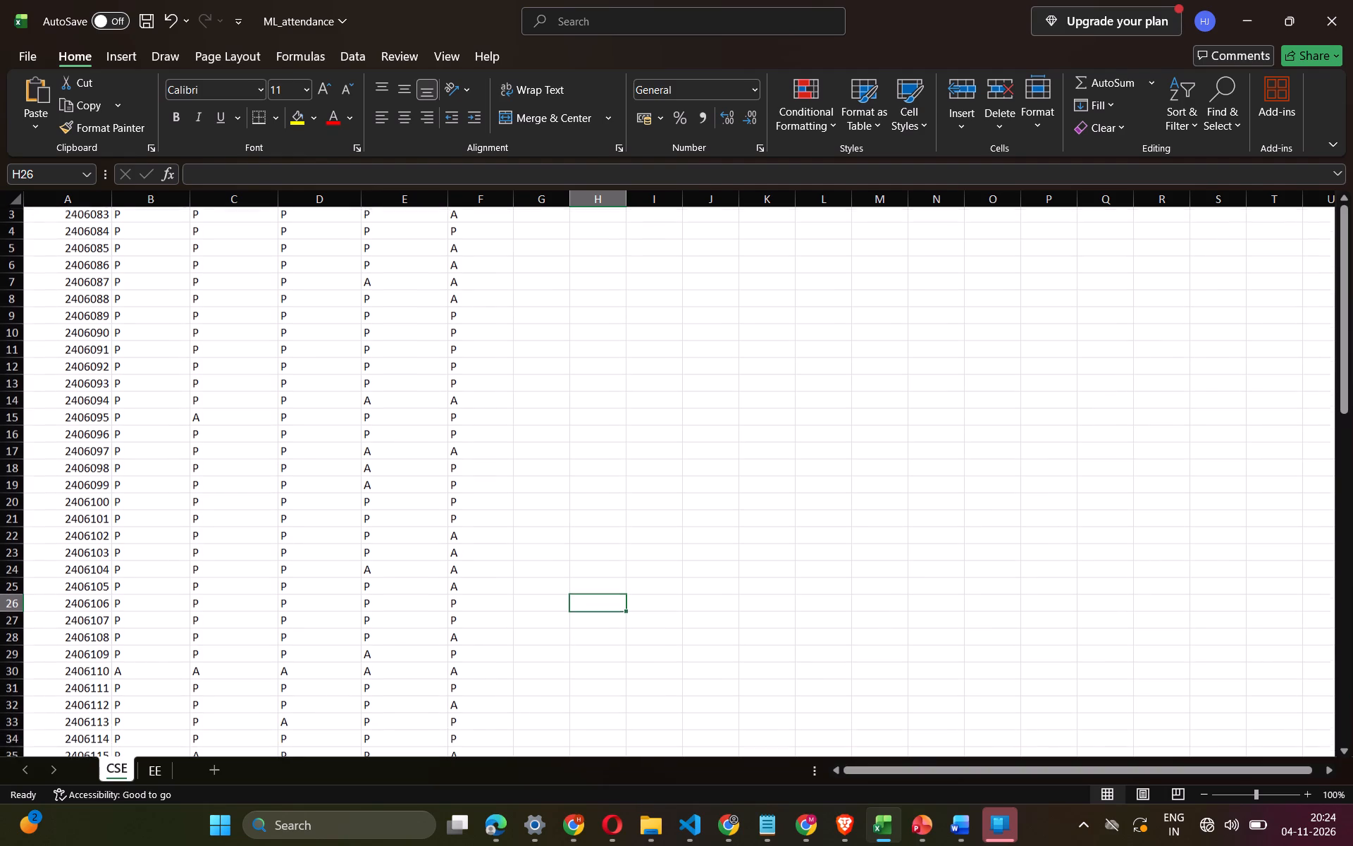
{"action": "scroll", "coordinate": [393, 663], "scroll_direction": "down", "scroll_amount": 3}
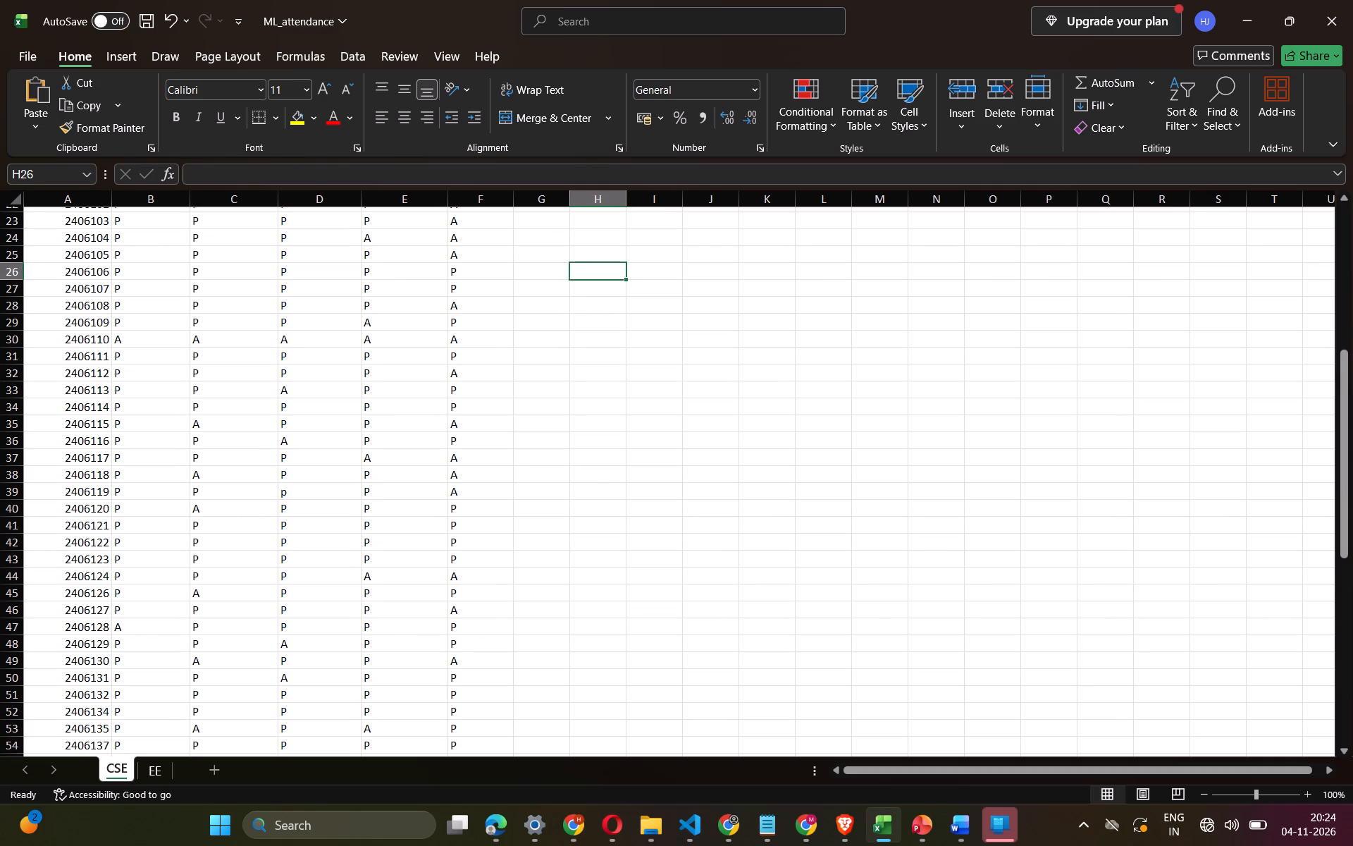
{"action": "left_click", "coordinate": [375, 731]}
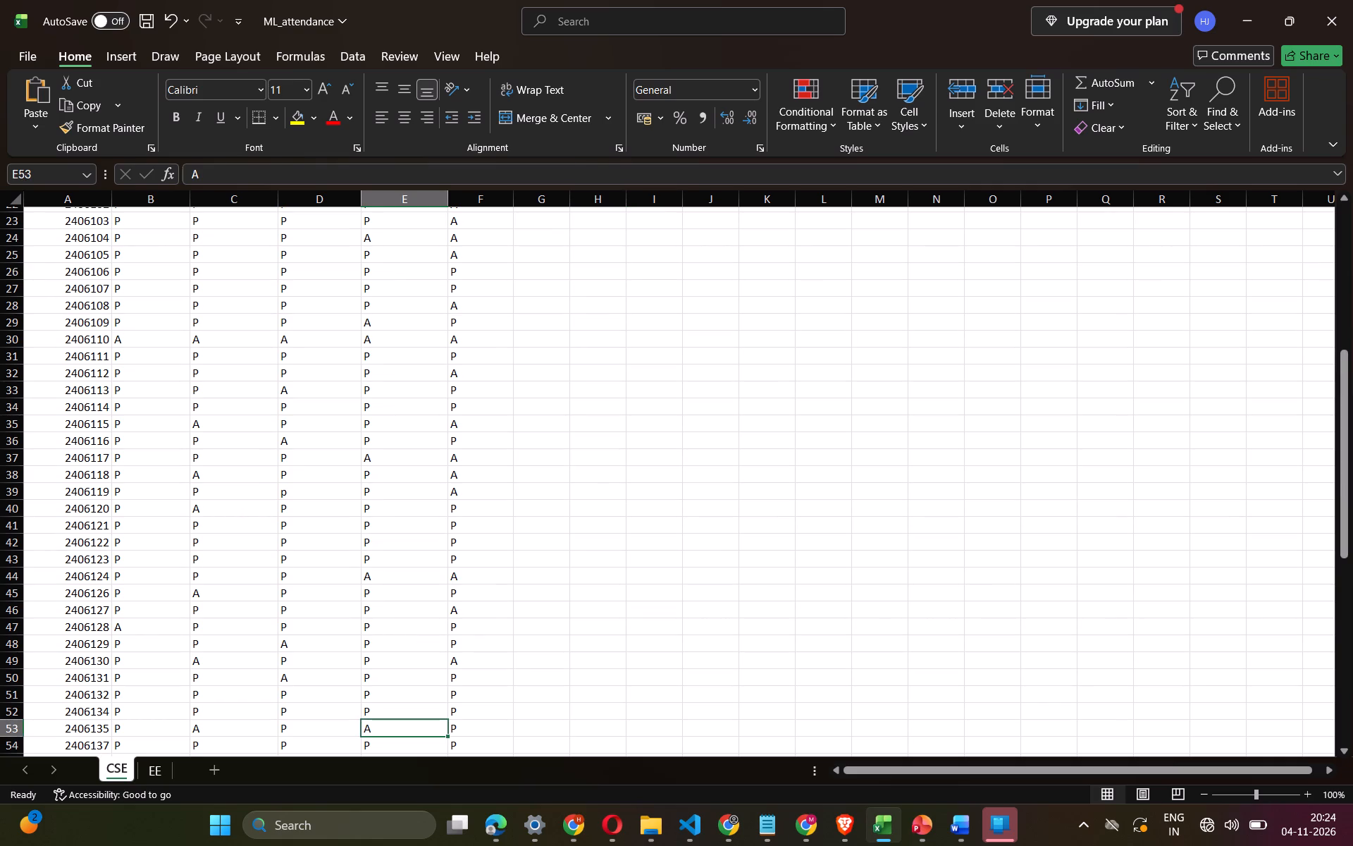
{"action": "key", "text": "BackSpace"}
{"action": "key", "text": "p"}
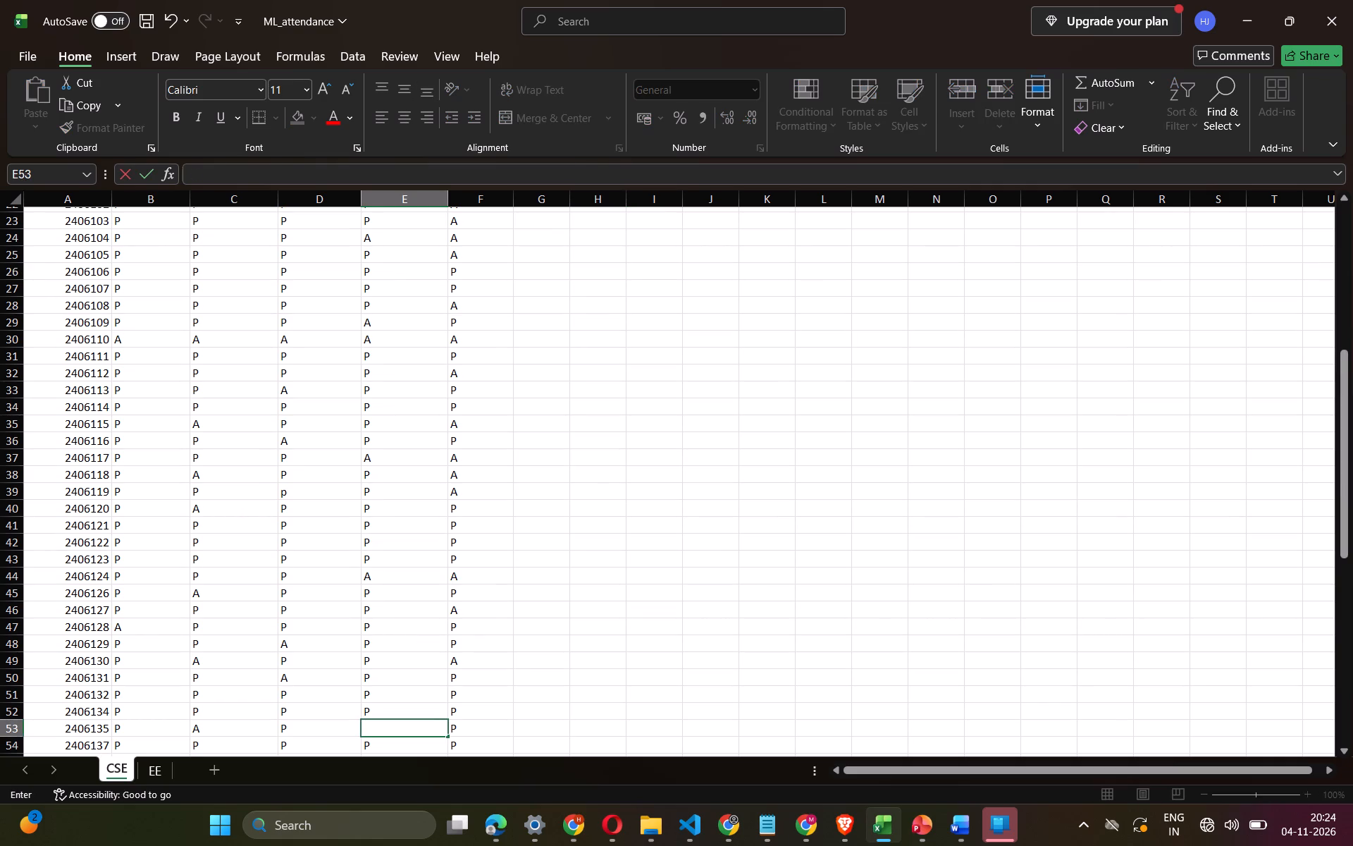
{"action": "key", "text": "p"}
{"action": "key", "text": "BackSpace"}
{"action": "scroll", "coordinate": [375, 731], "scroll_direction": "down", "scroll_amount": 1}
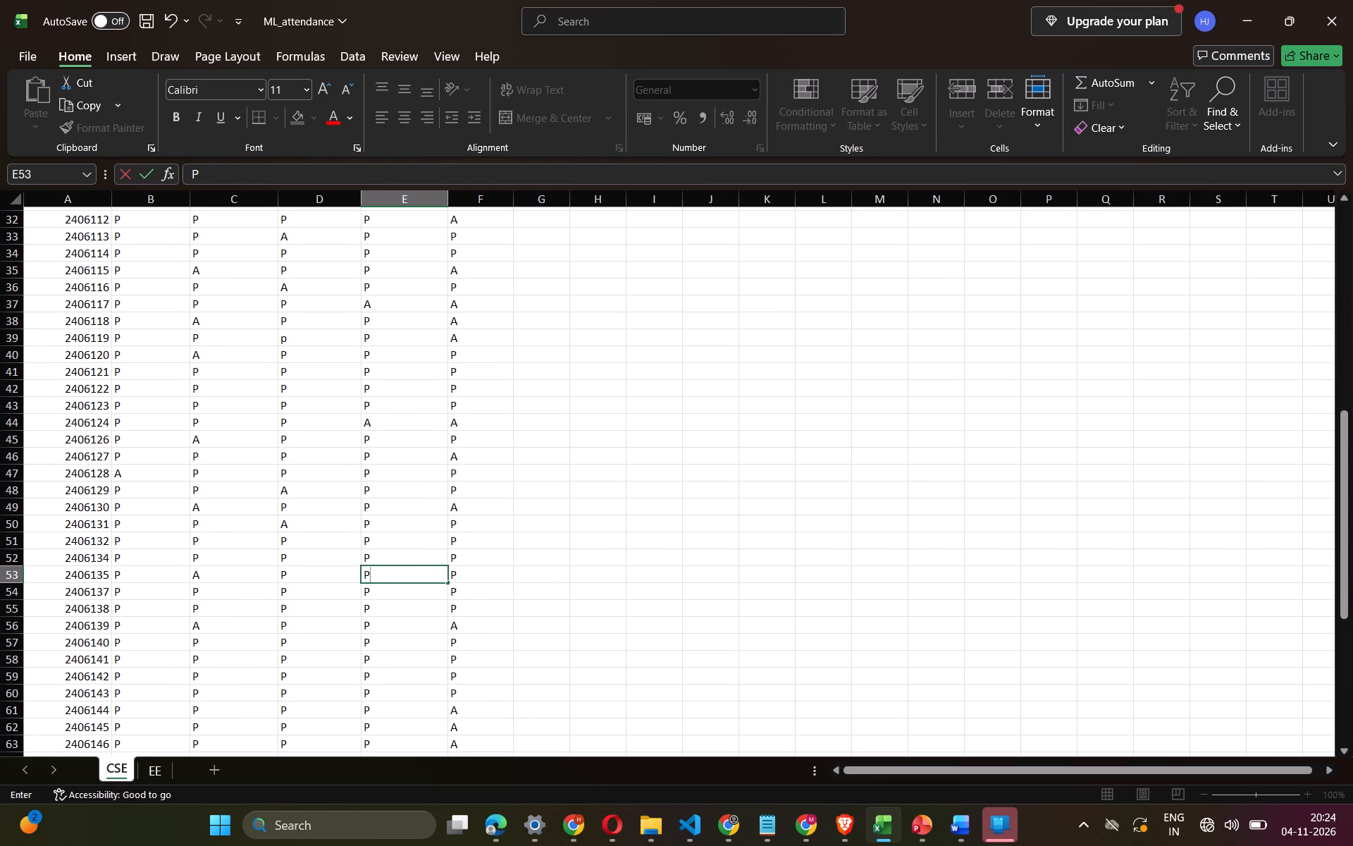
{"action": "scroll", "coordinate": [398, 636], "scroll_direction": "up", "scroll_amount": 2}
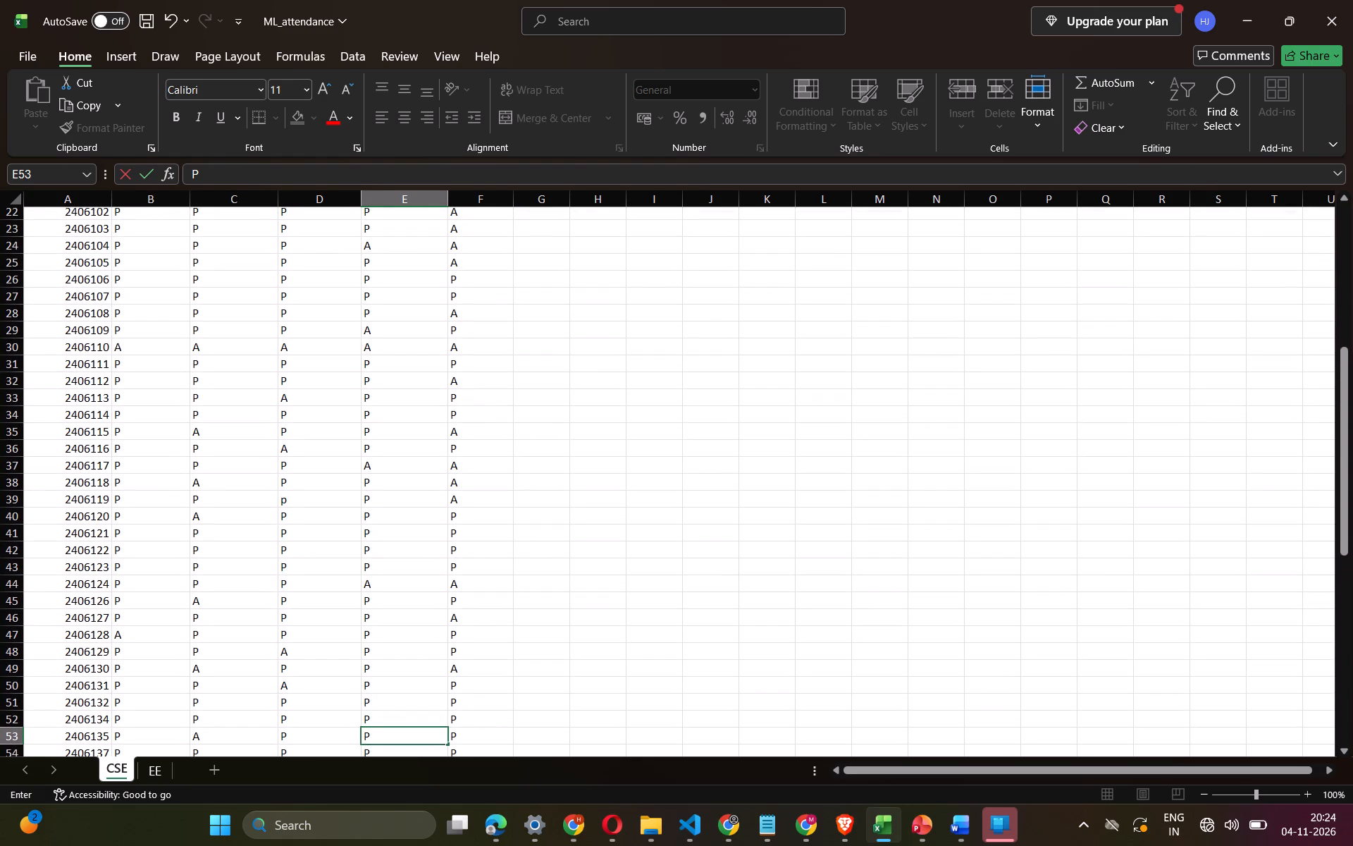
{"action": "scroll", "coordinate": [389, 352], "scroll_direction": "up", "scroll_amount": 2}
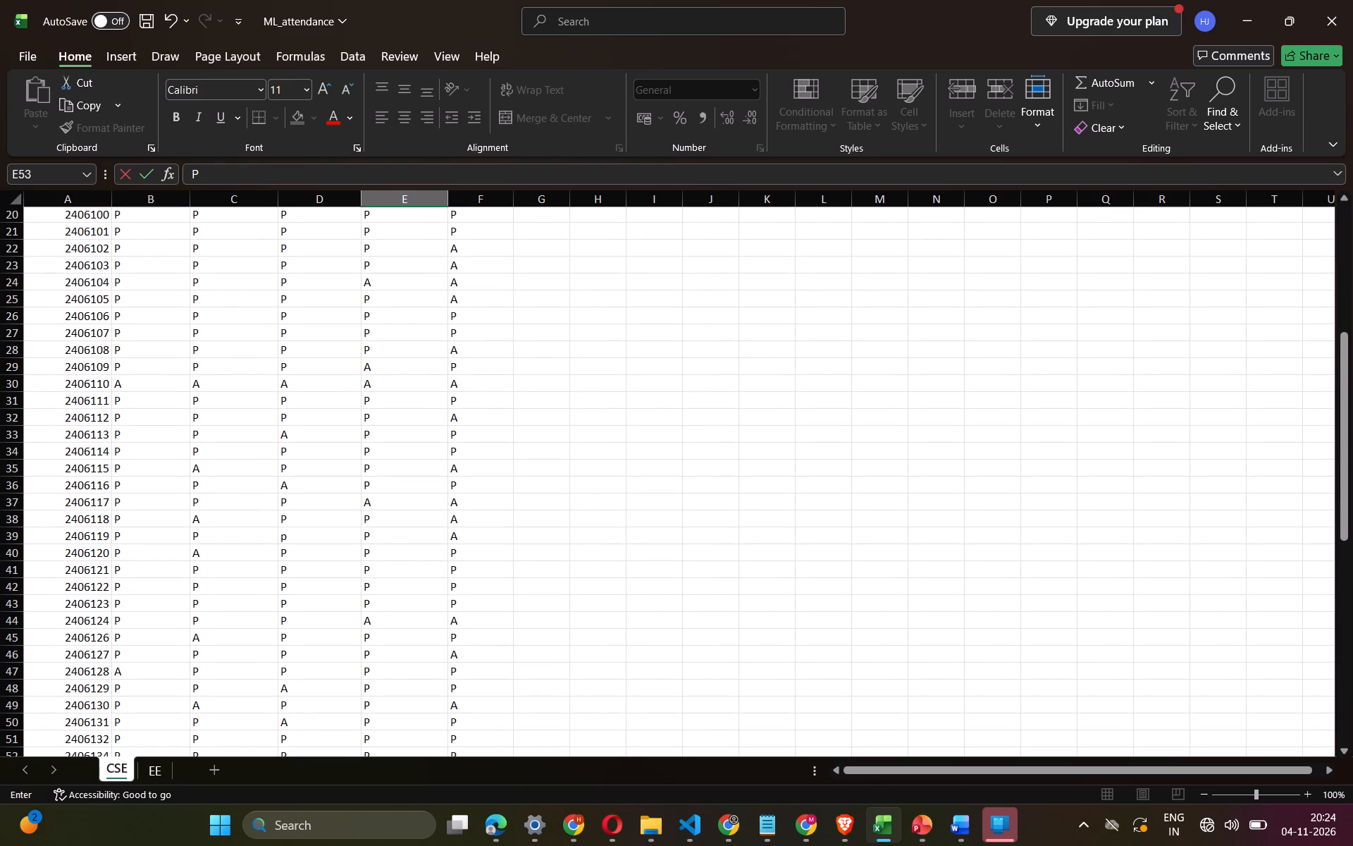
{"action": "scroll", "coordinate": [395, 418], "scroll_direction": "up", "scroll_amount": 2}
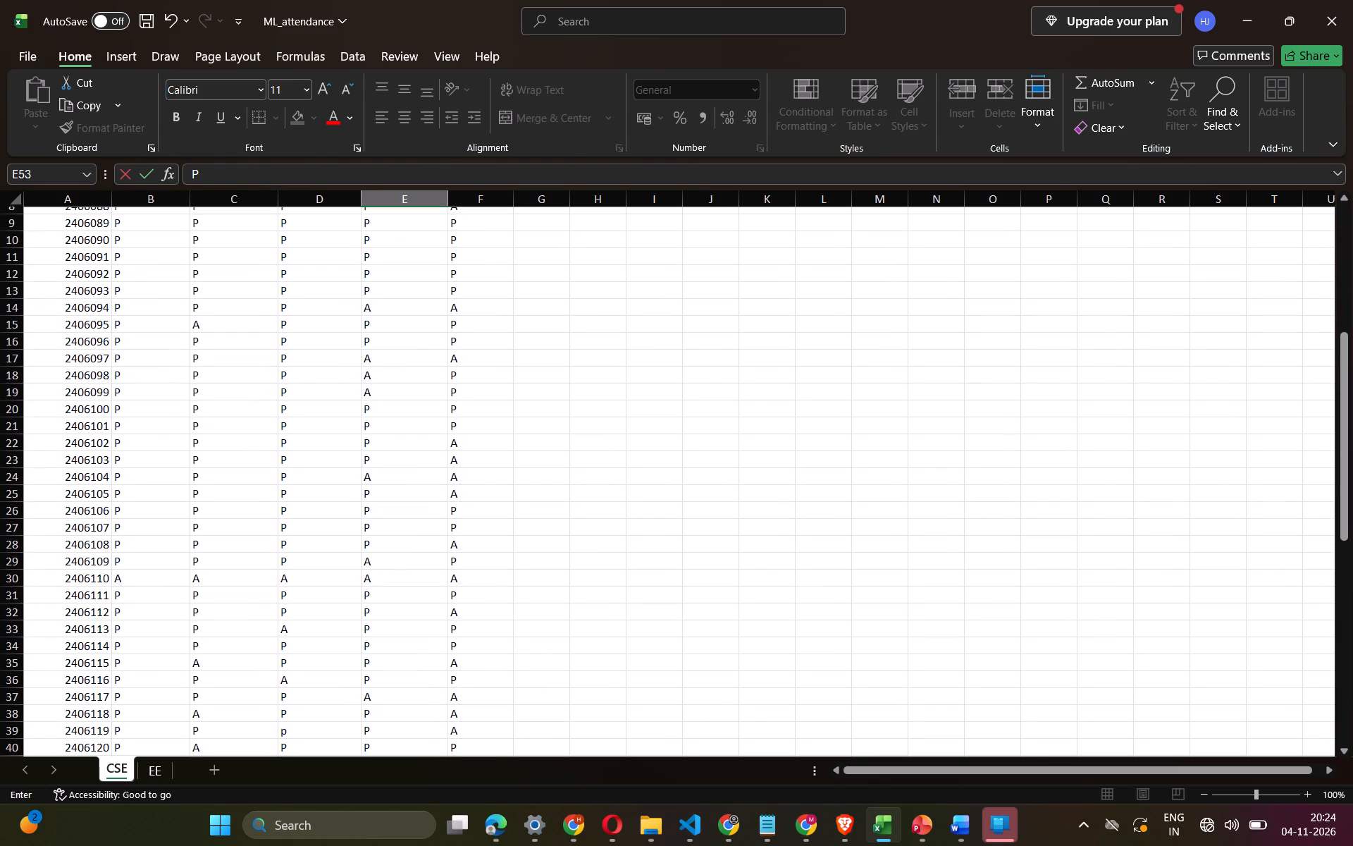
{"action": "scroll", "coordinate": [395, 418], "scroll_direction": "up", "scroll_amount": 1}
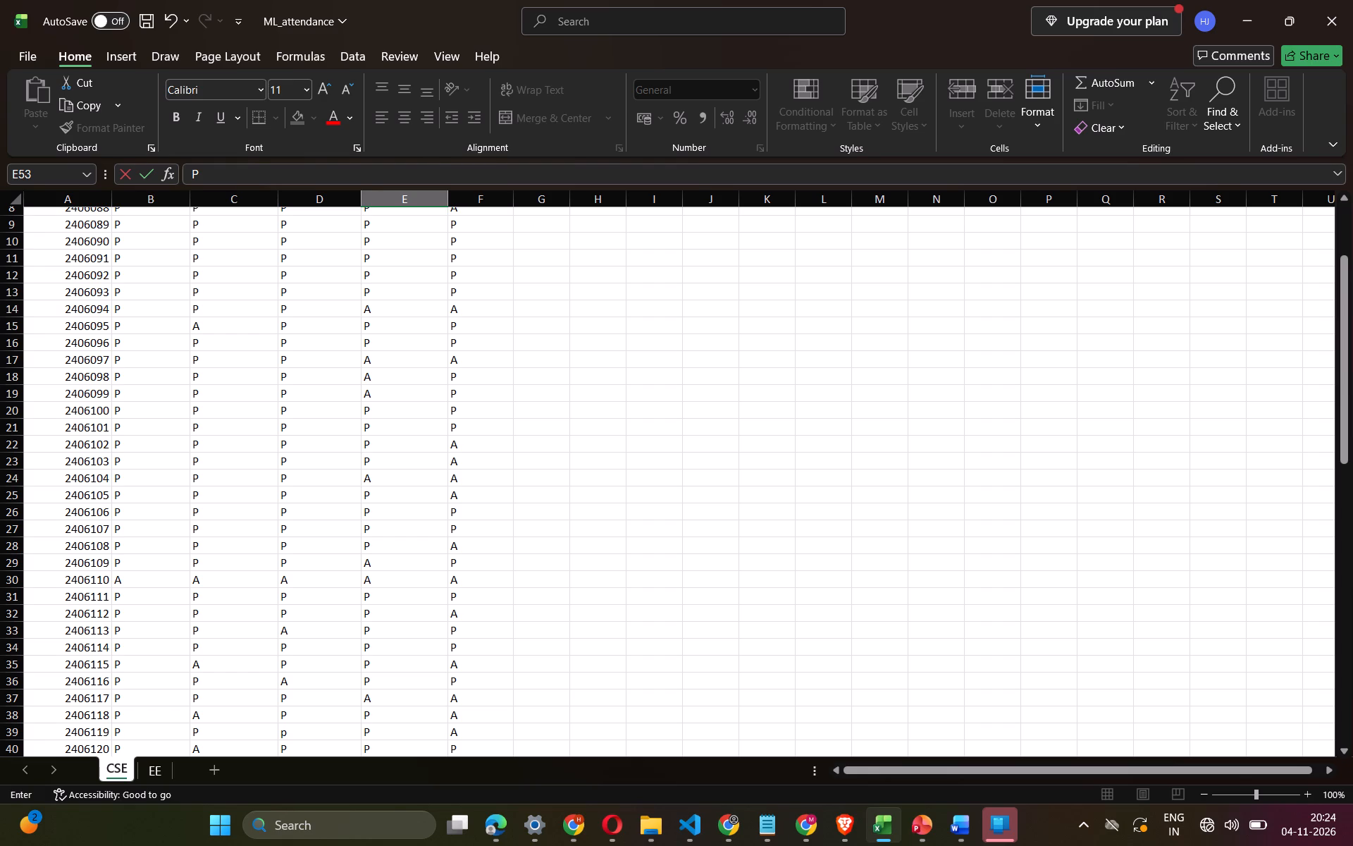
{"action": "scroll", "coordinate": [395, 529], "scroll_direction": "down", "scroll_amount": 4}
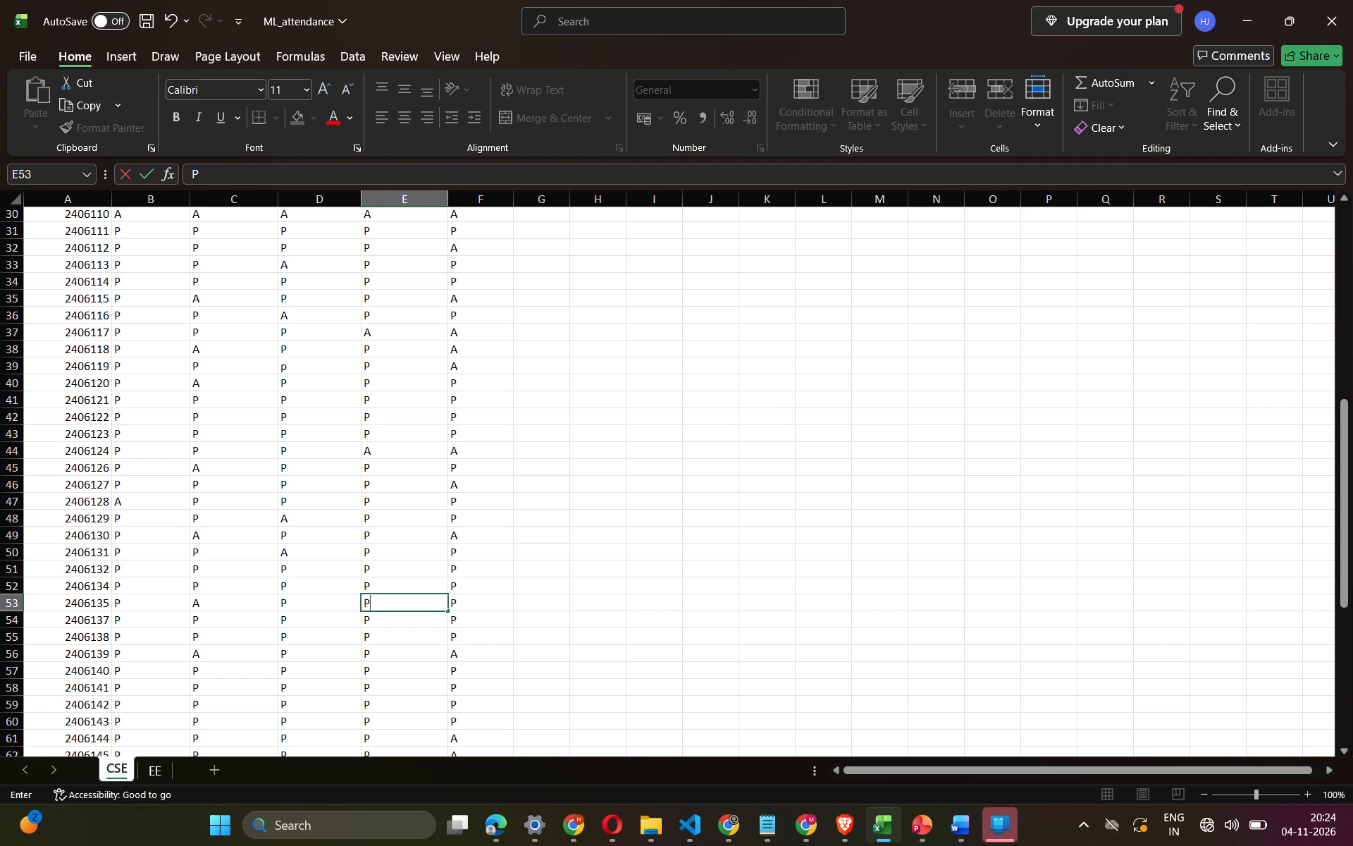
{"action": "scroll", "coordinate": [395, 529], "scroll_direction": "up", "scroll_amount": 3}
{"action": "scroll", "coordinate": [395, 529], "scroll_direction": "down", "scroll_amount": 2}
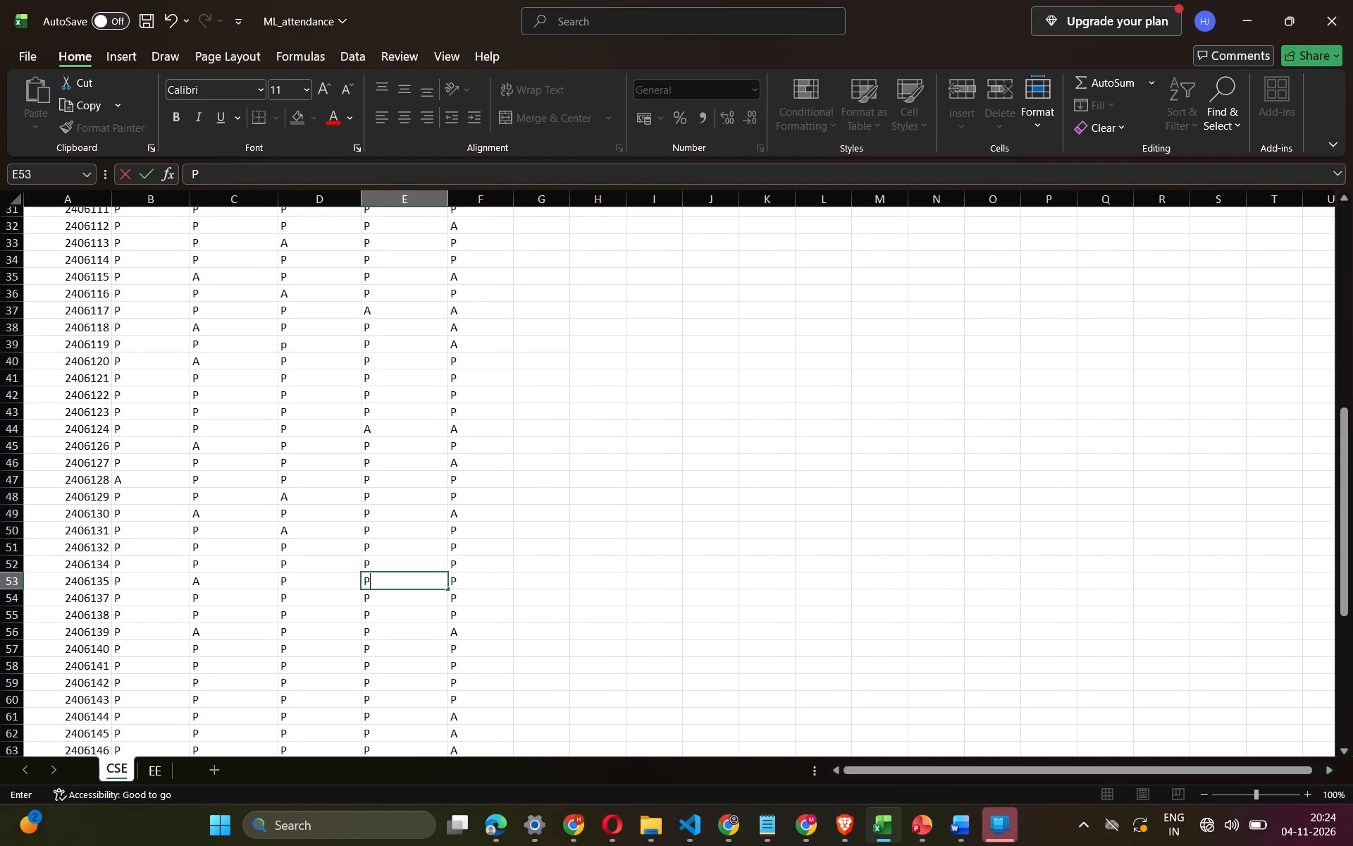
{"action": "scroll", "coordinate": [393, 493], "scroll_direction": "up", "scroll_amount": 1}
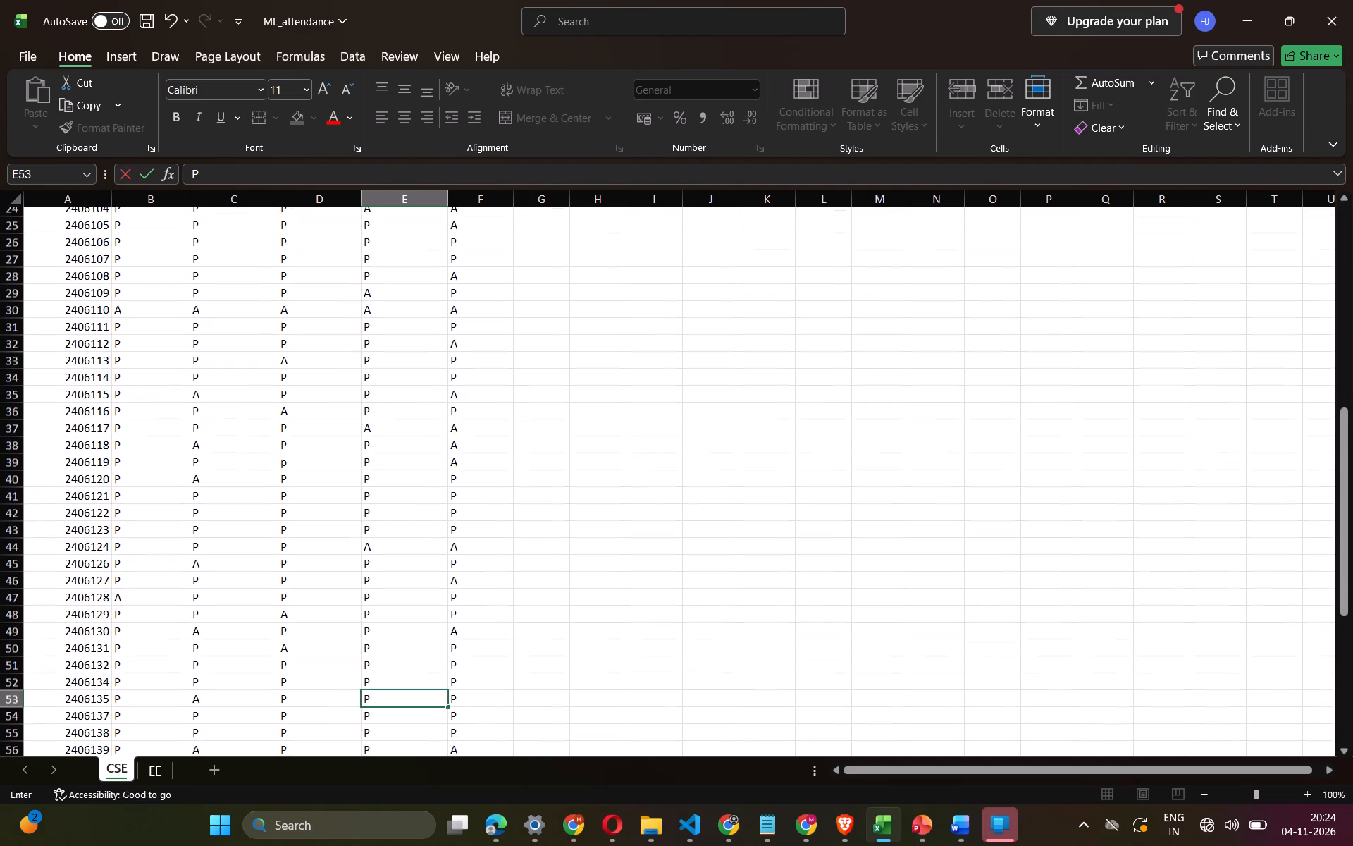
{"action": "scroll", "coordinate": [393, 493], "scroll_direction": "up", "scroll_amount": 1}
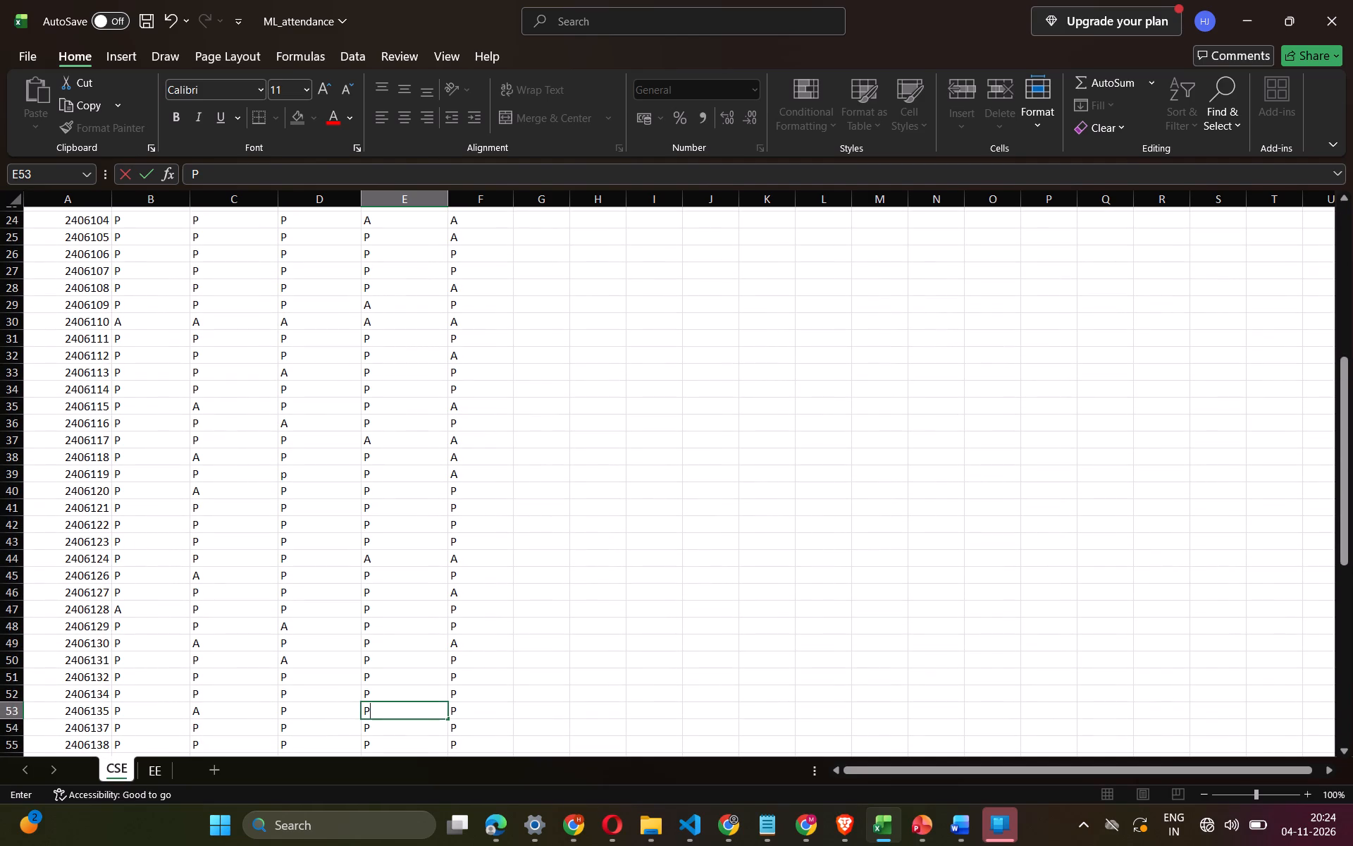
{"action": "scroll", "coordinate": [396, 440], "scroll_direction": "down", "scroll_amount": 2}
{"action": "scroll", "coordinate": [396, 440], "scroll_direction": "up", "scroll_amount": 1}
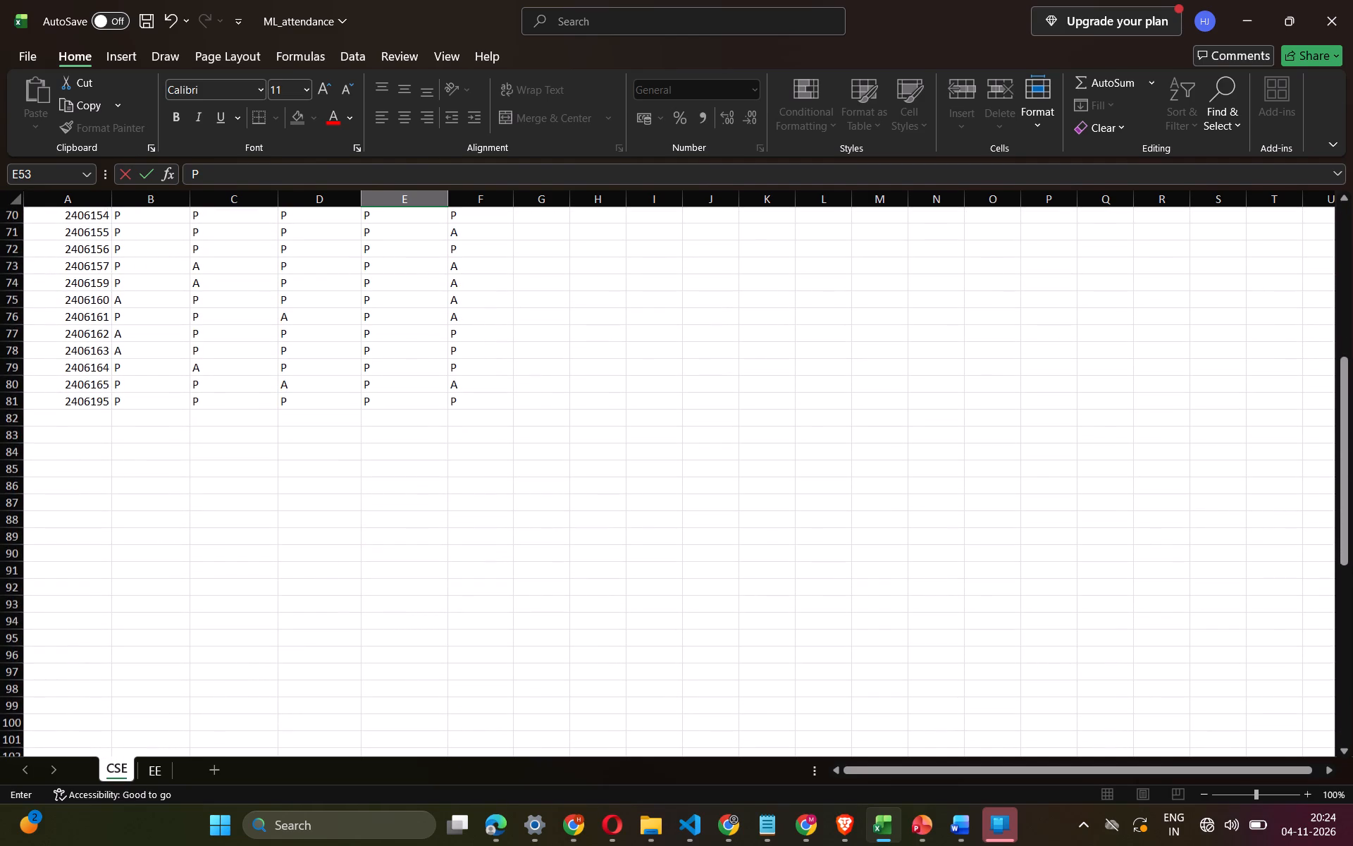
{"action": "scroll", "coordinate": [396, 440], "scroll_direction": "up", "scroll_amount": 4}
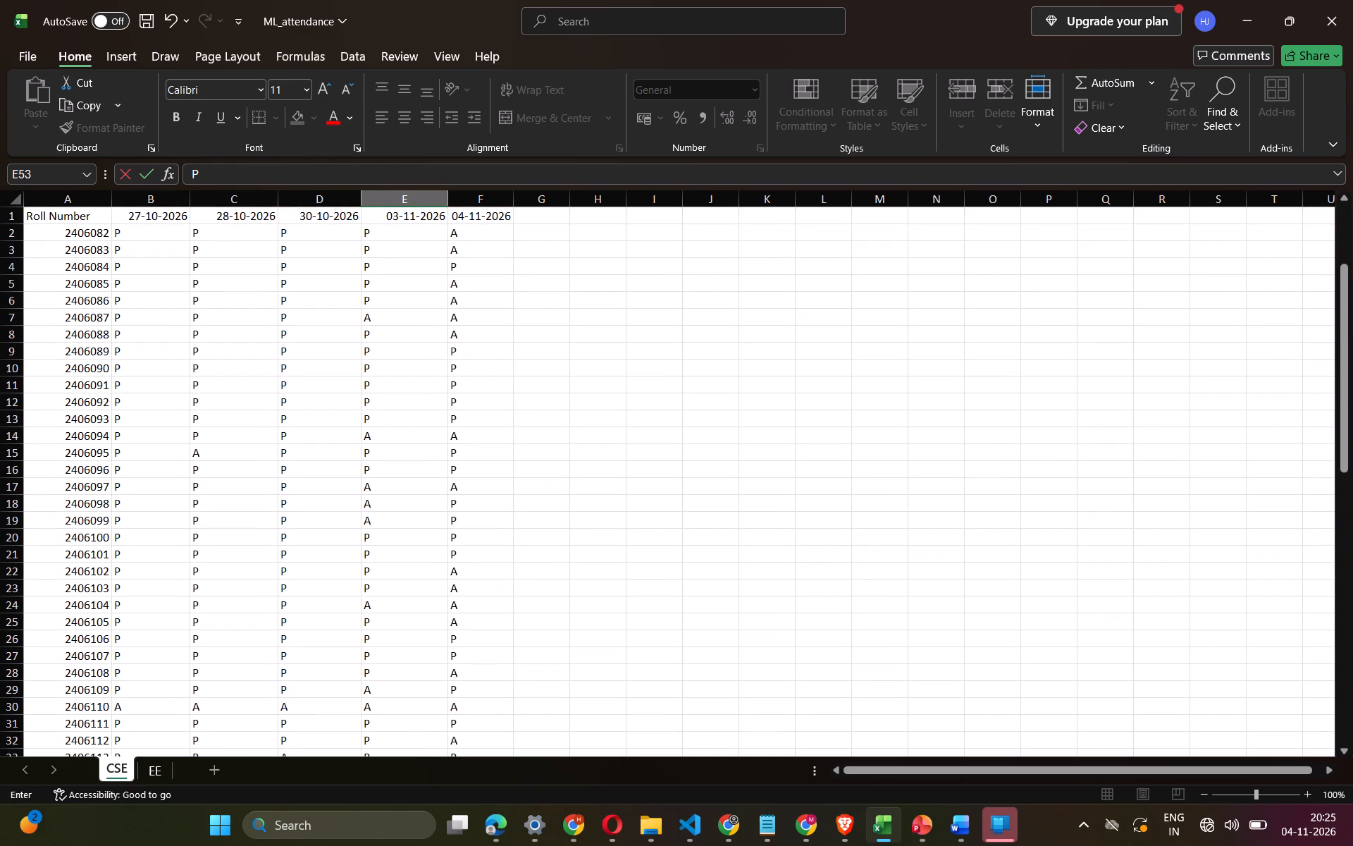
{"action": "scroll", "coordinate": [404, 488], "scroll_direction": "down", "scroll_amount": 1}
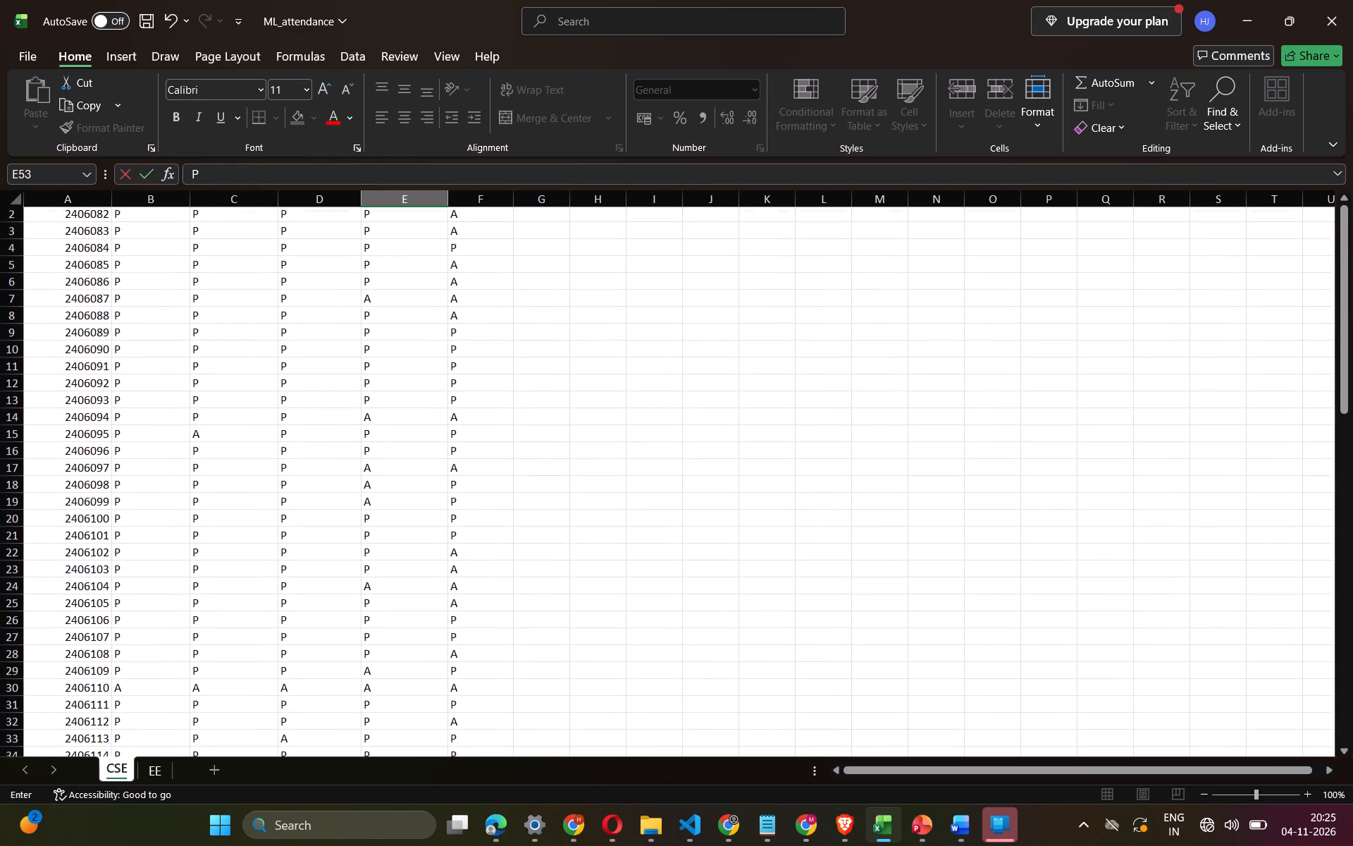
{"action": "scroll", "coordinate": [404, 488], "scroll_direction": "down", "scroll_amount": 4}
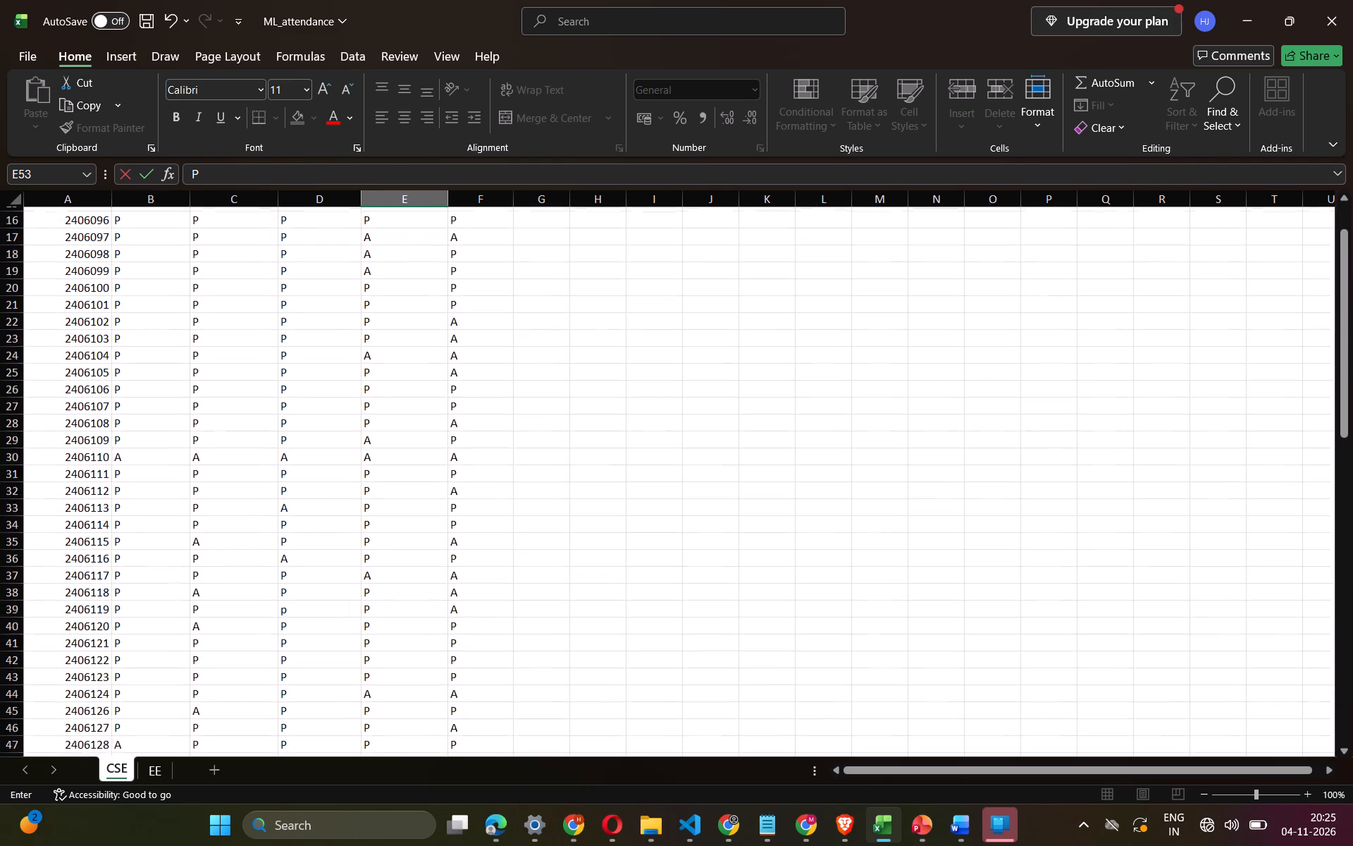
{"action": "scroll", "coordinate": [404, 488], "scroll_direction": "down", "scroll_amount": 3}
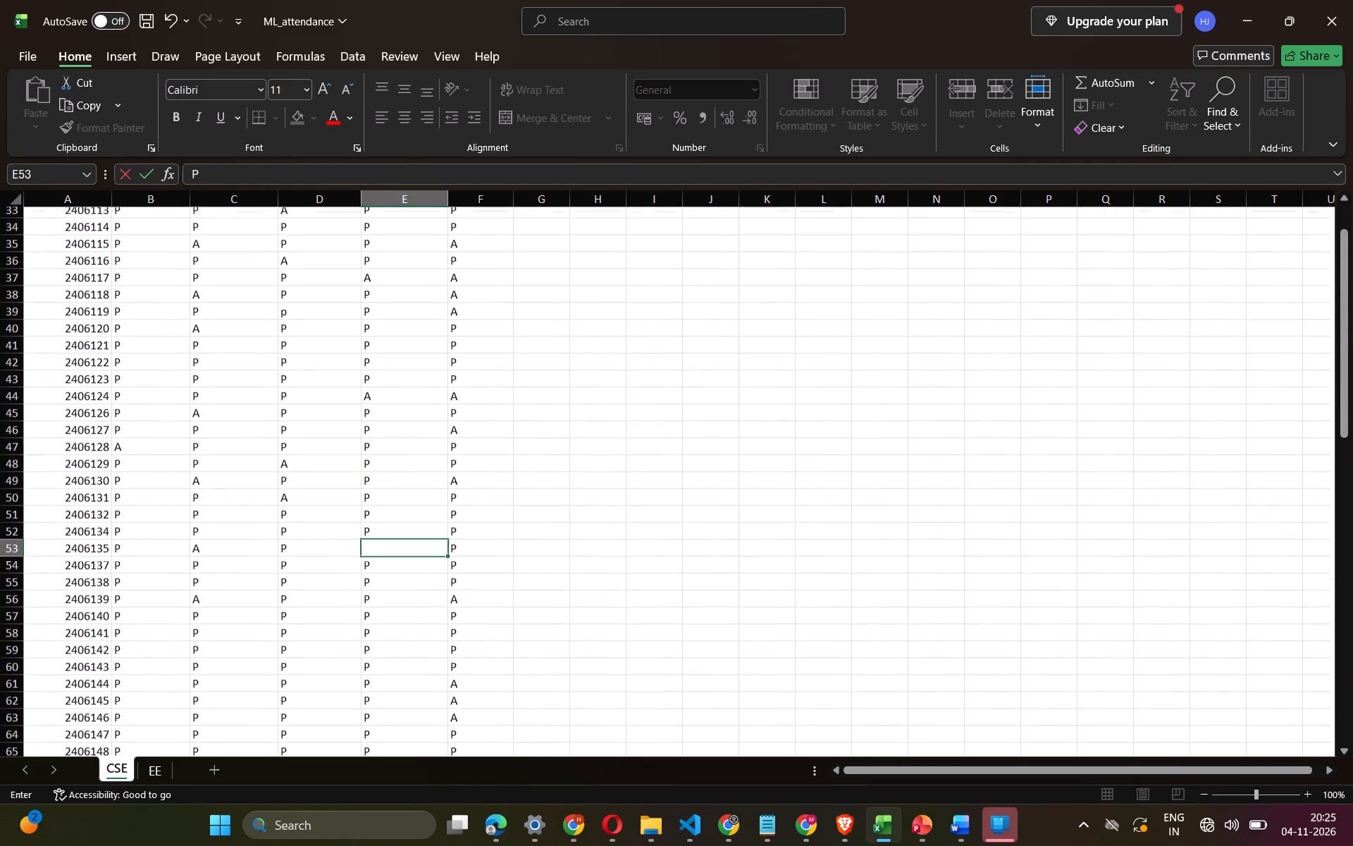
{"action": "scroll", "coordinate": [397, 633], "scroll_direction": "down", "scroll_amount": 2}
{"action": "scroll", "coordinate": [397, 633], "scroll_direction": "up", "scroll_amount": 1}
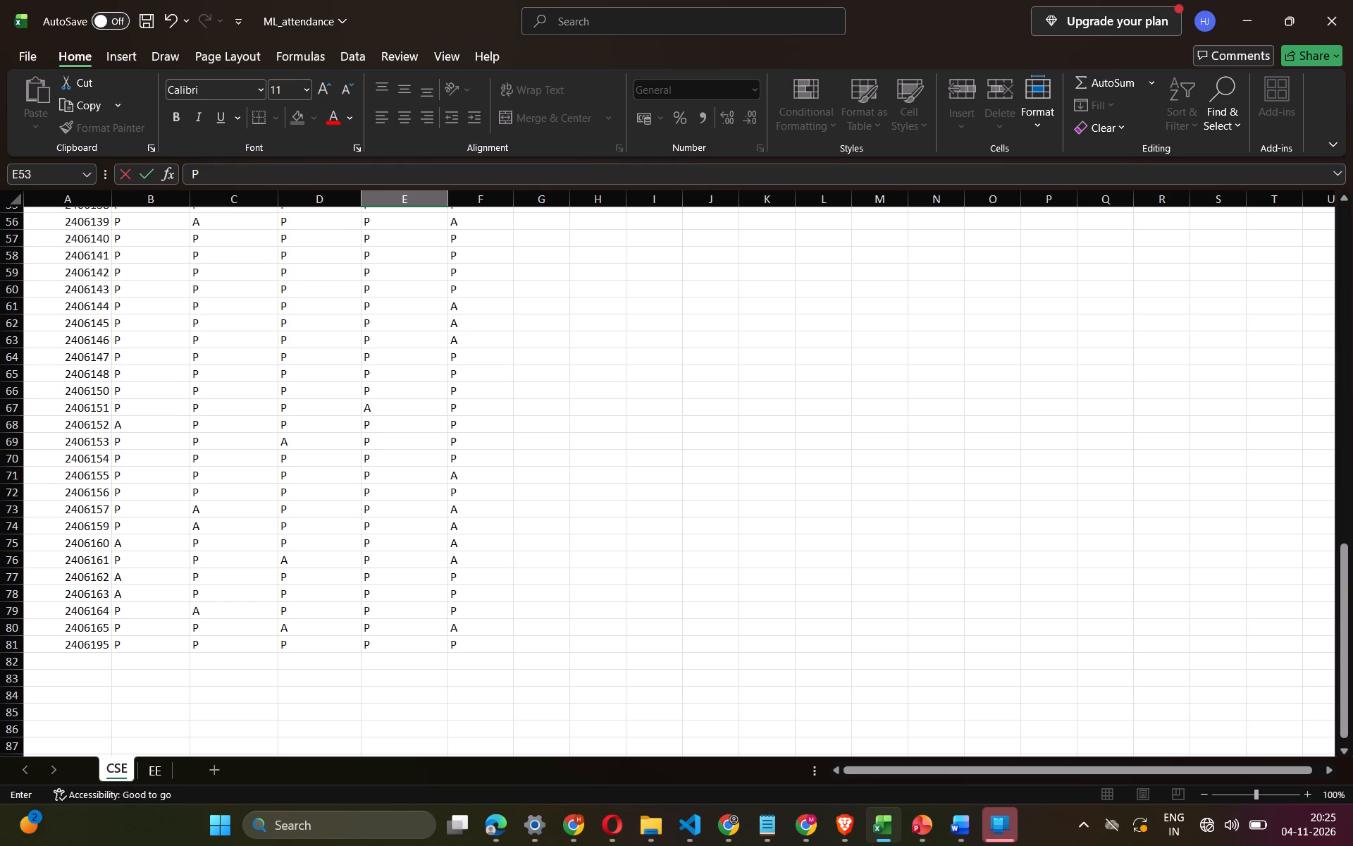
{"action": "scroll", "coordinate": [386, 555], "scroll_direction": "up", "scroll_amount": 3}
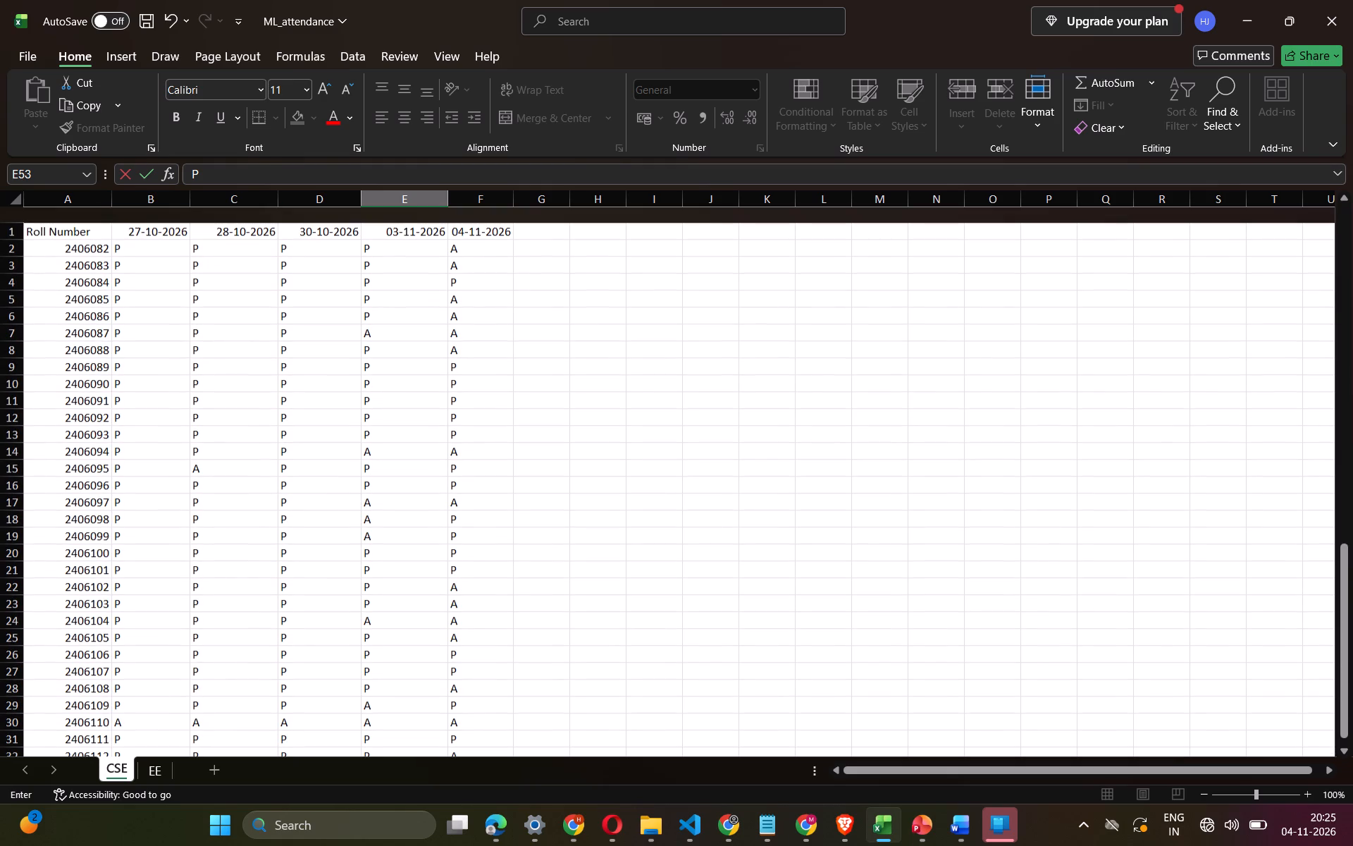
{"action": "left_click", "coordinate": [386, 555]}
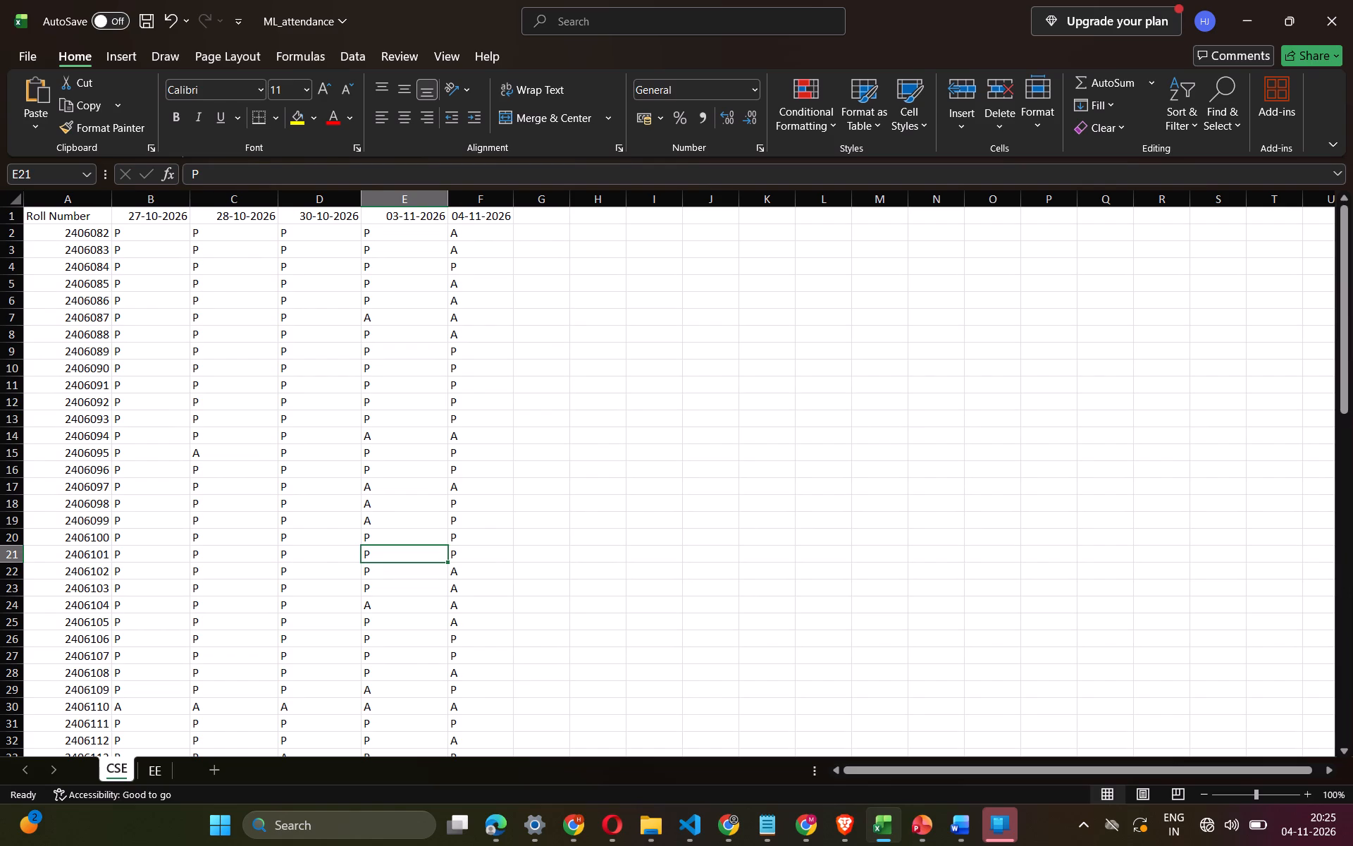
{"action": "left_click", "coordinate": [581, 577]}
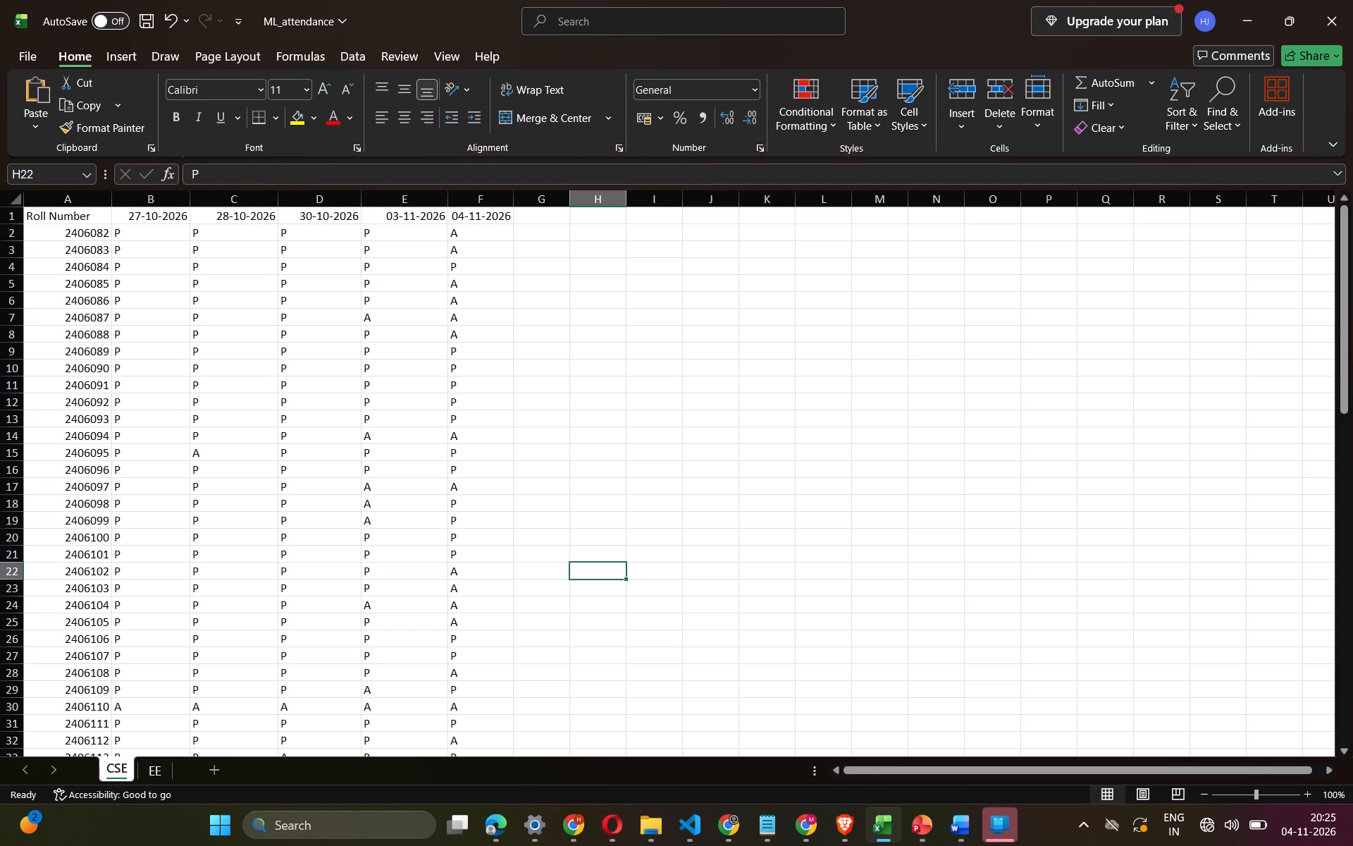
{"action": "scroll", "coordinate": [581, 577], "scroll_direction": "down", "scroll_amount": 4}
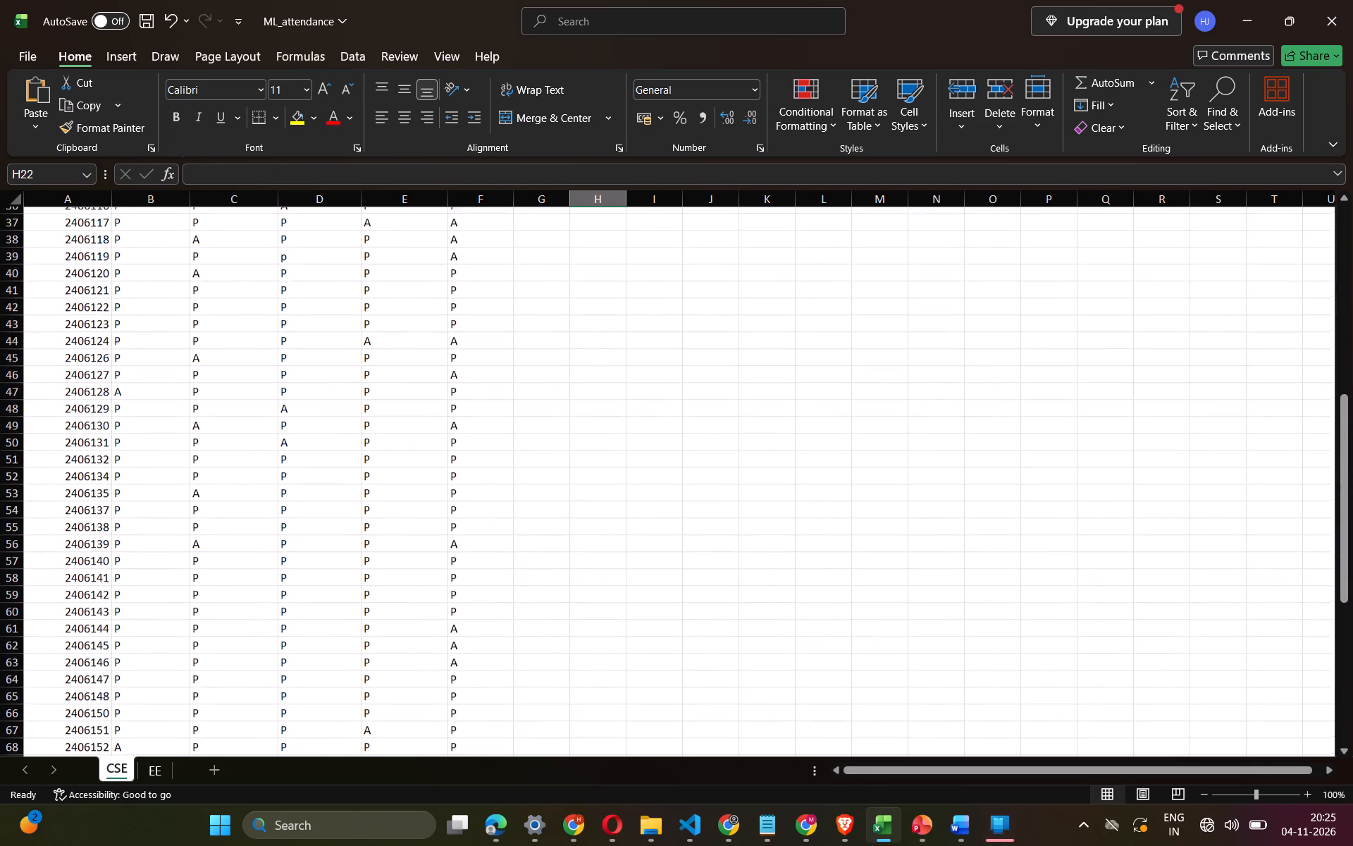
{"action": "scroll", "coordinate": [581, 577], "scroll_direction": "down", "scroll_amount": 3}
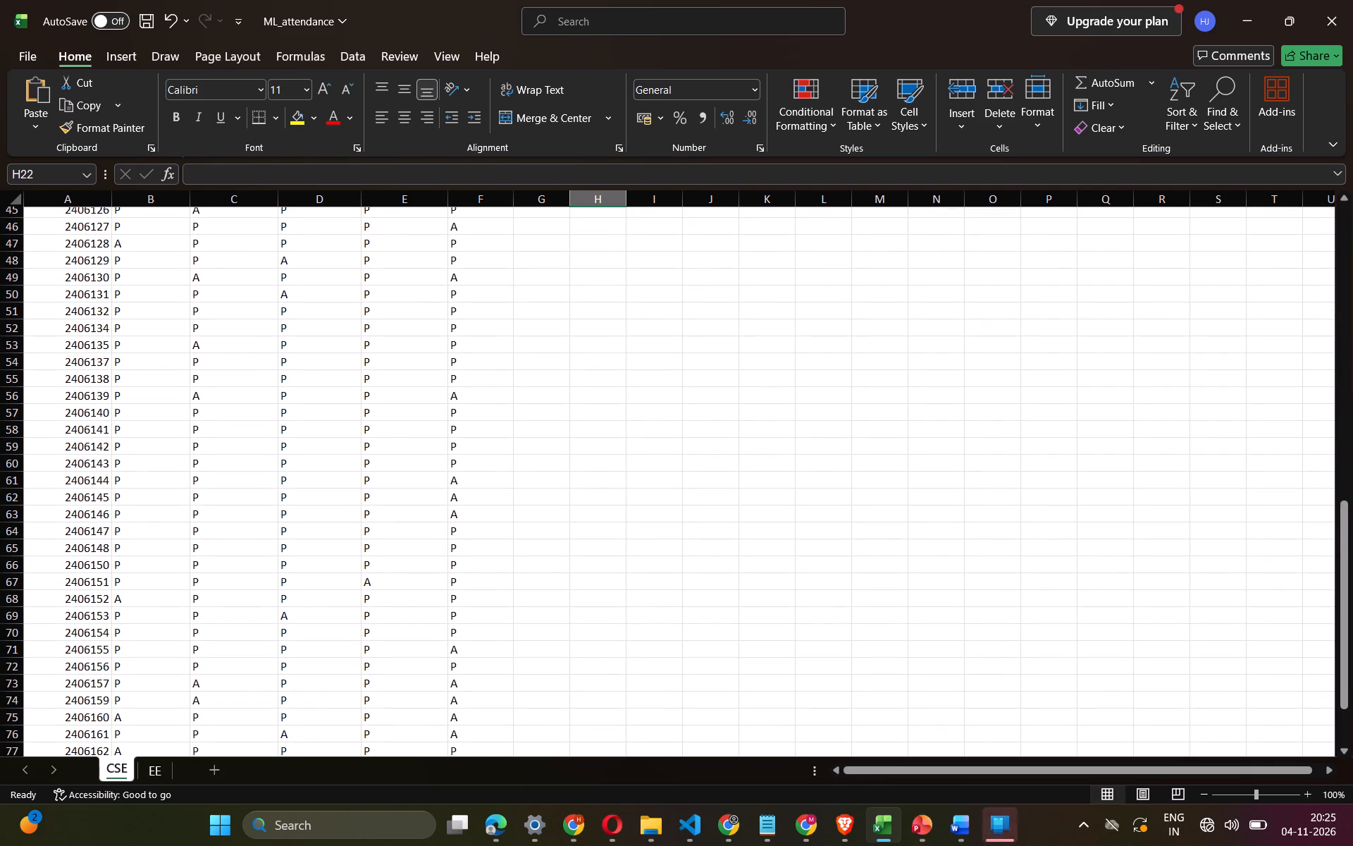
{"action": "left_click", "coordinate": [383, 628]}
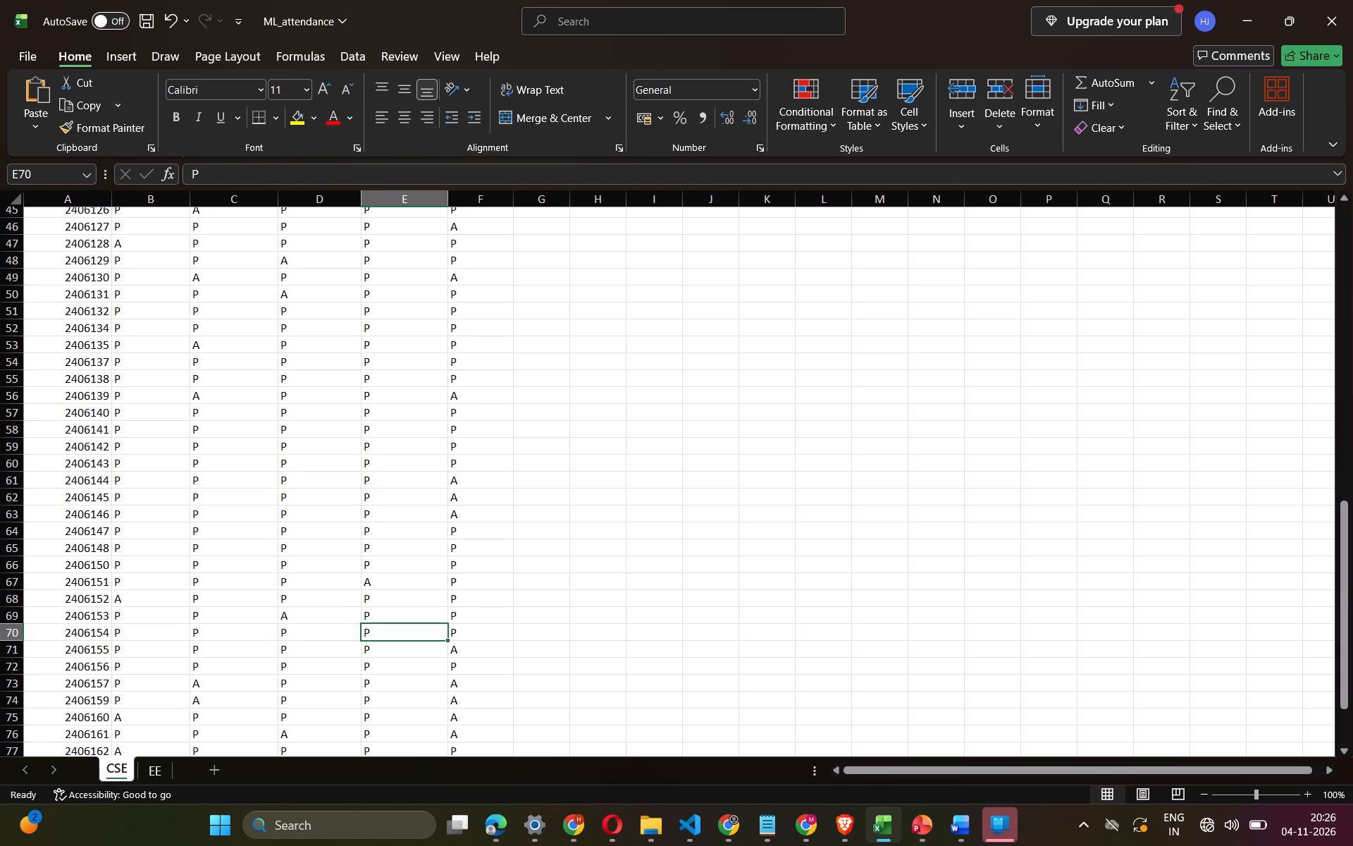
{"action": "scroll", "coordinate": [383, 628], "scroll_direction": "down", "scroll_amount": 2}
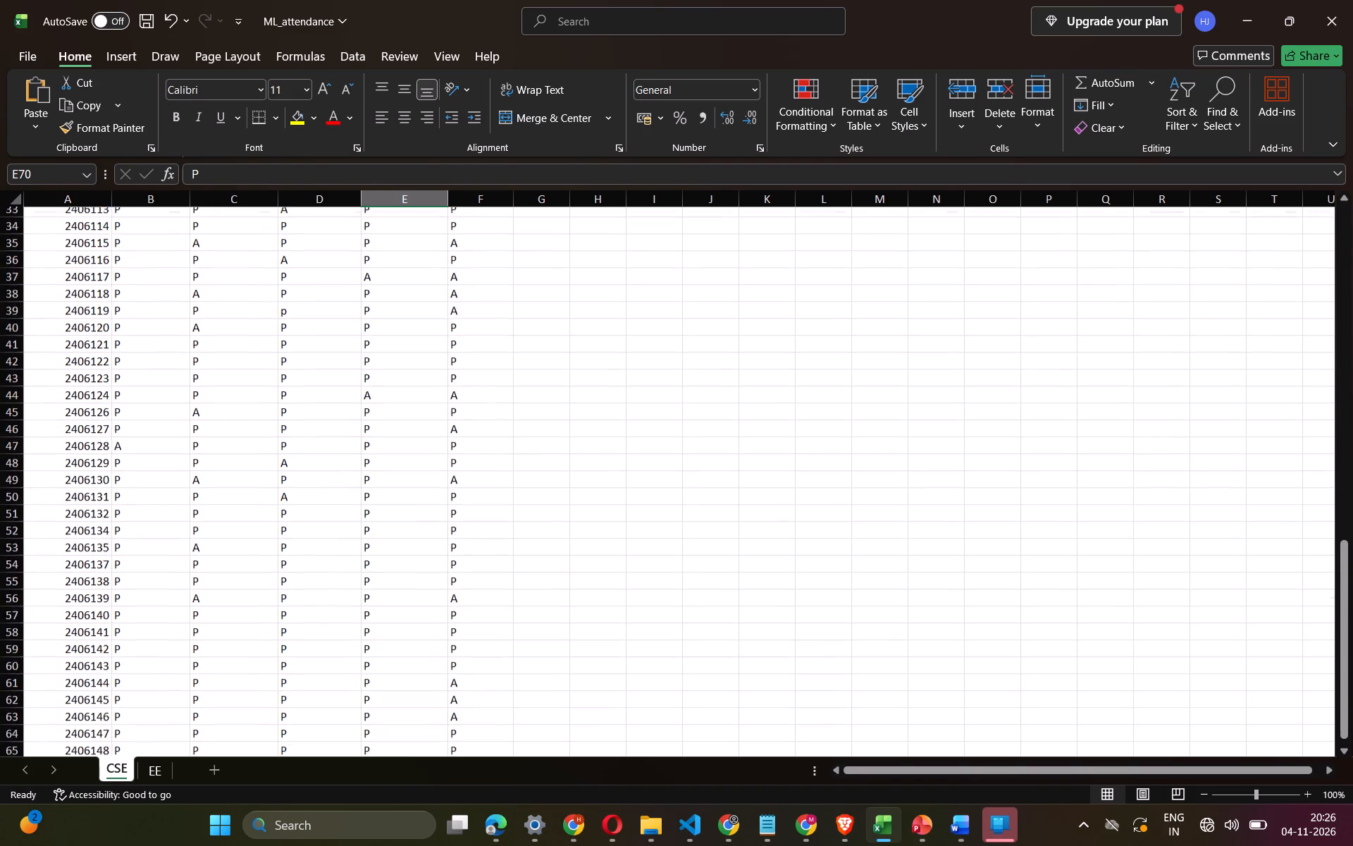
{"action": "scroll", "coordinate": [383, 628], "scroll_direction": "down", "scroll_amount": 1}
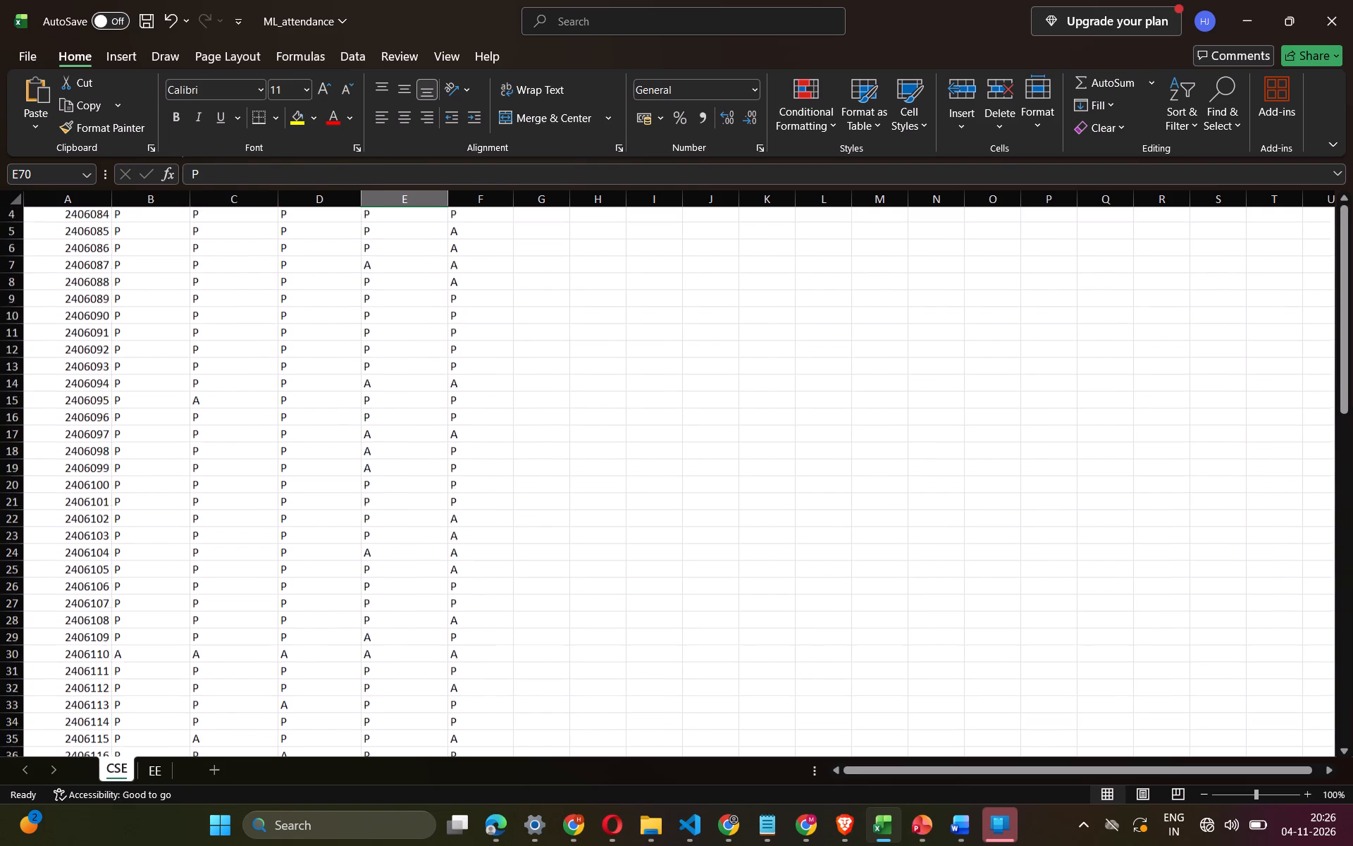
{"action": "scroll", "coordinate": [383, 628], "scroll_direction": "down", "scroll_amount": 4}
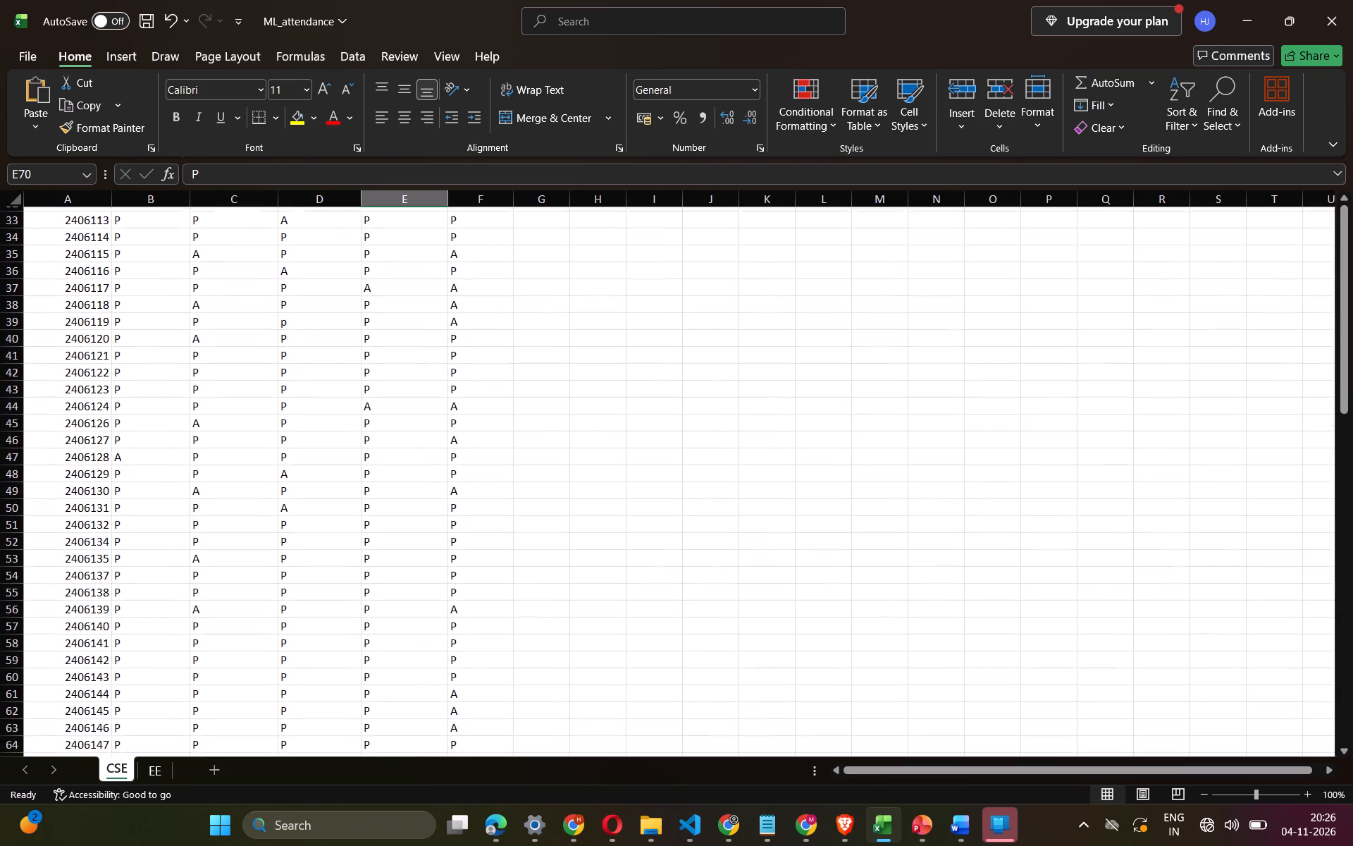
{"action": "scroll", "coordinate": [383, 628], "scroll_direction": "down", "scroll_amount": 3}
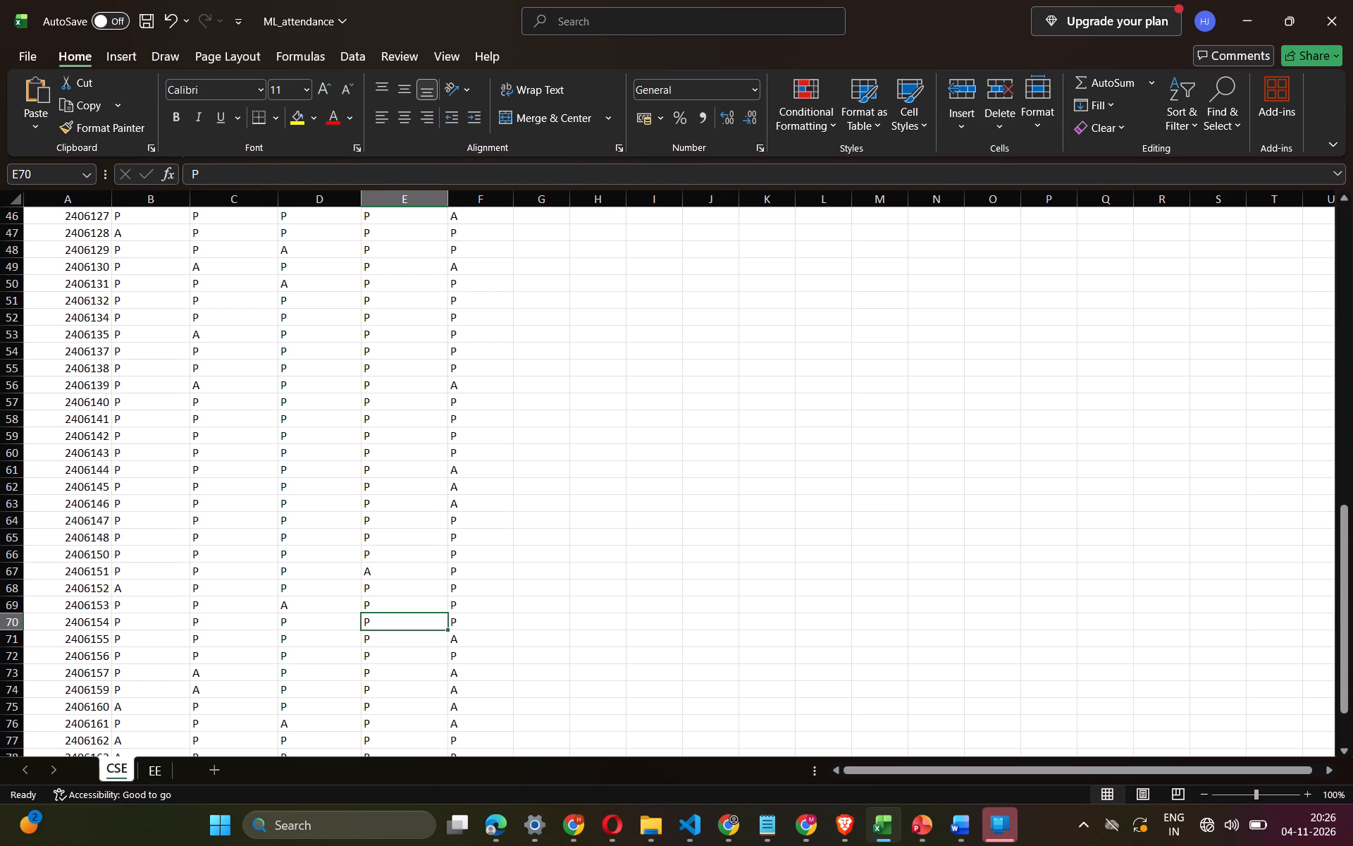
{"action": "scroll", "coordinate": [948, 659], "scroll_direction": "up", "scroll_amount": 2}
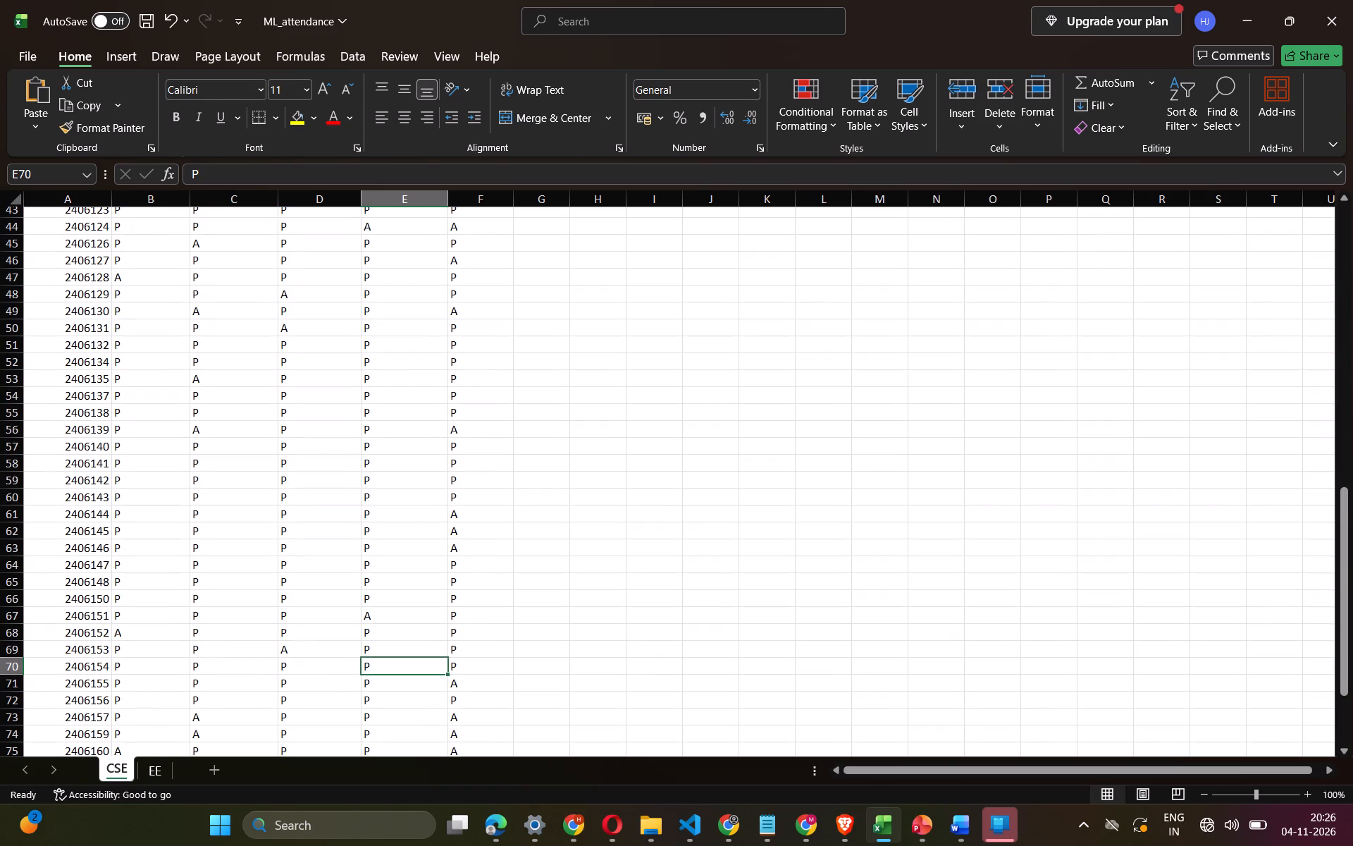
{"action": "left_click", "coordinate": [610, 448]}
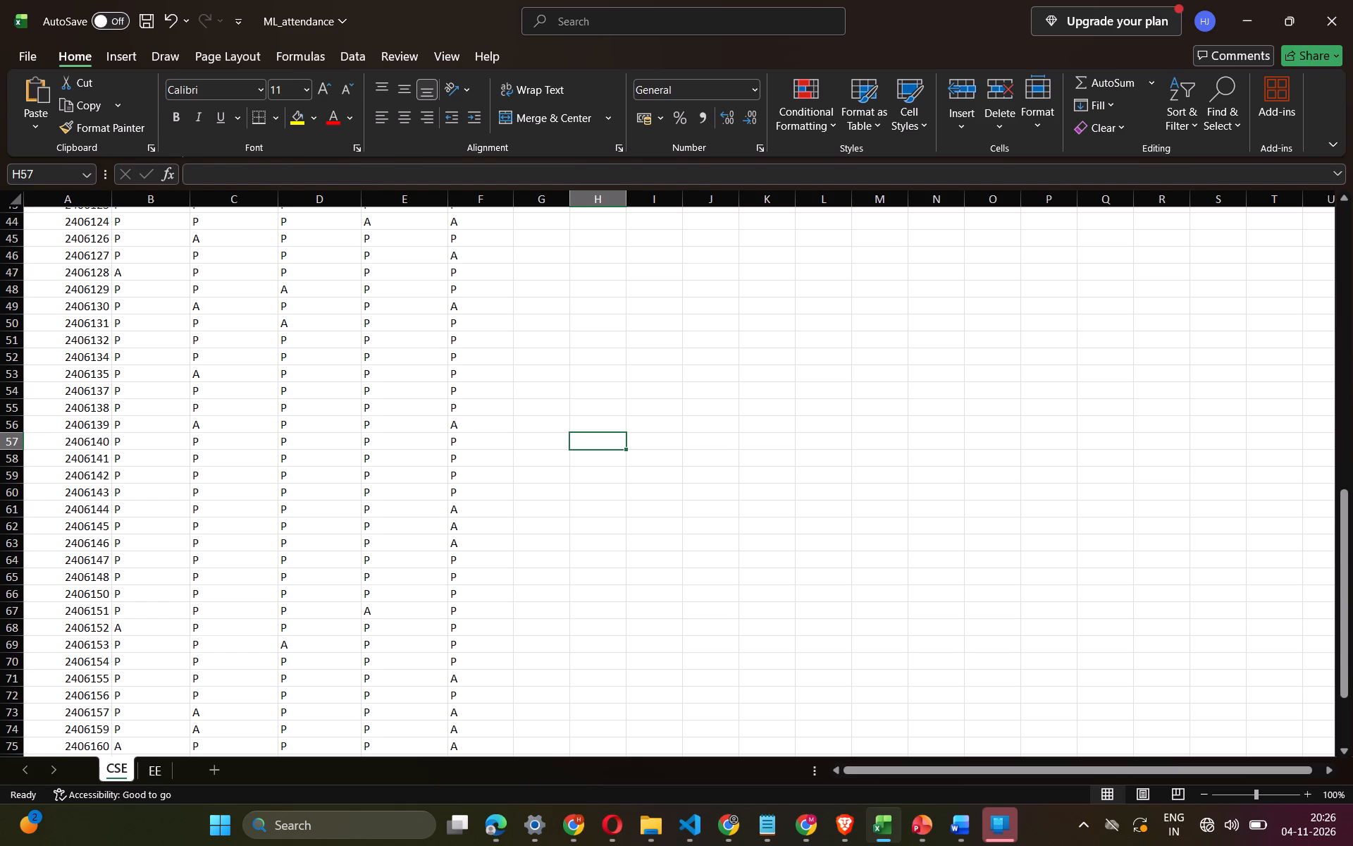
{"action": "left_click", "coordinate": [383, 612]}
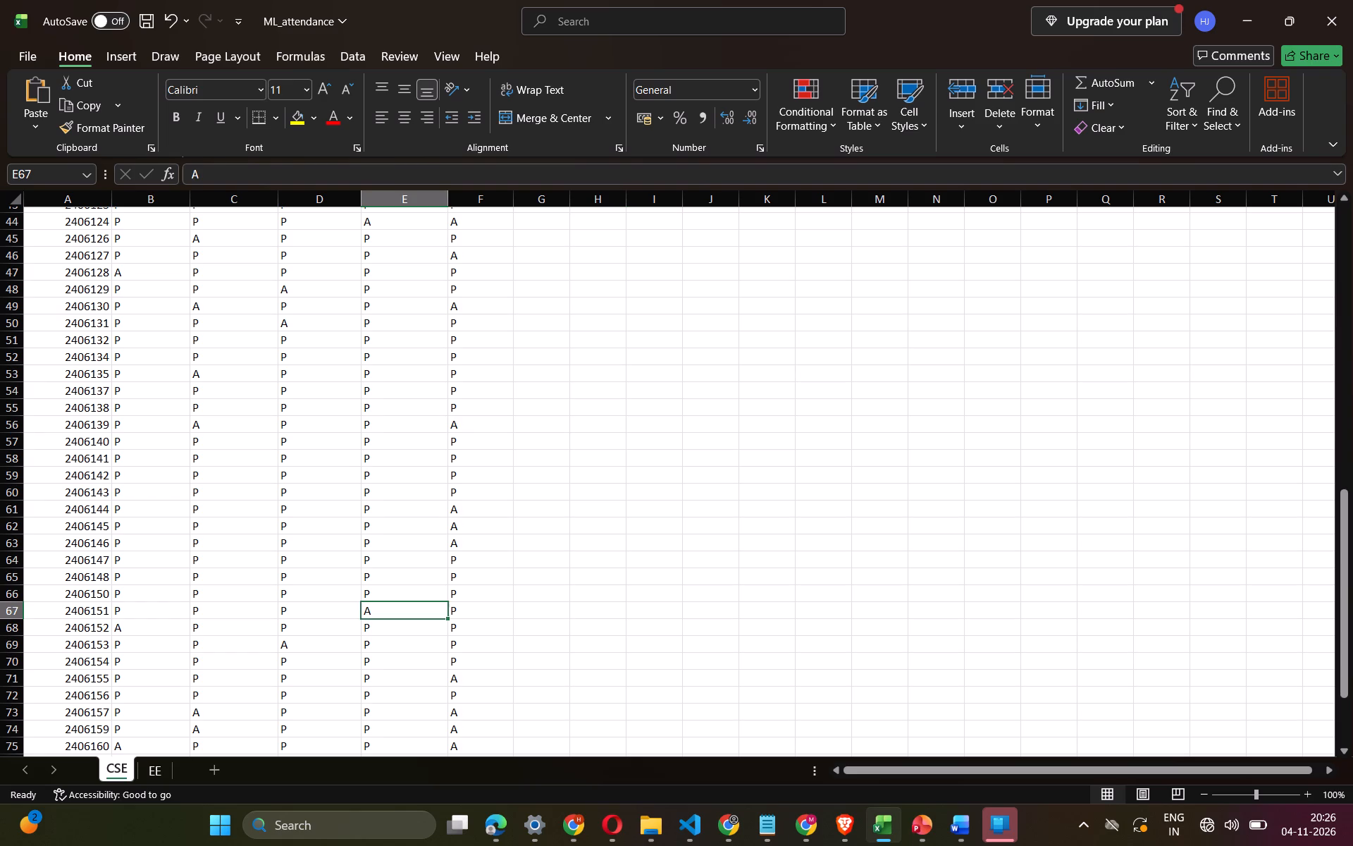
{"action": "key", "text": "BackSpace"}
{"action": "key", "text": "p"}
{"action": "left_click", "coordinate": [620, 674]}
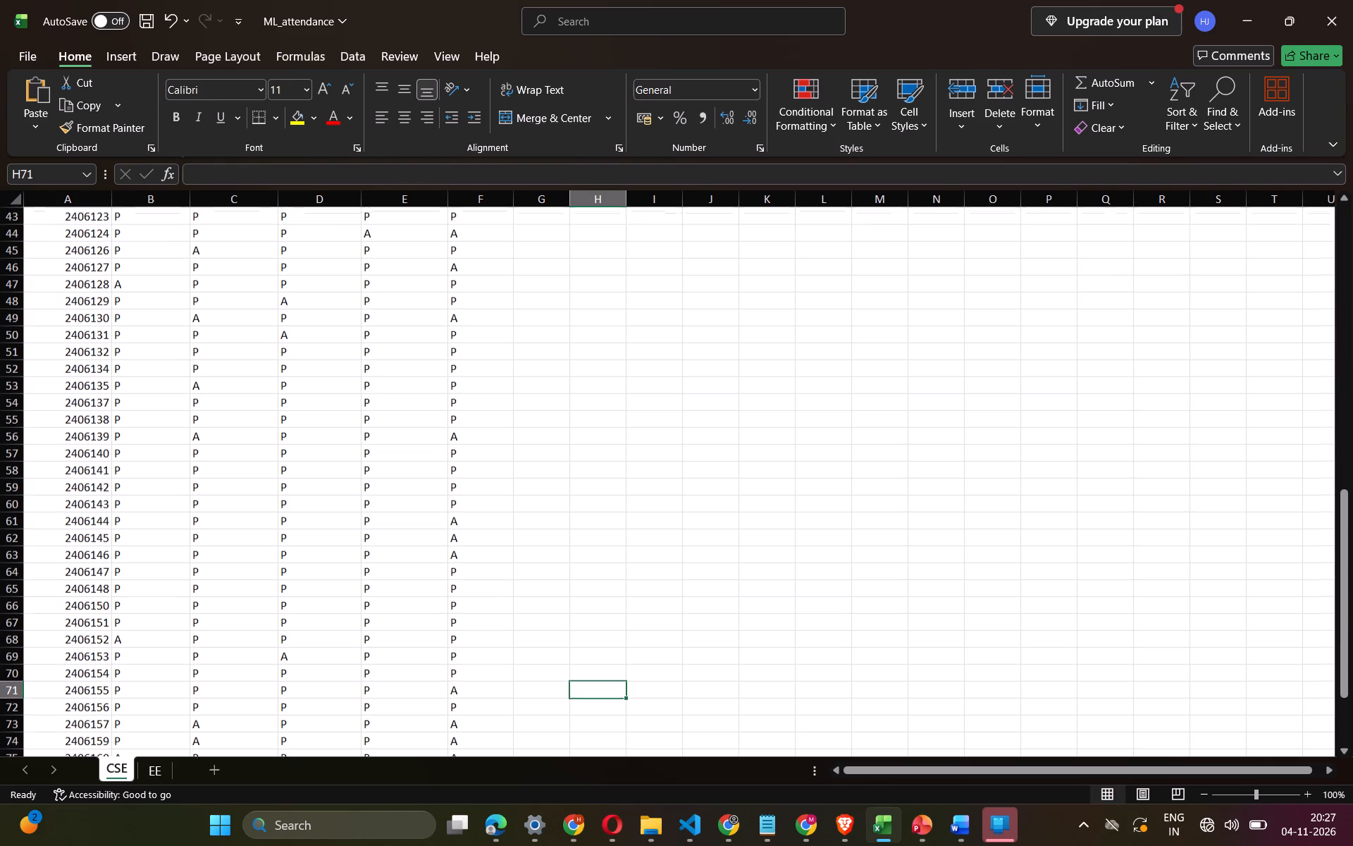
{"action": "scroll", "coordinate": [679, 655], "scroll_direction": "up", "scroll_amount": 4}
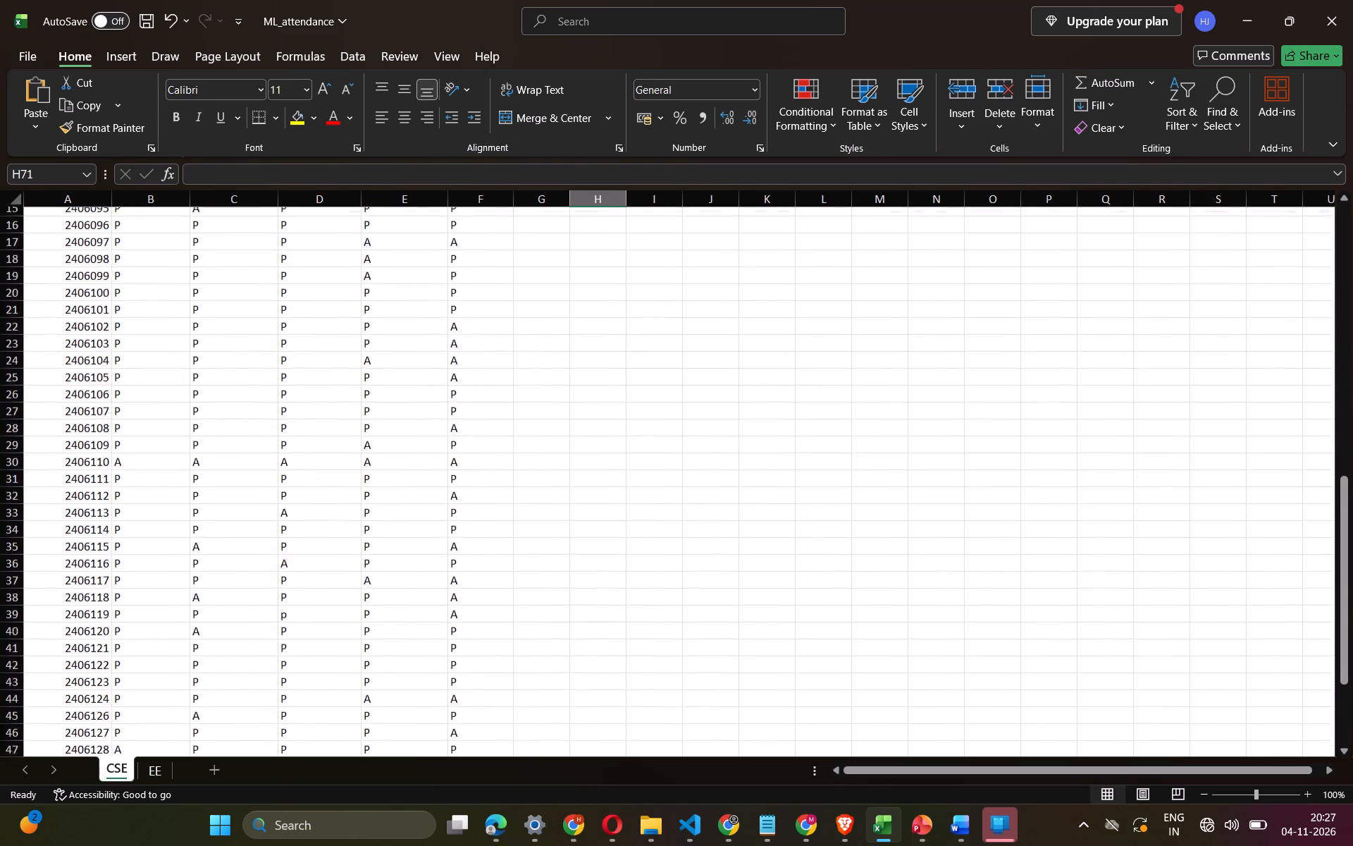
{"action": "scroll", "coordinate": [679, 655], "scroll_direction": "up", "scroll_amount": 1}
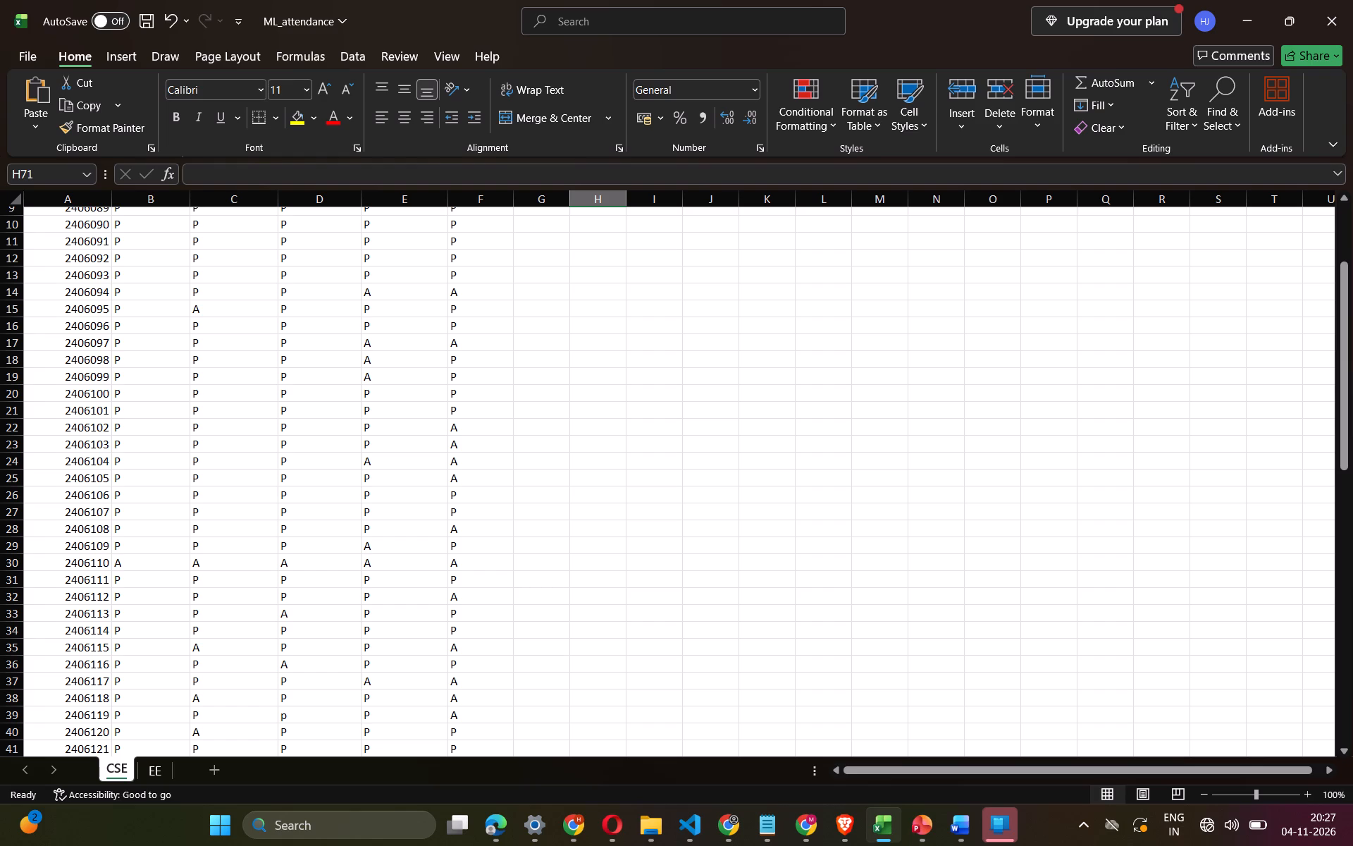
{"action": "scroll", "coordinate": [679, 655], "scroll_direction": "down", "scroll_amount": 2}
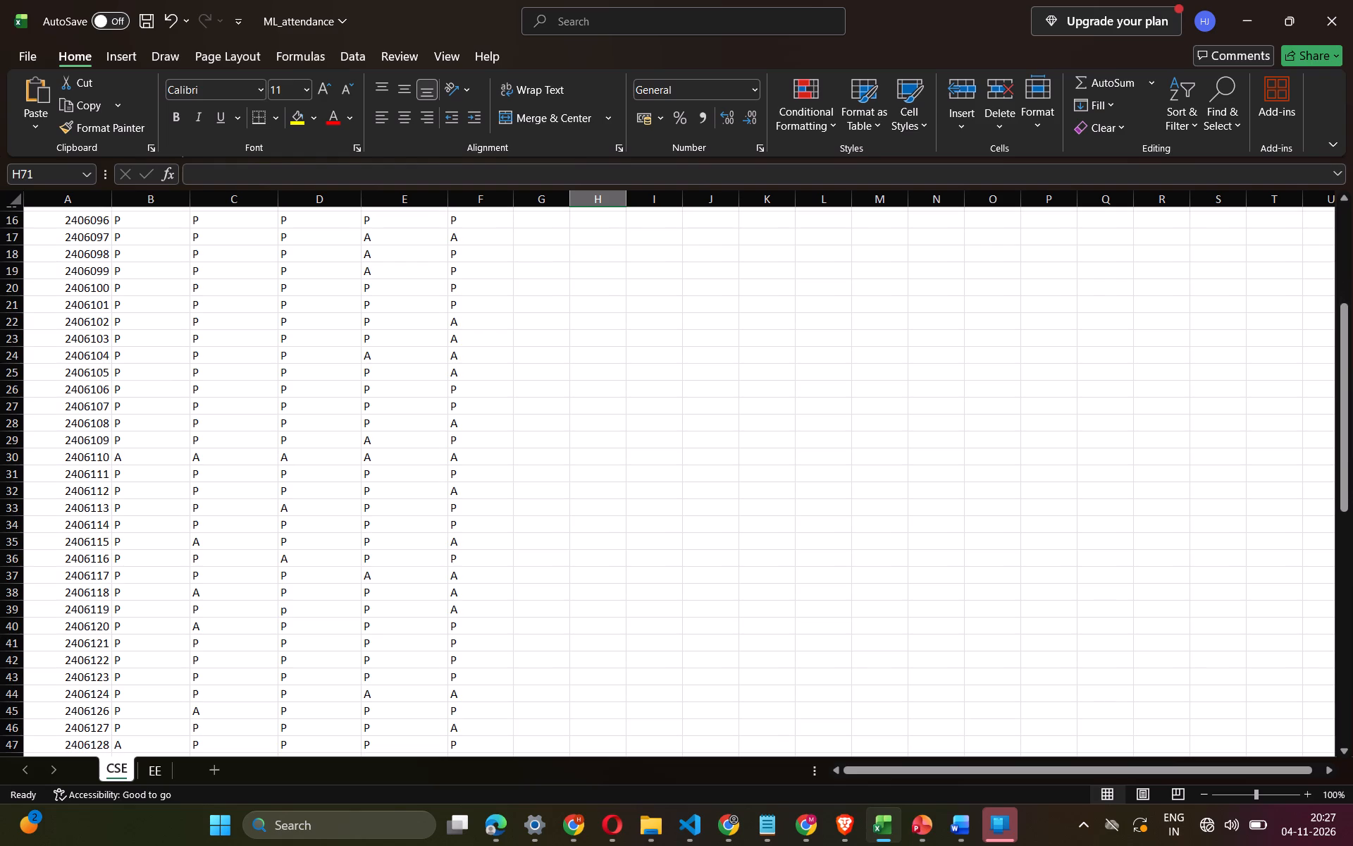
{"action": "scroll", "coordinate": [464, 465], "scroll_direction": "down", "scroll_amount": 1}
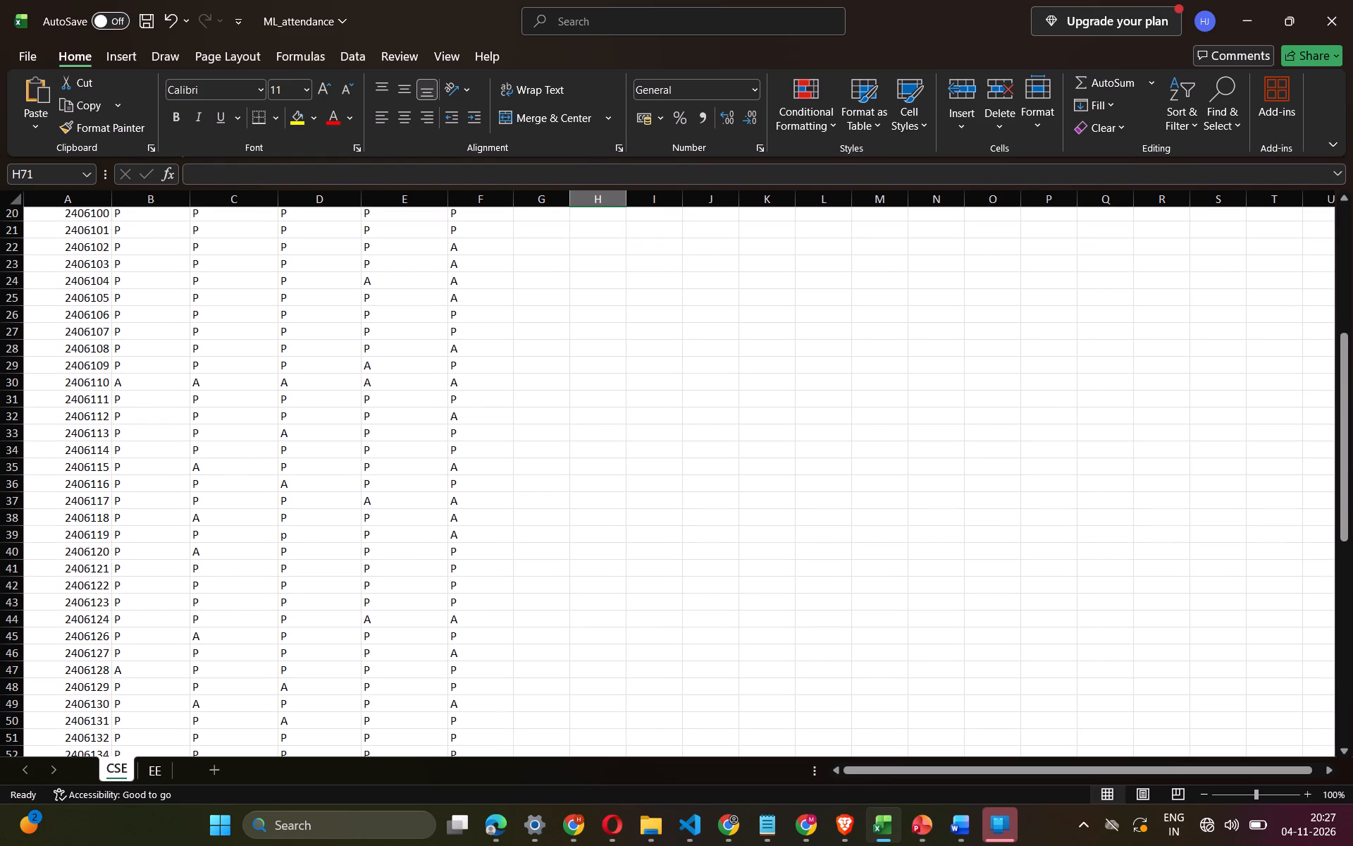
{"action": "scroll", "coordinate": [464, 465], "scroll_direction": "down", "scroll_amount": 1}
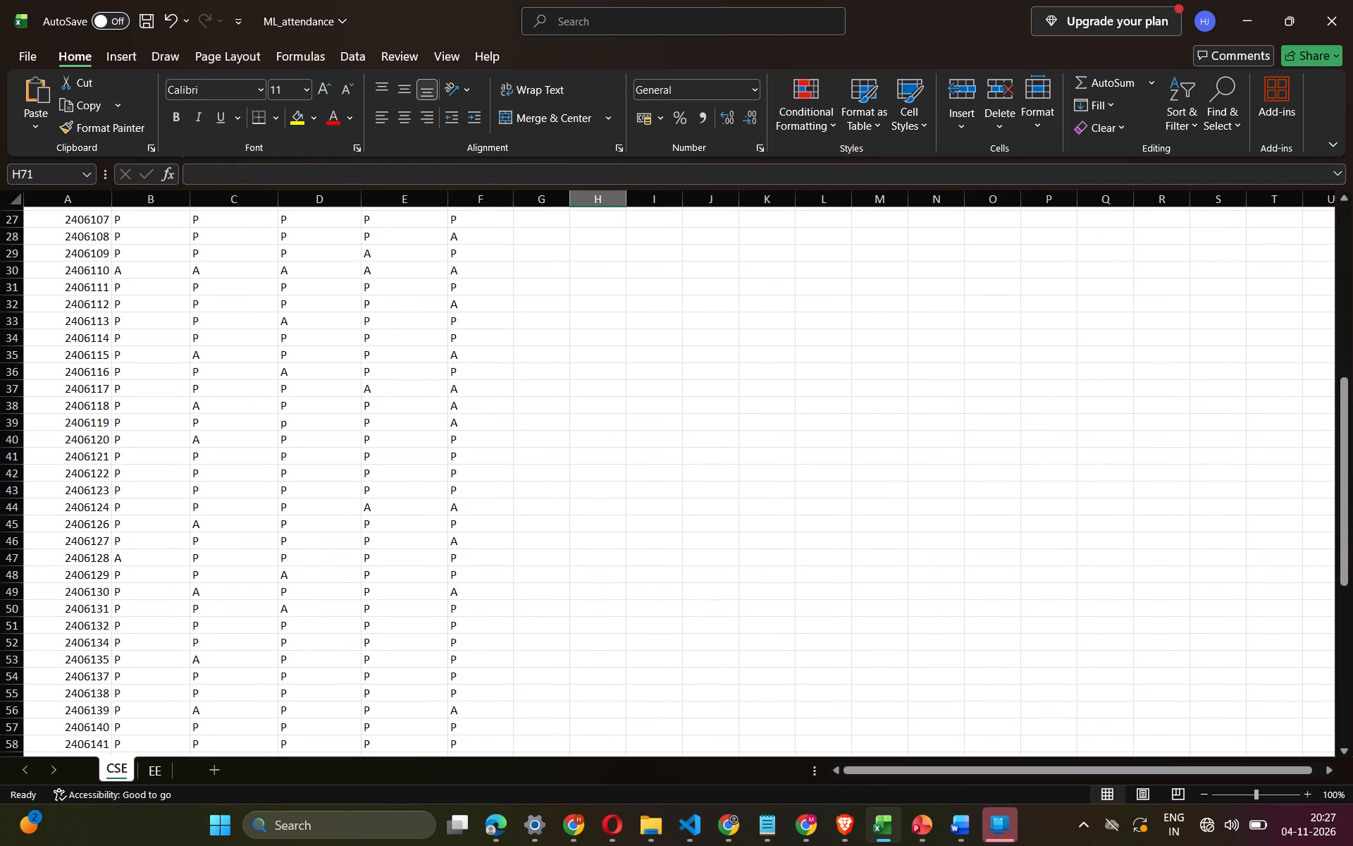
{"action": "scroll", "coordinate": [464, 465], "scroll_direction": "down", "scroll_amount": 3}
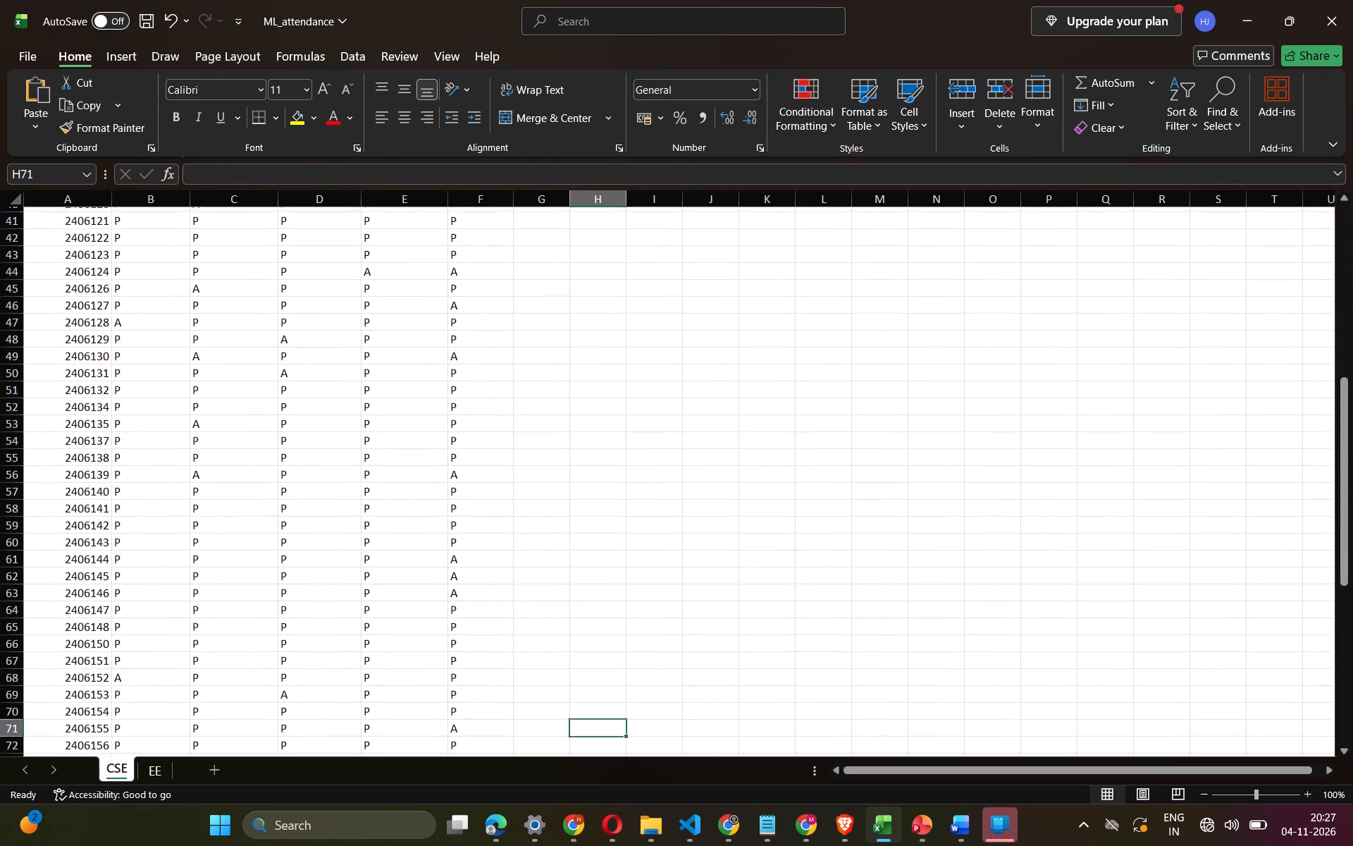
{"action": "scroll", "coordinate": [464, 465], "scroll_direction": "down", "scroll_amount": 1}
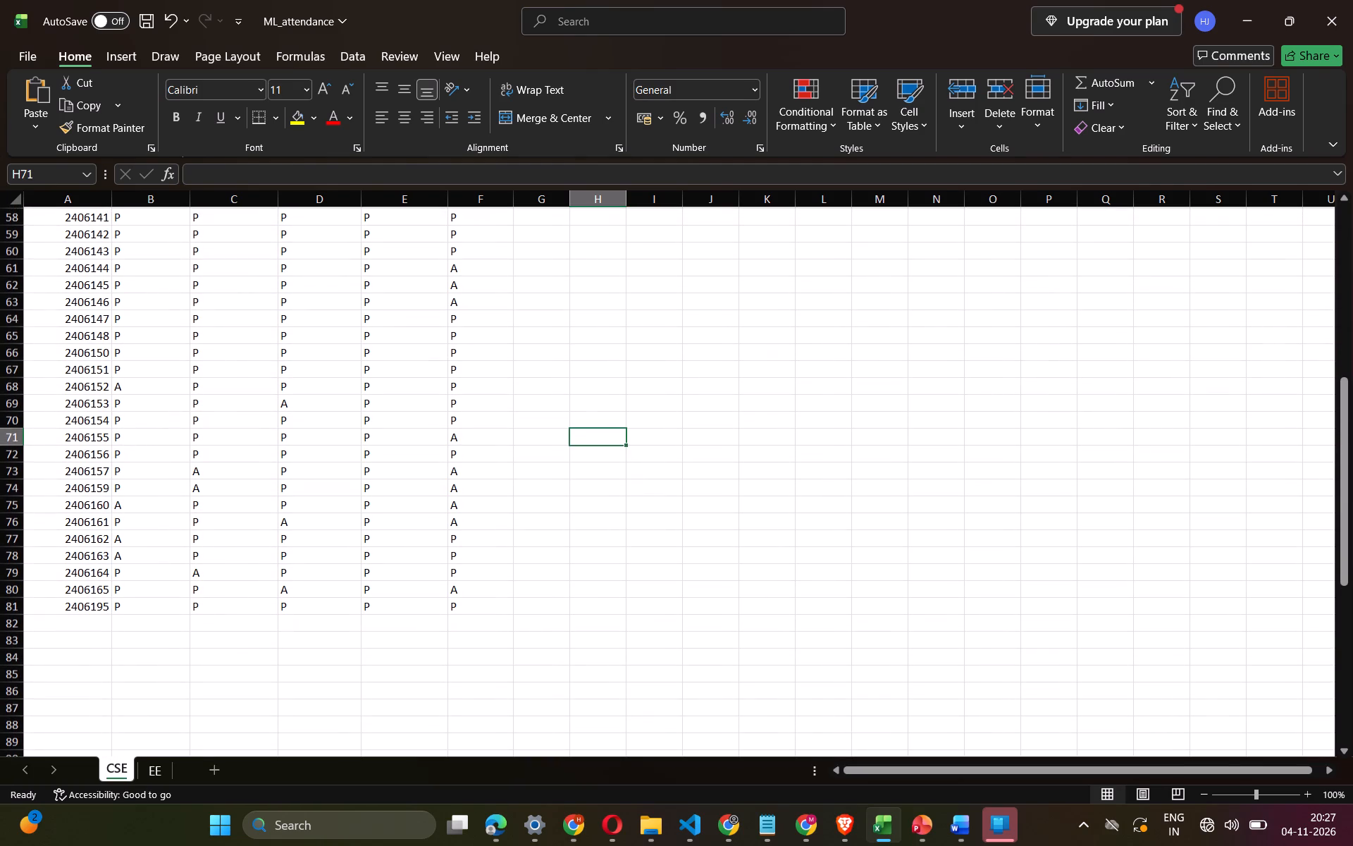
{"action": "scroll", "coordinate": [464, 465], "scroll_direction": "up", "scroll_amount": 1}
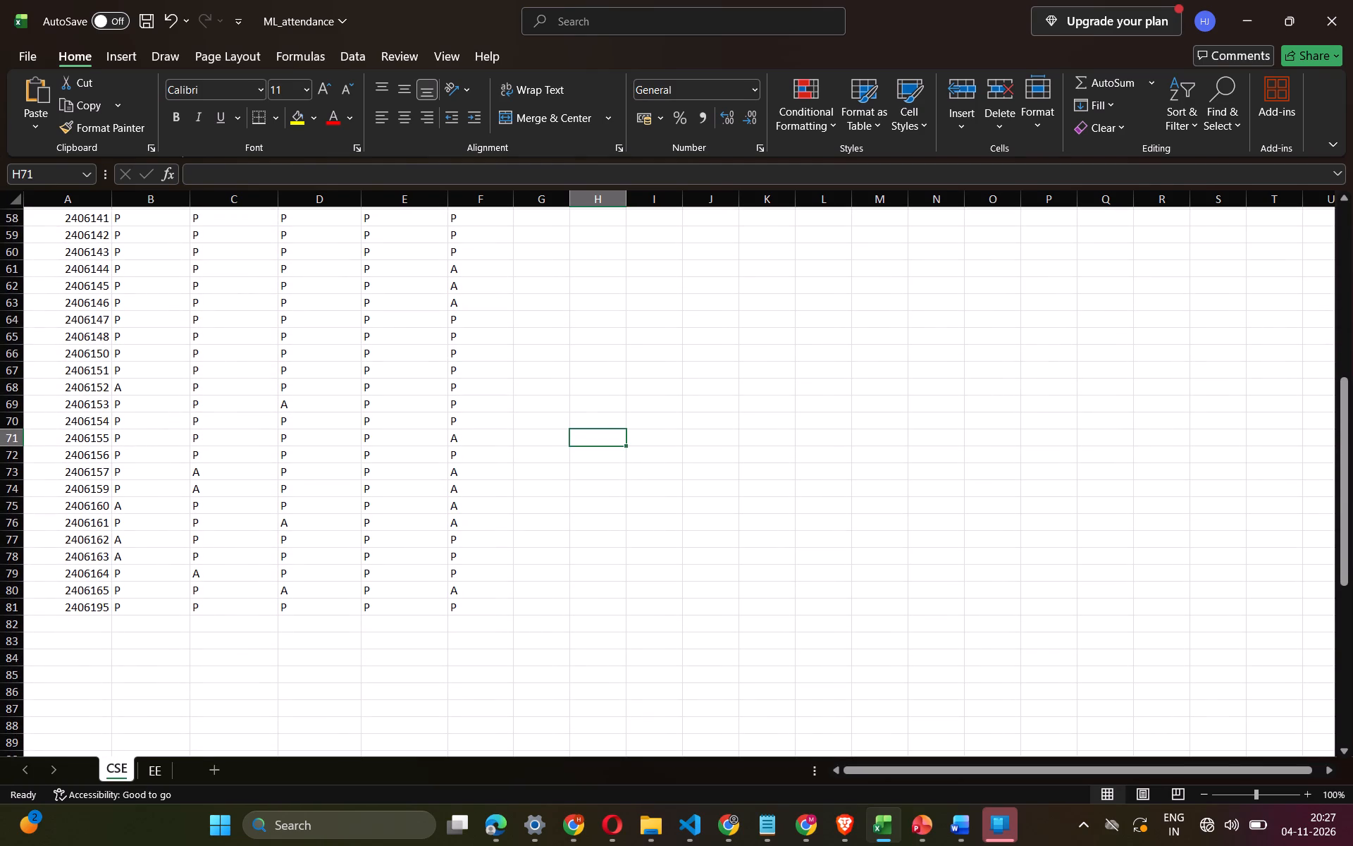
{"action": "scroll", "coordinate": [464, 465], "scroll_direction": "up", "scroll_amount": 3}
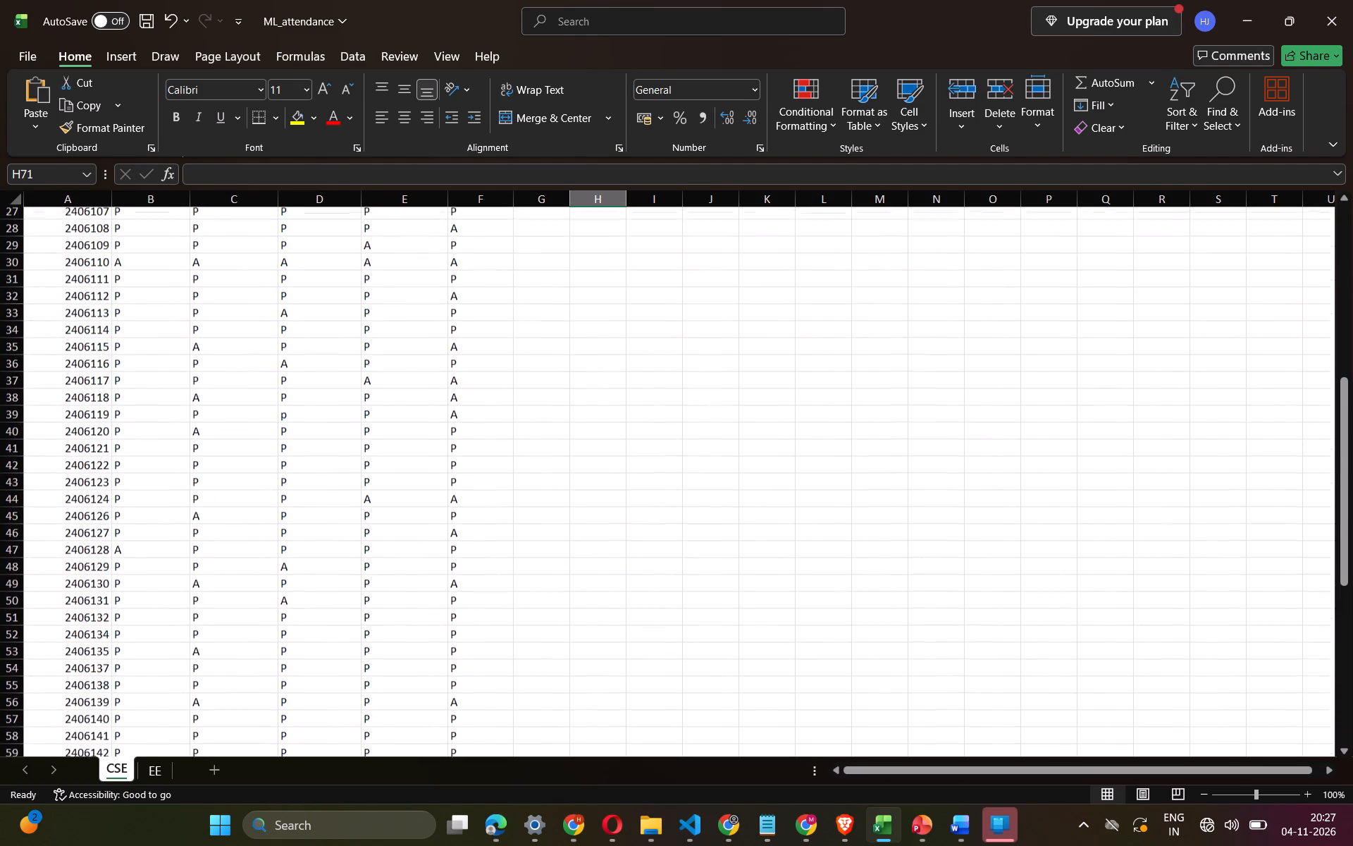
{"action": "scroll", "coordinate": [464, 465], "scroll_direction": "up", "scroll_amount": 2}
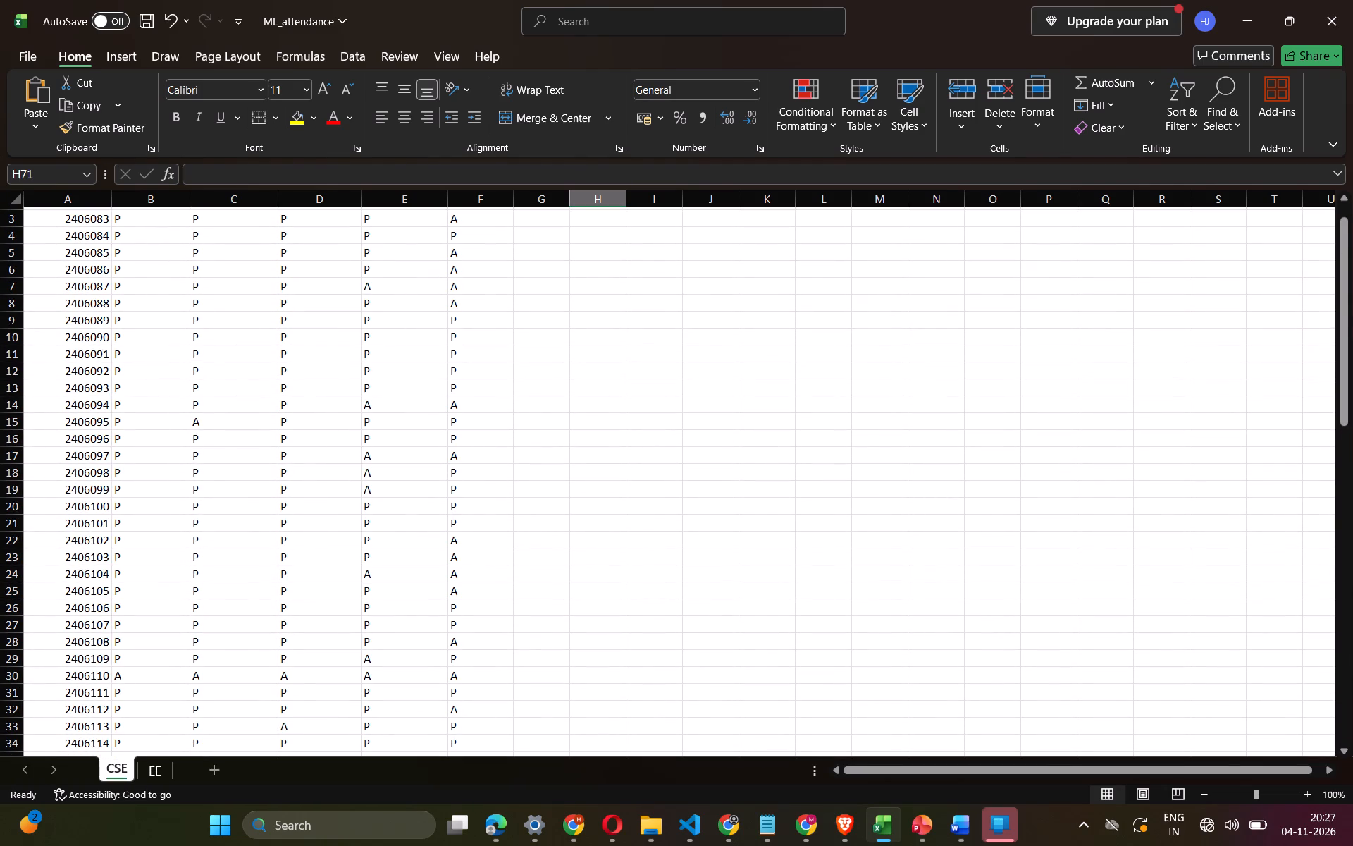
{"action": "scroll", "coordinate": [375, 474], "scroll_direction": "down", "scroll_amount": 1}
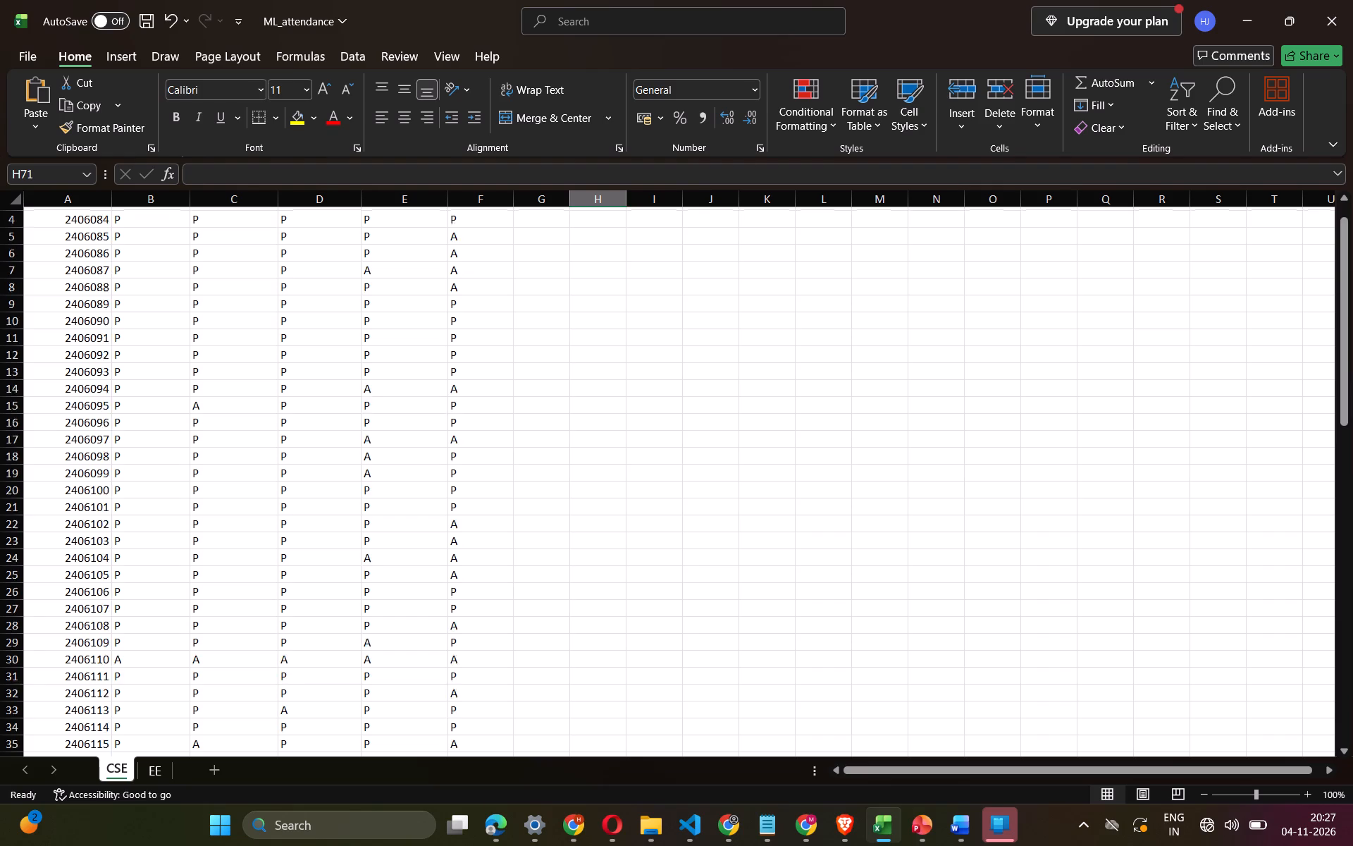
{"action": "scroll", "coordinate": [375, 474], "scroll_direction": "down", "scroll_amount": 3}
{"action": "scroll", "coordinate": [375, 474], "scroll_direction": "up", "scroll_amount": 1}
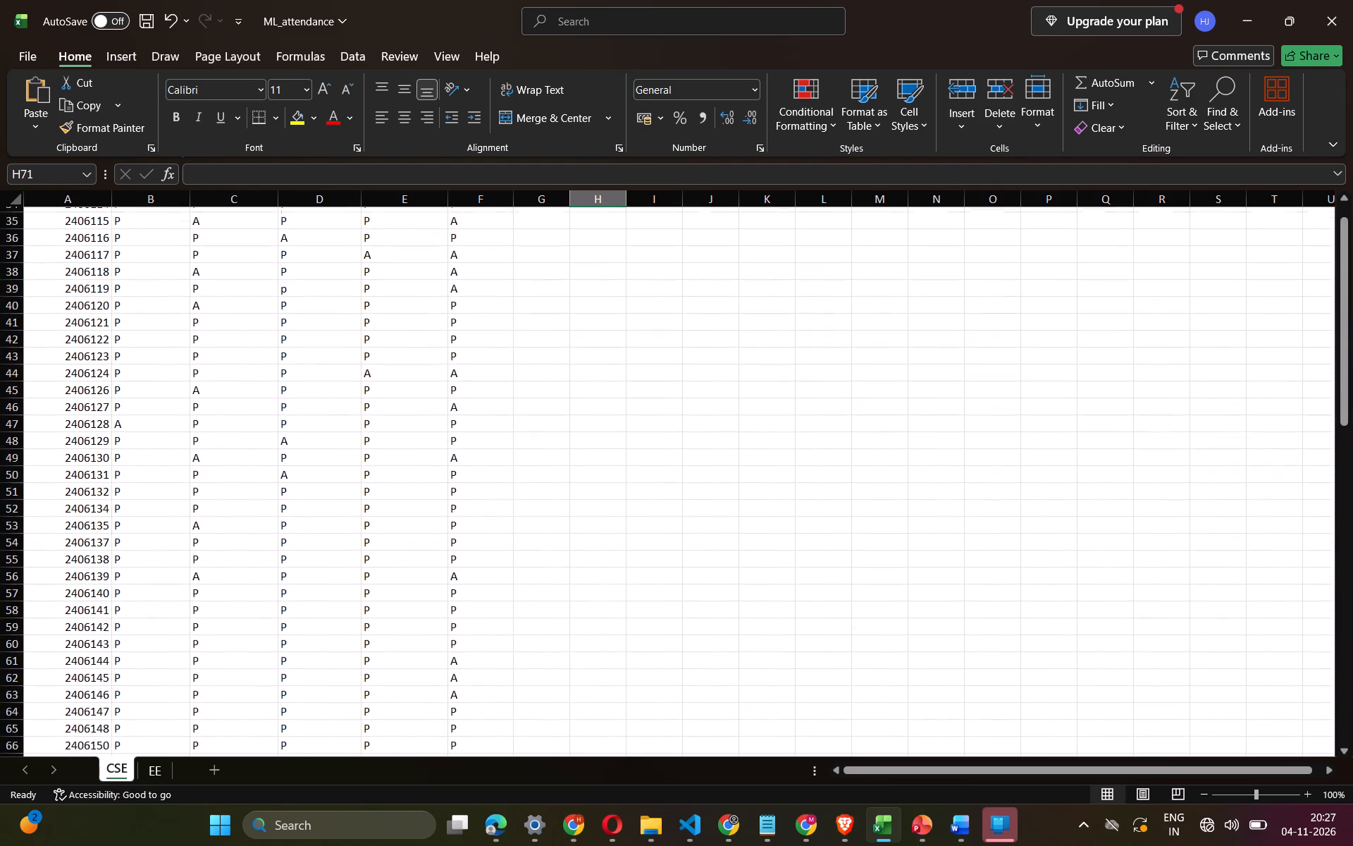
{"action": "scroll", "coordinate": [375, 474], "scroll_direction": "up", "scroll_amount": 2}
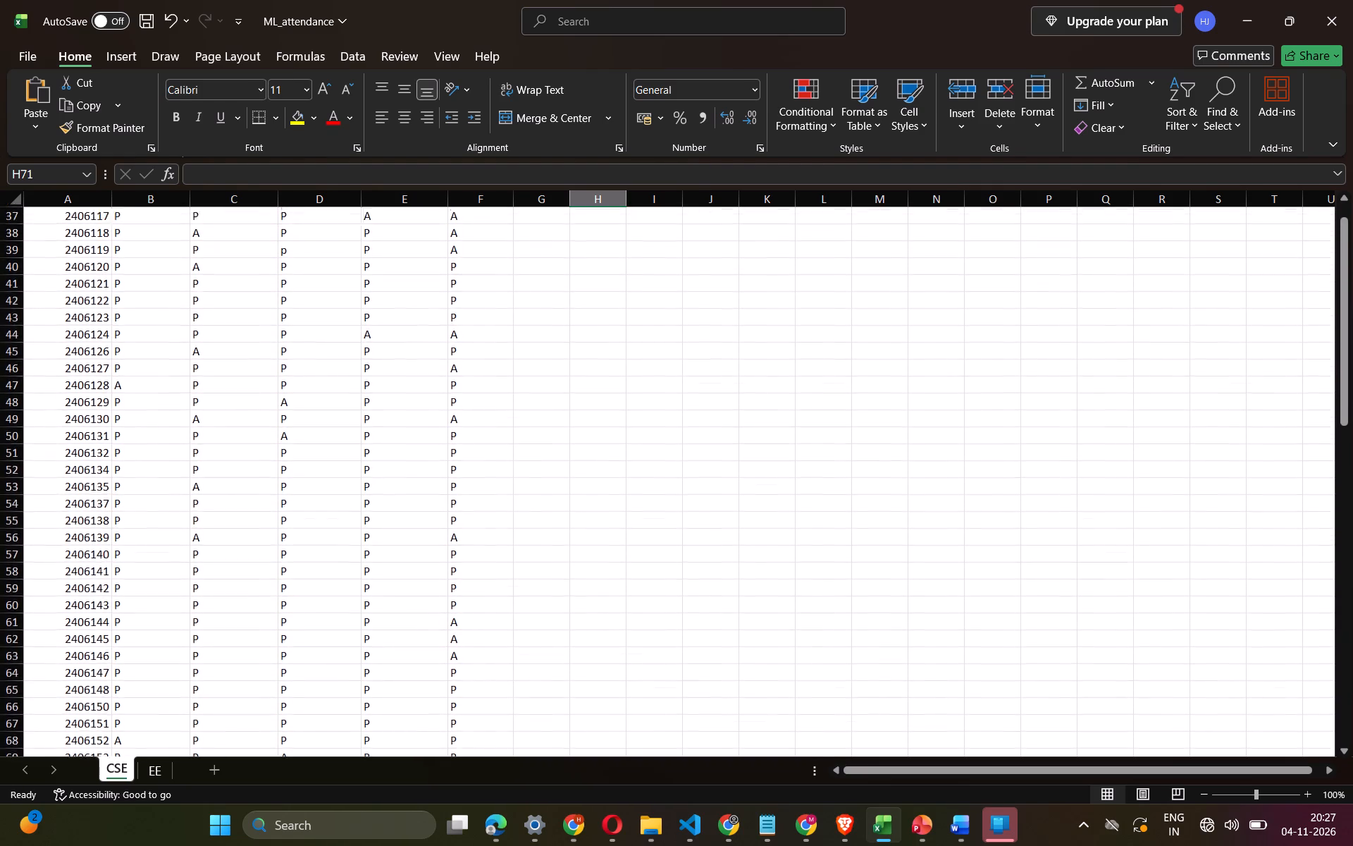
{"action": "scroll", "coordinate": [375, 474], "scroll_direction": "up", "scroll_amount": 1}
{"action": "scroll", "coordinate": [391, 350], "scroll_direction": "up", "scroll_amount": 4}
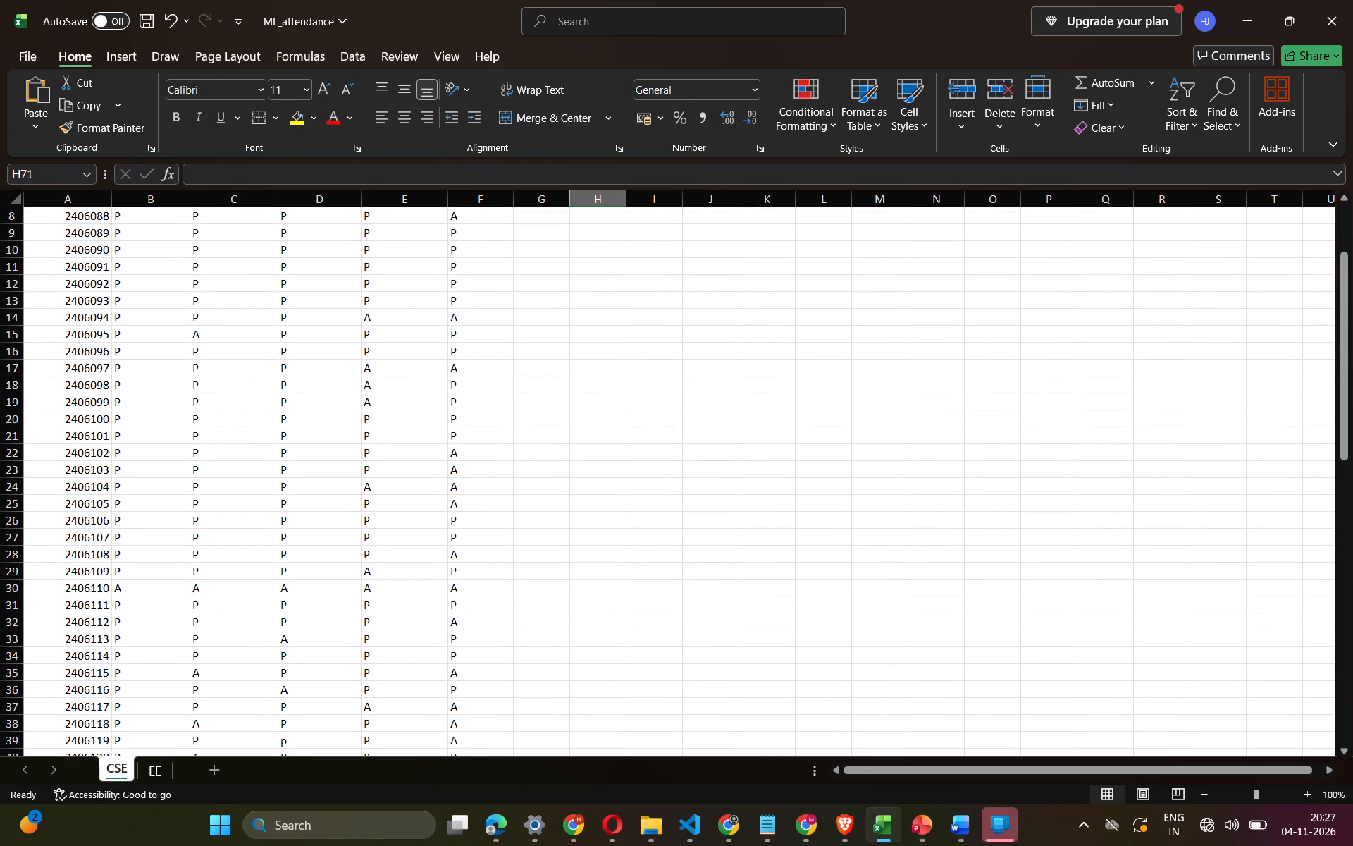
{"action": "scroll", "coordinate": [376, 521], "scroll_direction": "down", "scroll_amount": 2}
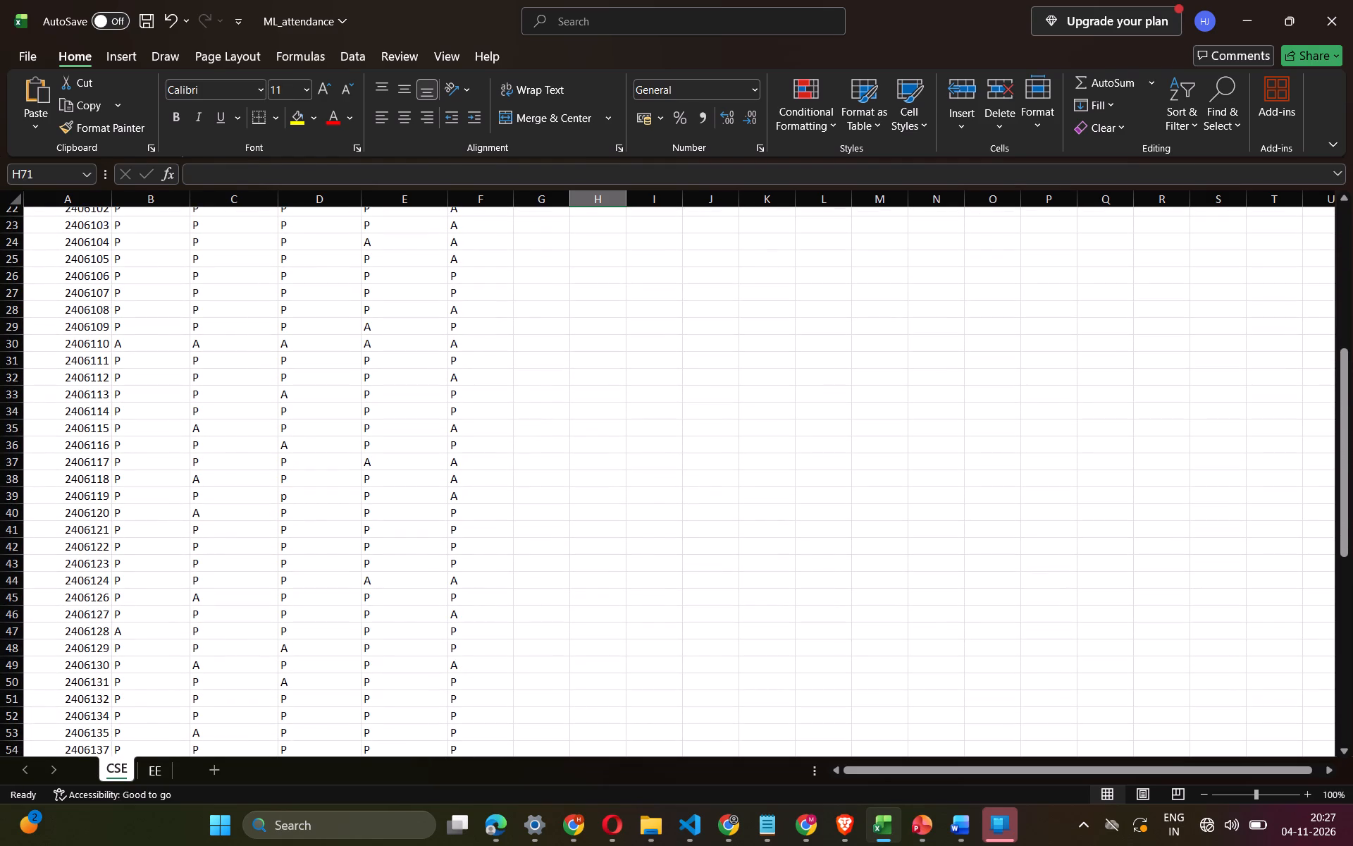
{"action": "scroll", "coordinate": [376, 521], "scroll_direction": "down", "scroll_amount": 1}
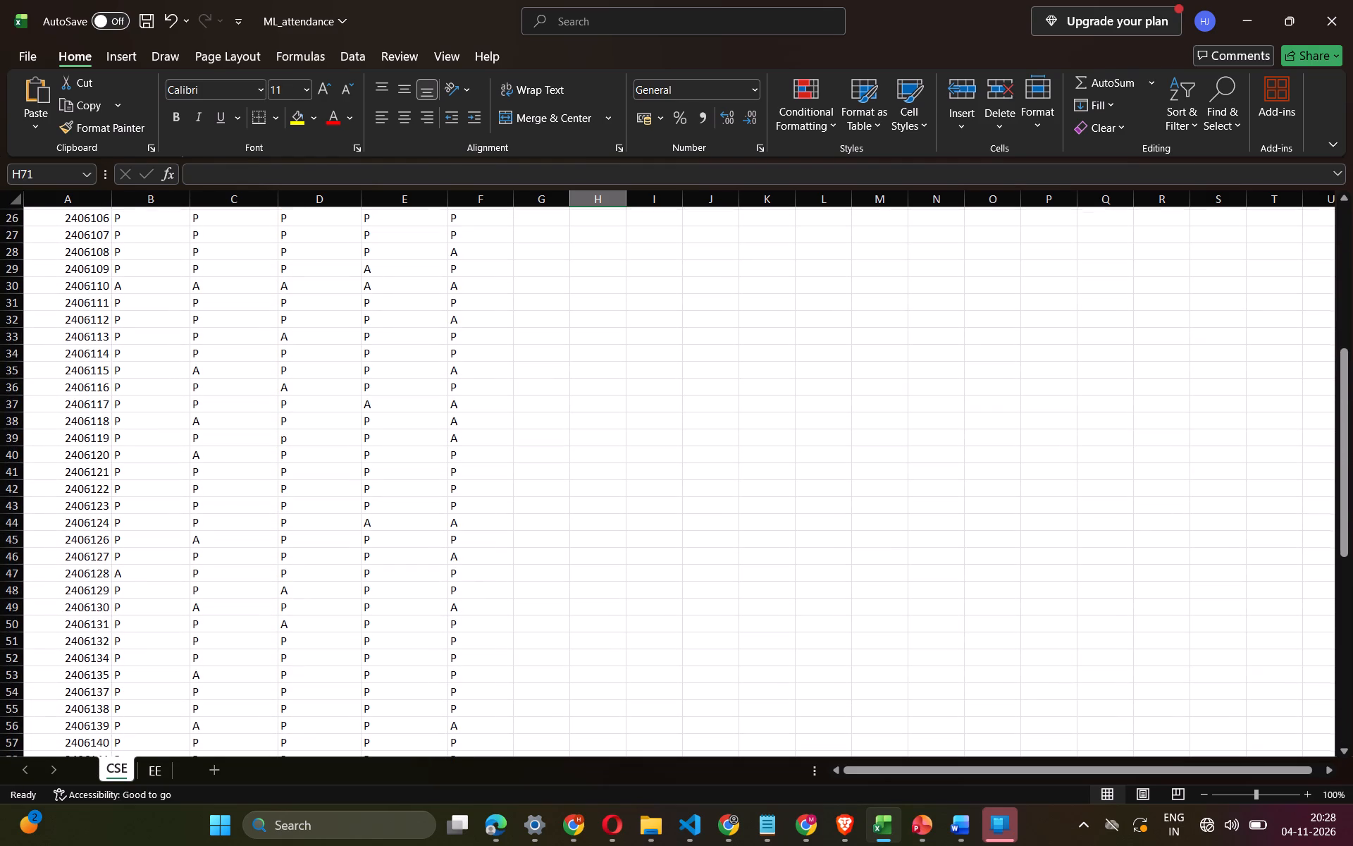
{"action": "scroll", "coordinate": [376, 521], "scroll_direction": "down", "scroll_amount": 1}
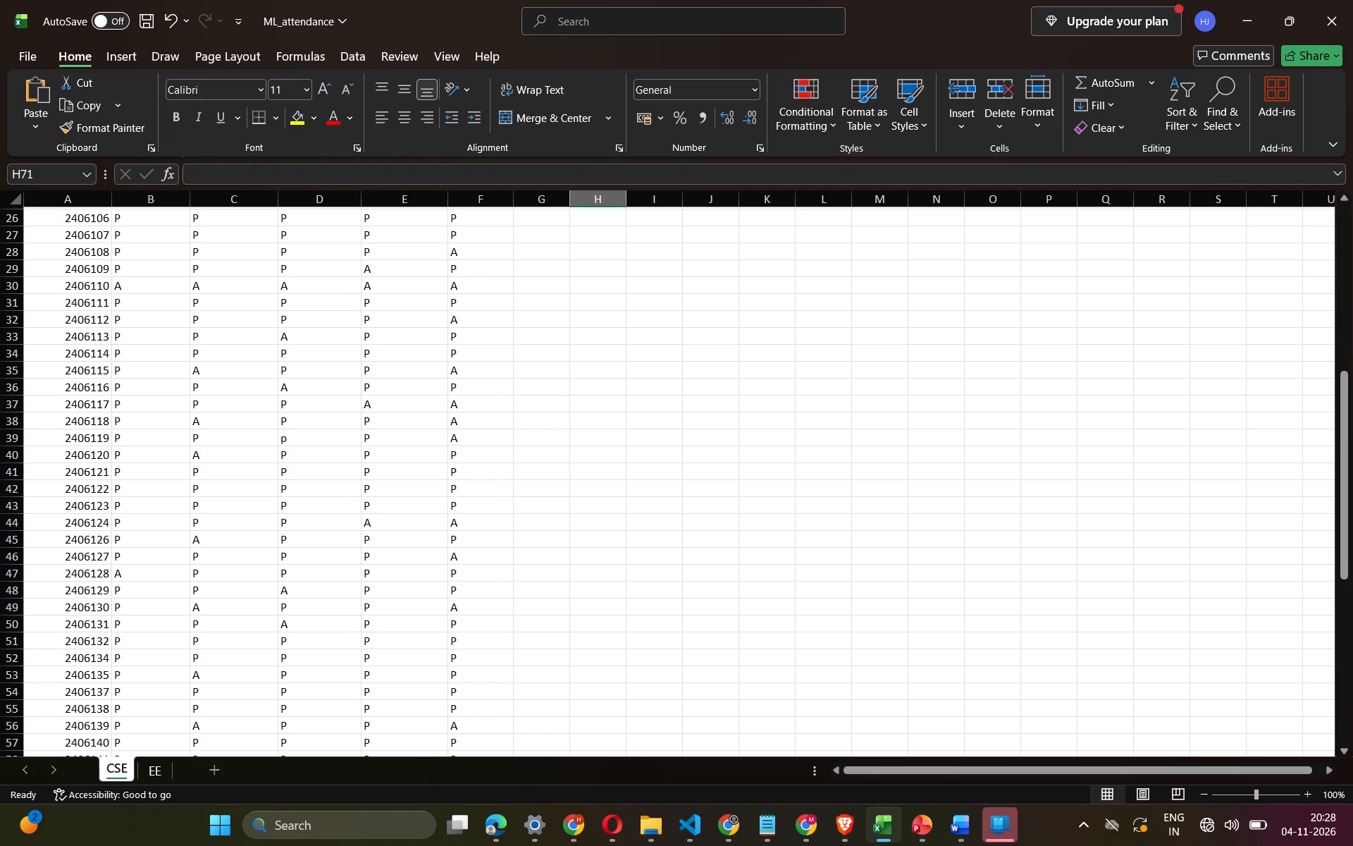
{"action": "scroll", "coordinate": [385, 424], "scroll_direction": "down", "scroll_amount": 1}
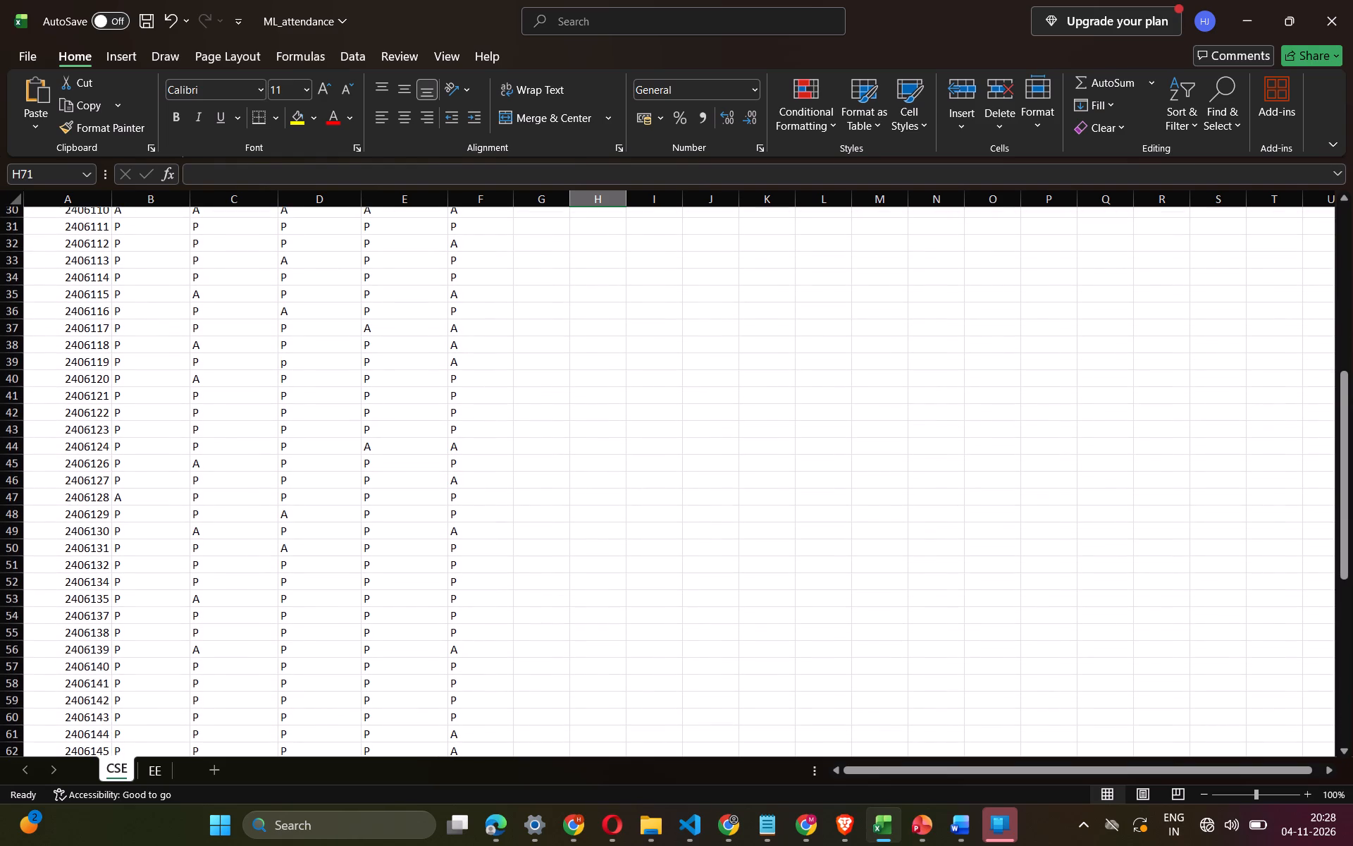
{"action": "scroll", "coordinate": [385, 424], "scroll_direction": "down", "scroll_amount": 1}
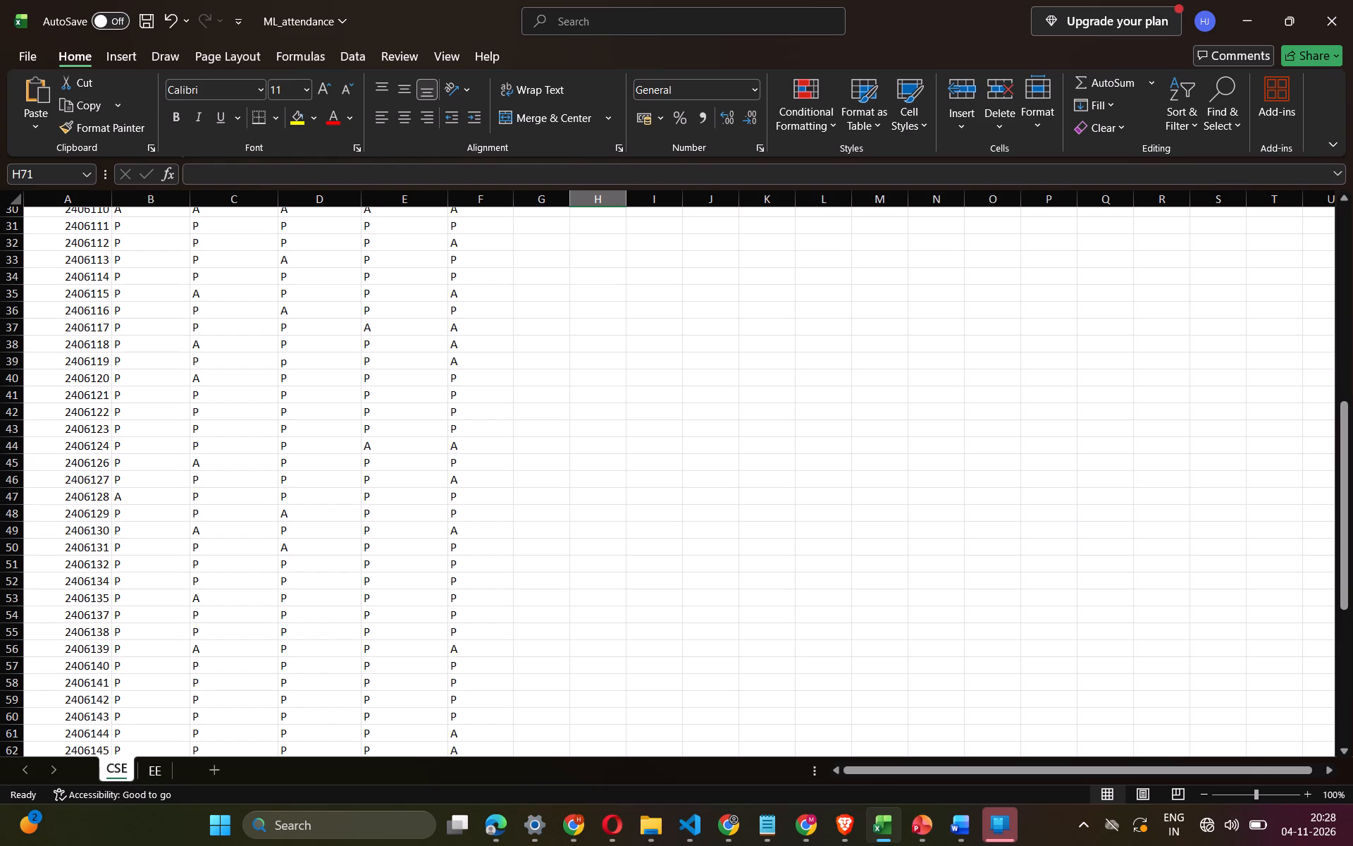
{"action": "scroll", "coordinate": [379, 457], "scroll_direction": "up", "scroll_amount": 1}
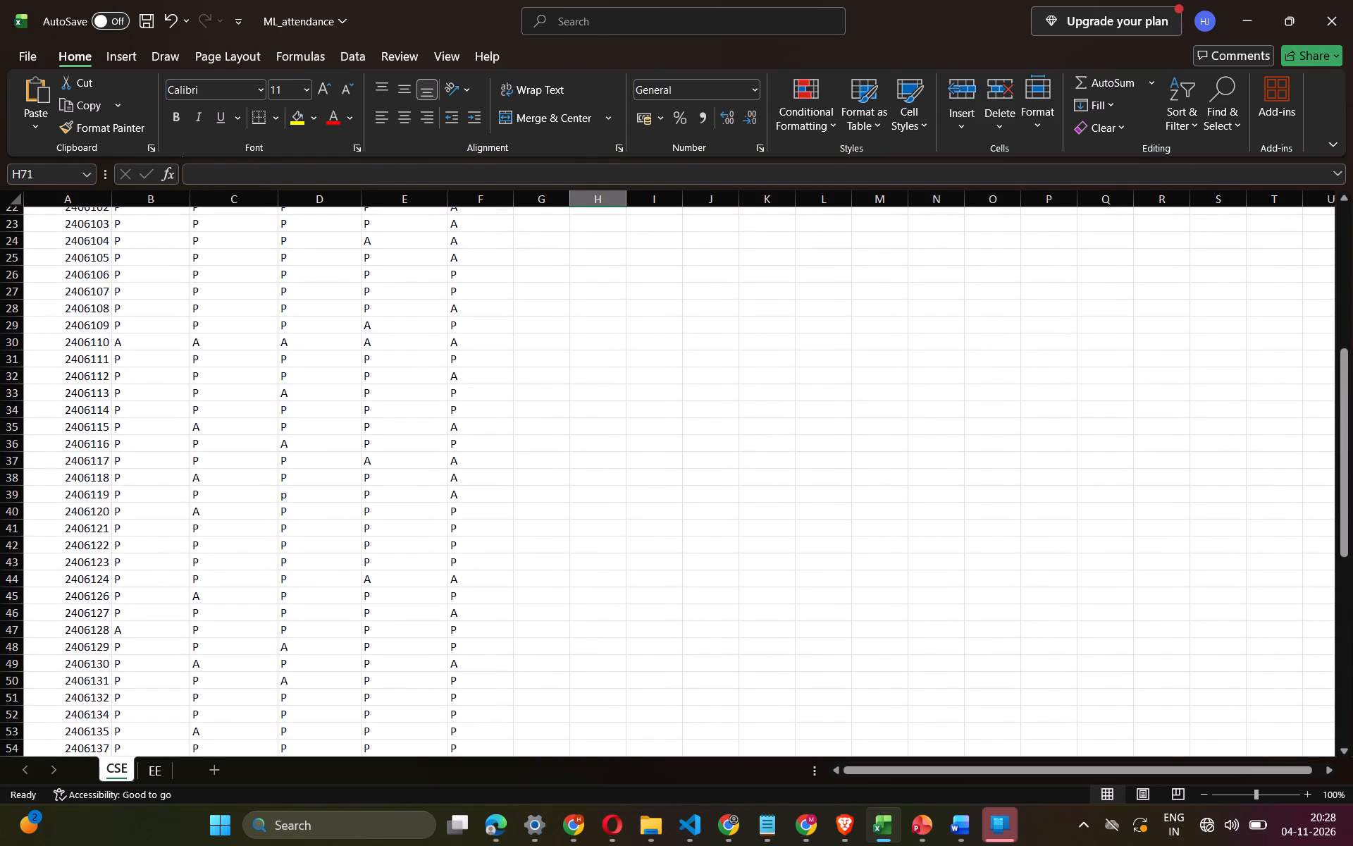
{"action": "scroll", "coordinate": [379, 457], "scroll_direction": "down", "scroll_amount": 2}
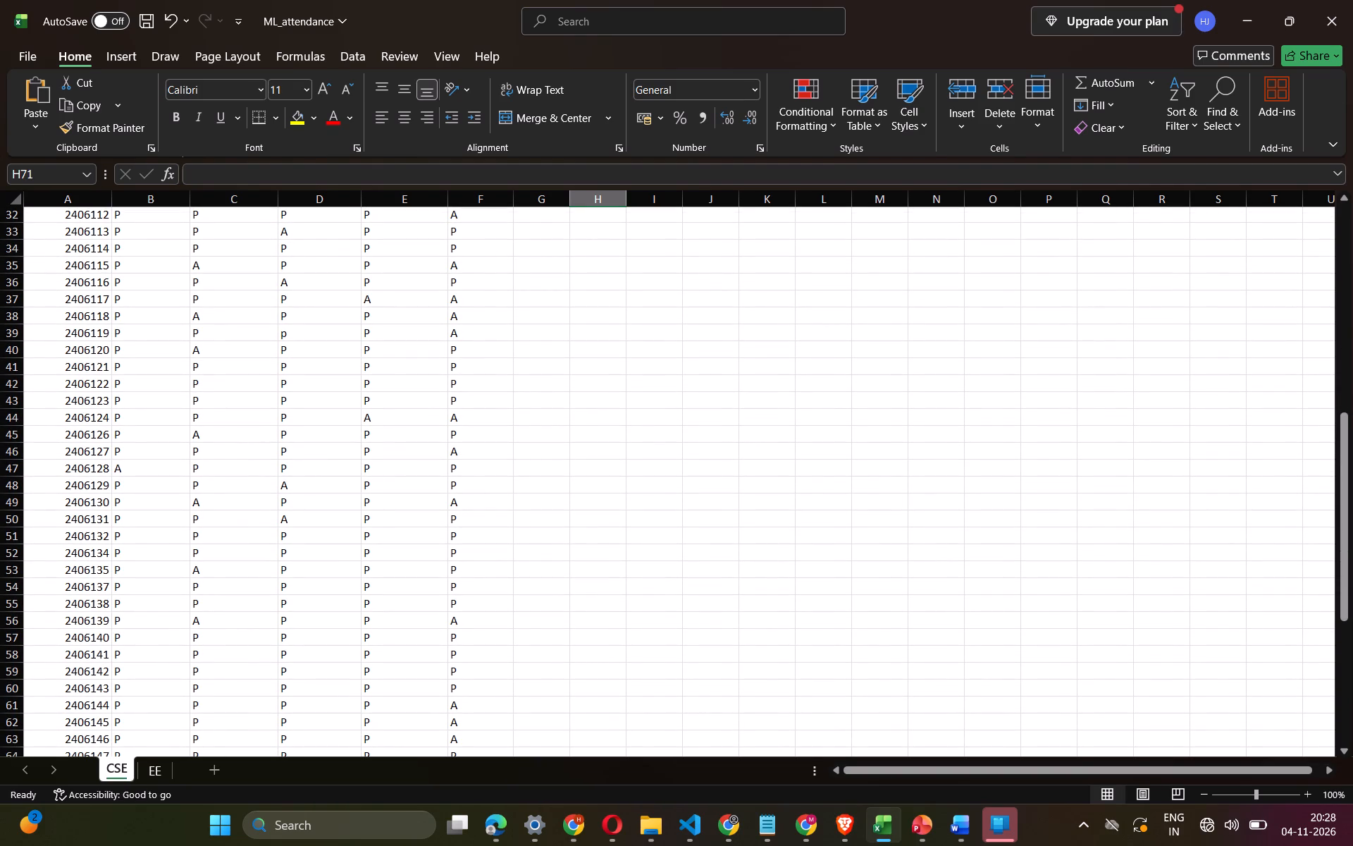
{"action": "scroll", "coordinate": [371, 472], "scroll_direction": "up", "scroll_amount": 3}
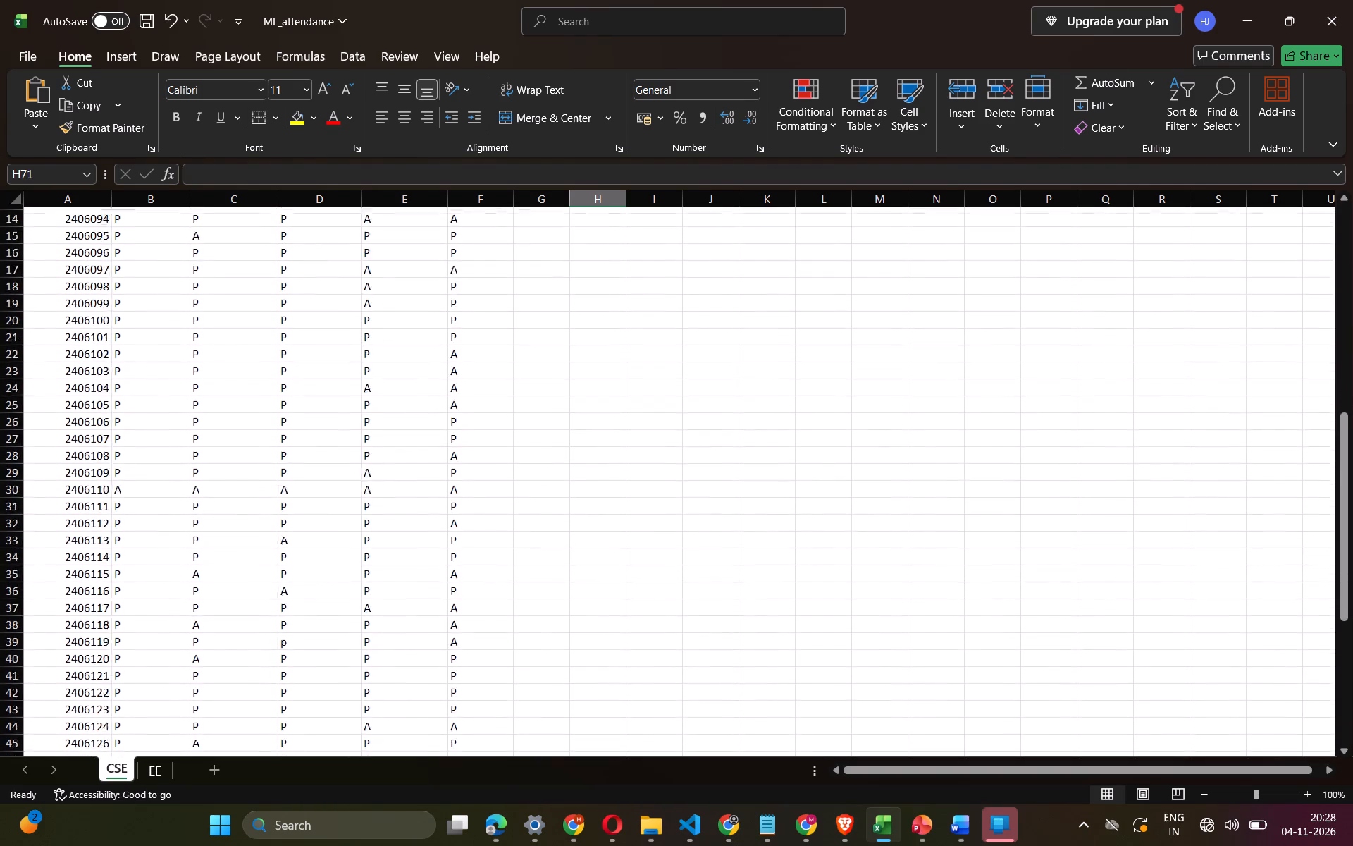
{"action": "scroll", "coordinate": [371, 472], "scroll_direction": "up", "scroll_amount": 2}
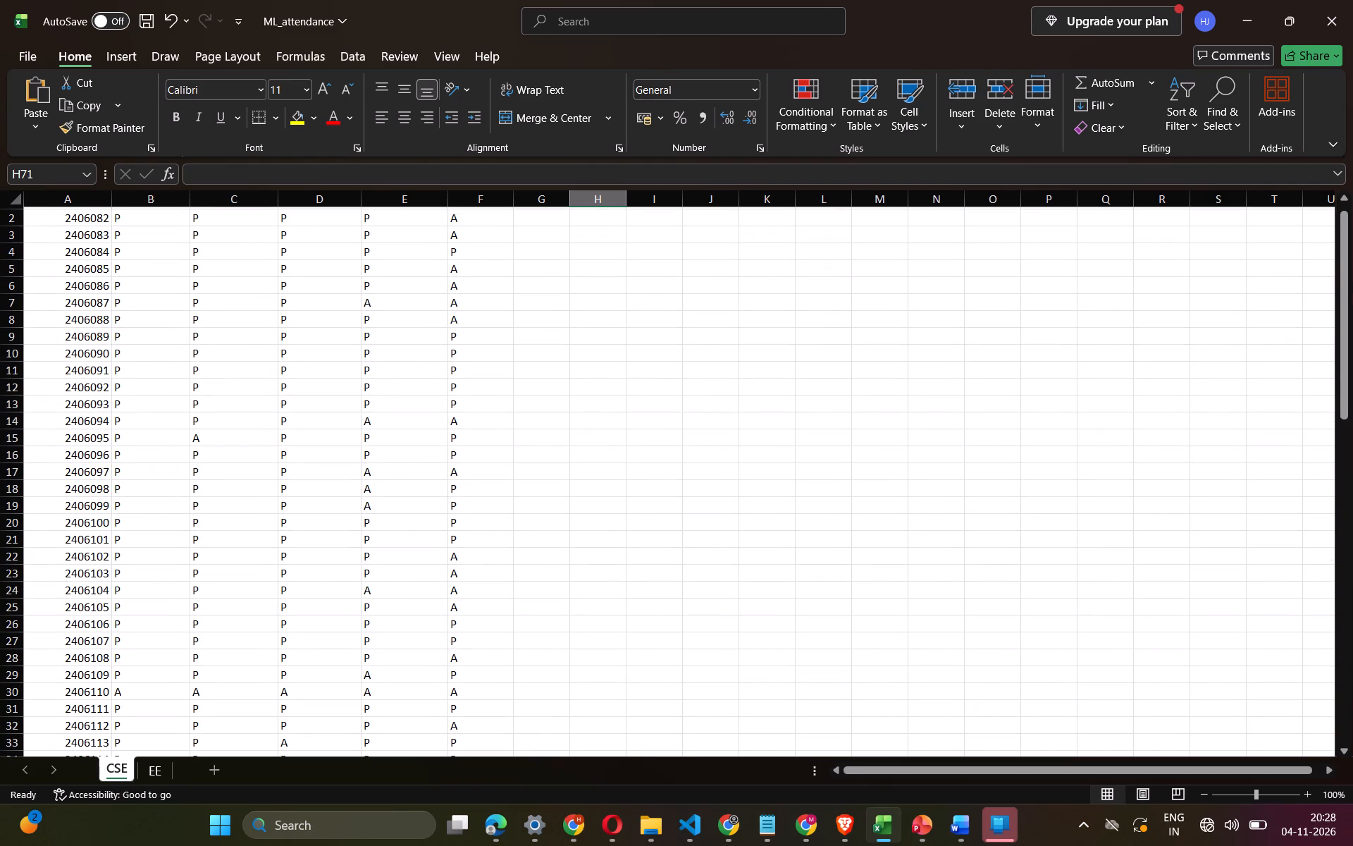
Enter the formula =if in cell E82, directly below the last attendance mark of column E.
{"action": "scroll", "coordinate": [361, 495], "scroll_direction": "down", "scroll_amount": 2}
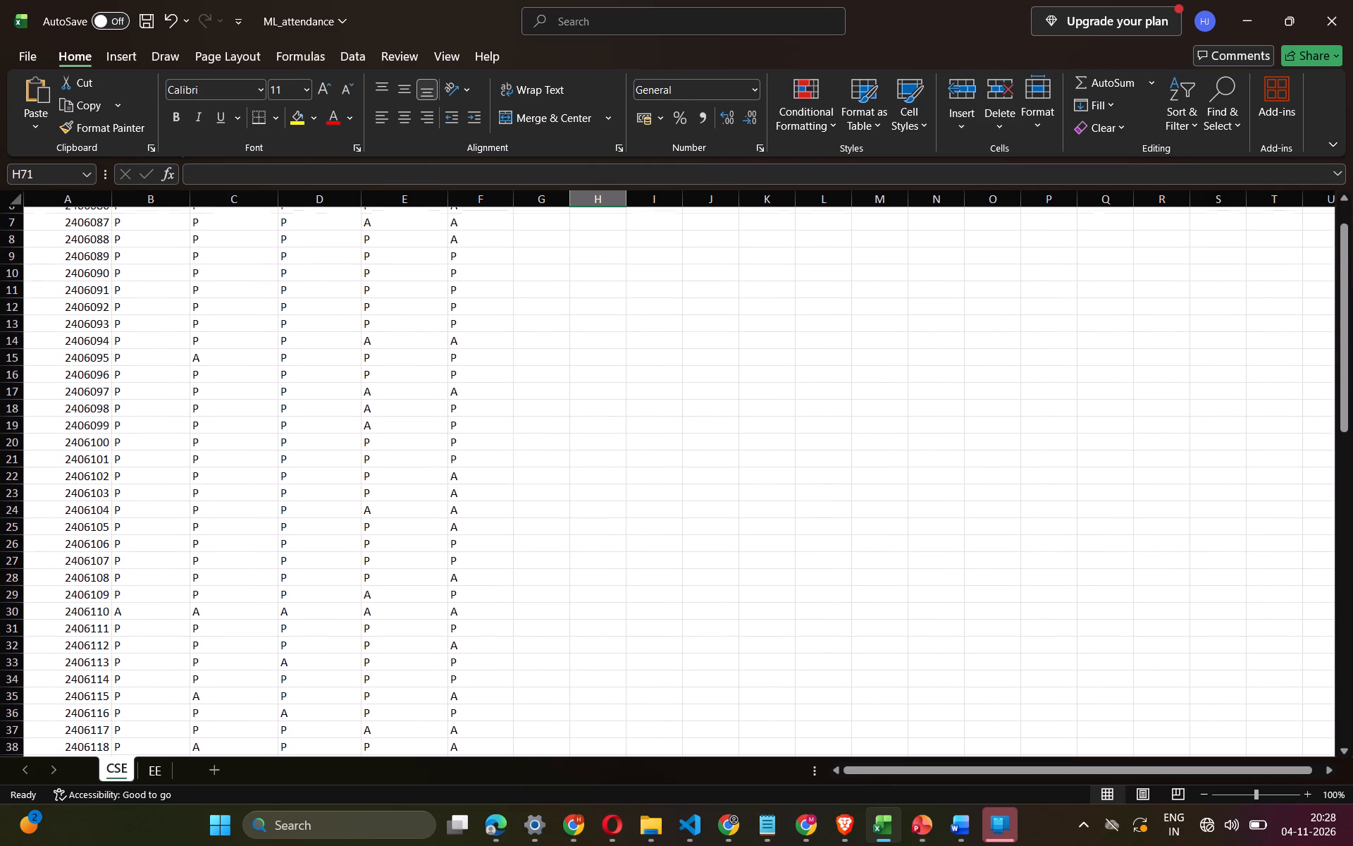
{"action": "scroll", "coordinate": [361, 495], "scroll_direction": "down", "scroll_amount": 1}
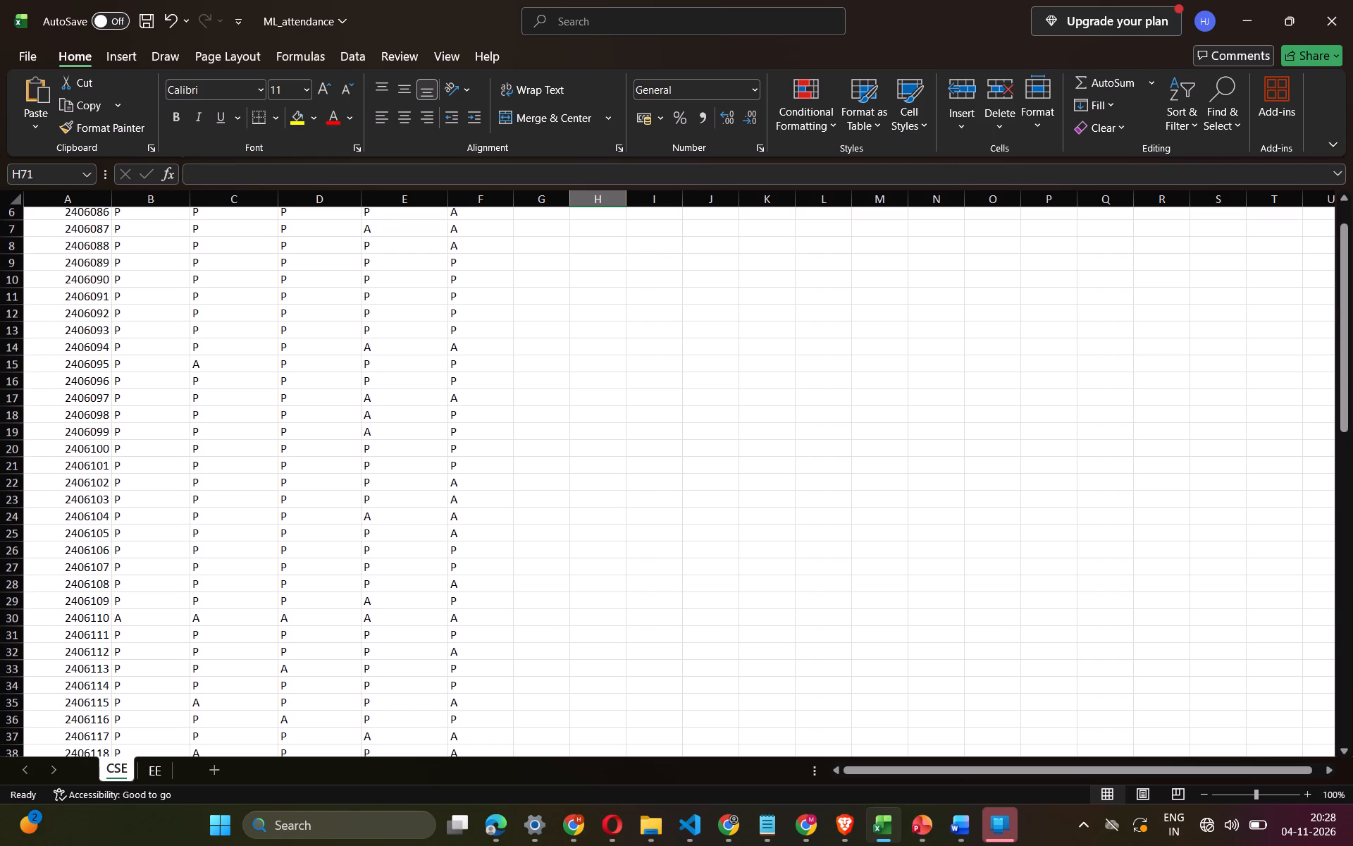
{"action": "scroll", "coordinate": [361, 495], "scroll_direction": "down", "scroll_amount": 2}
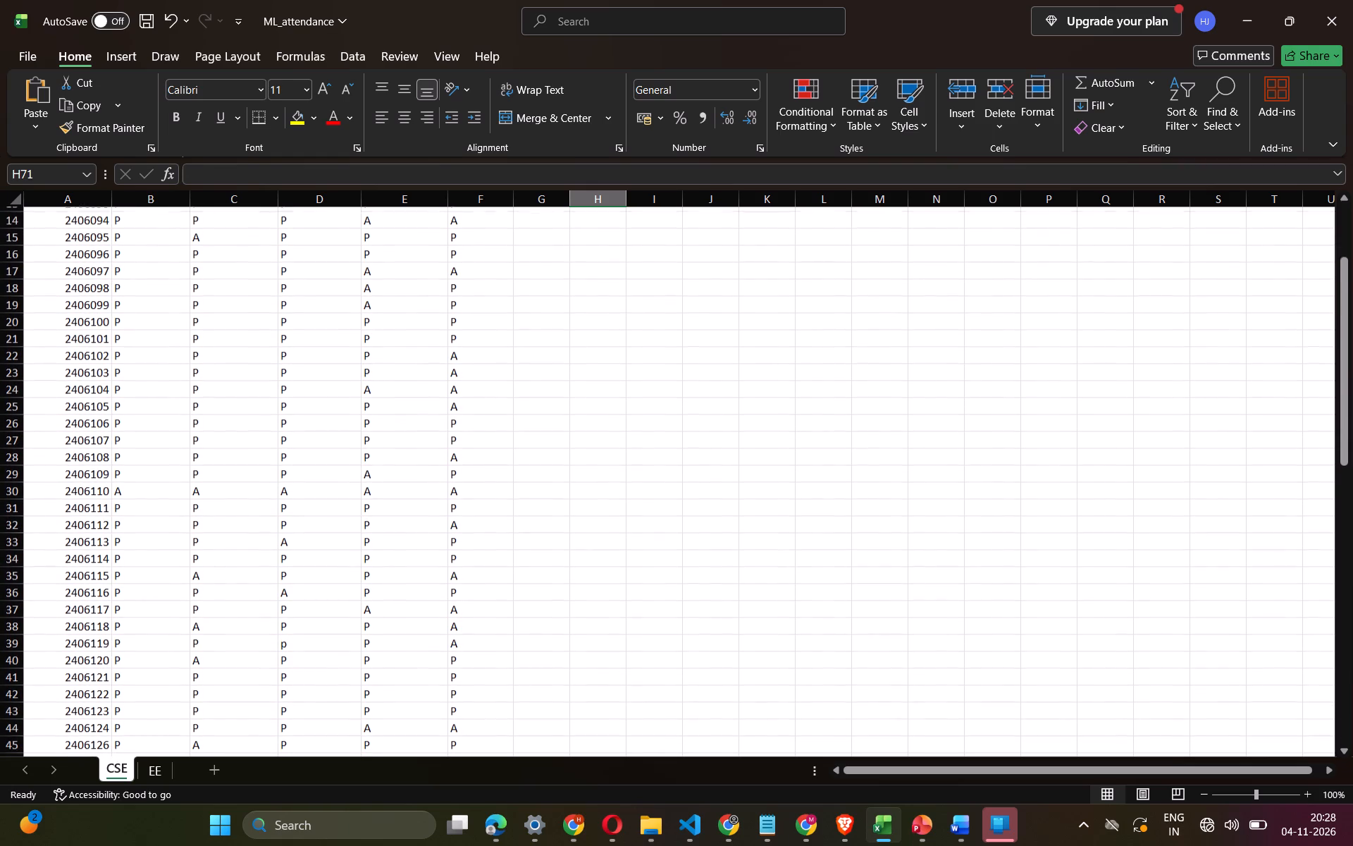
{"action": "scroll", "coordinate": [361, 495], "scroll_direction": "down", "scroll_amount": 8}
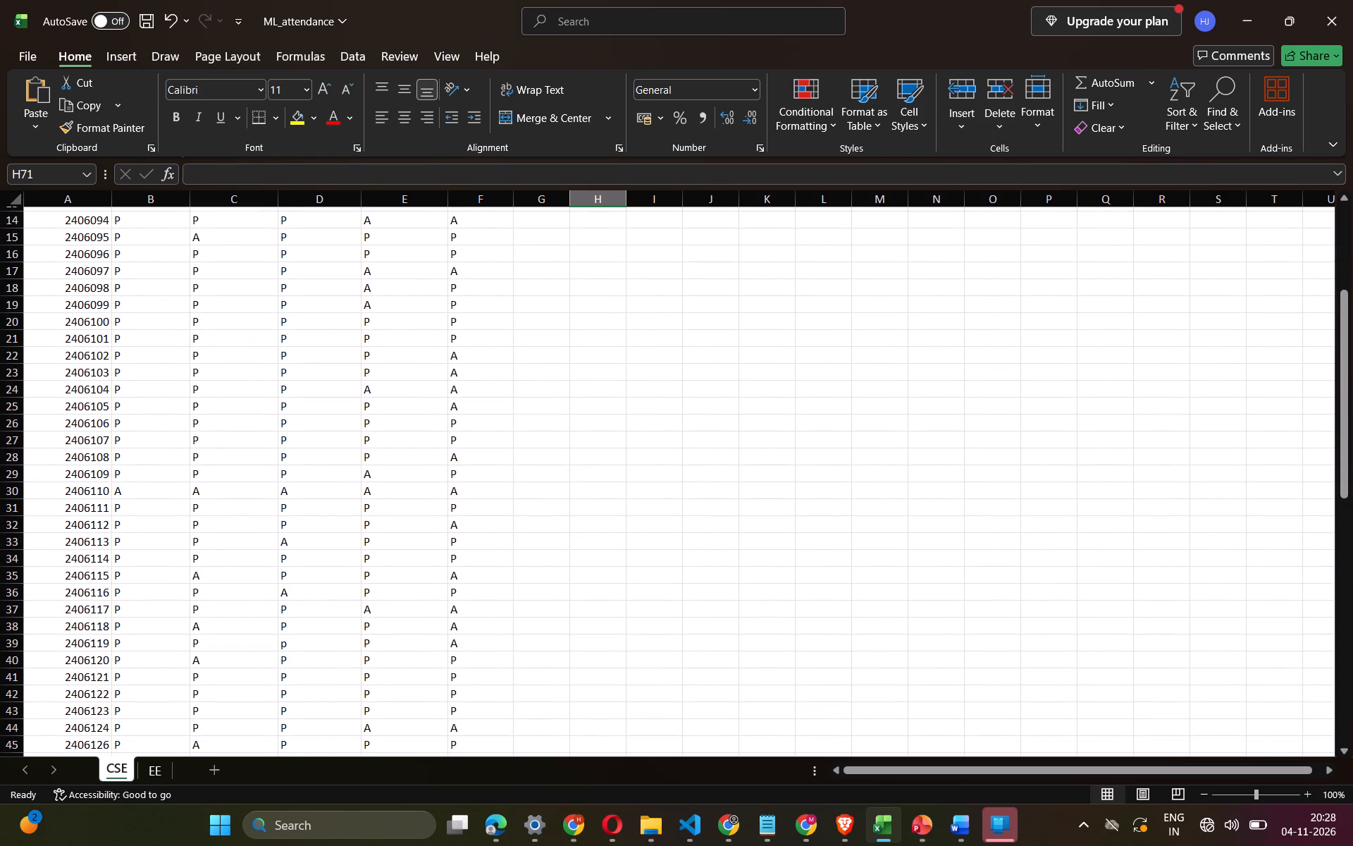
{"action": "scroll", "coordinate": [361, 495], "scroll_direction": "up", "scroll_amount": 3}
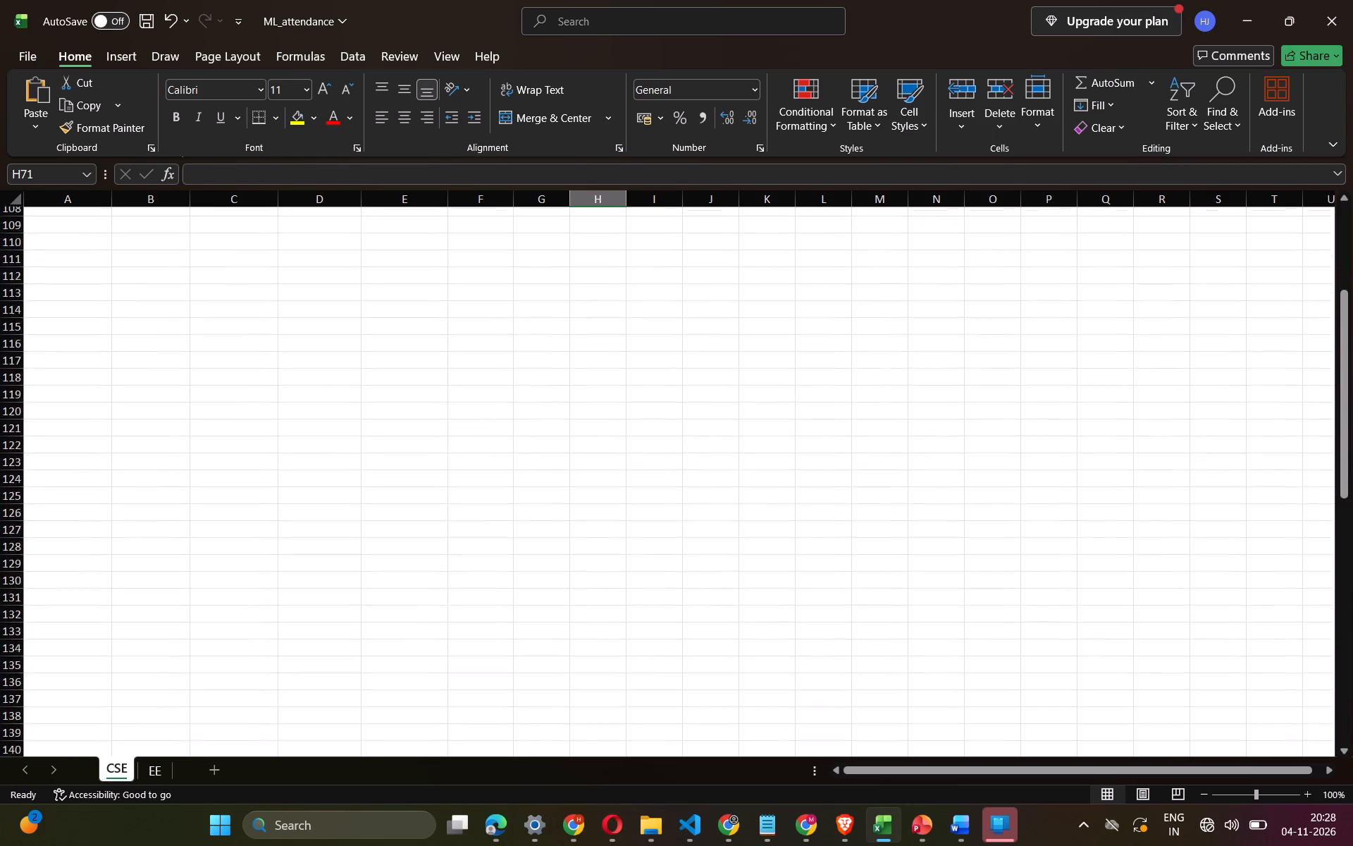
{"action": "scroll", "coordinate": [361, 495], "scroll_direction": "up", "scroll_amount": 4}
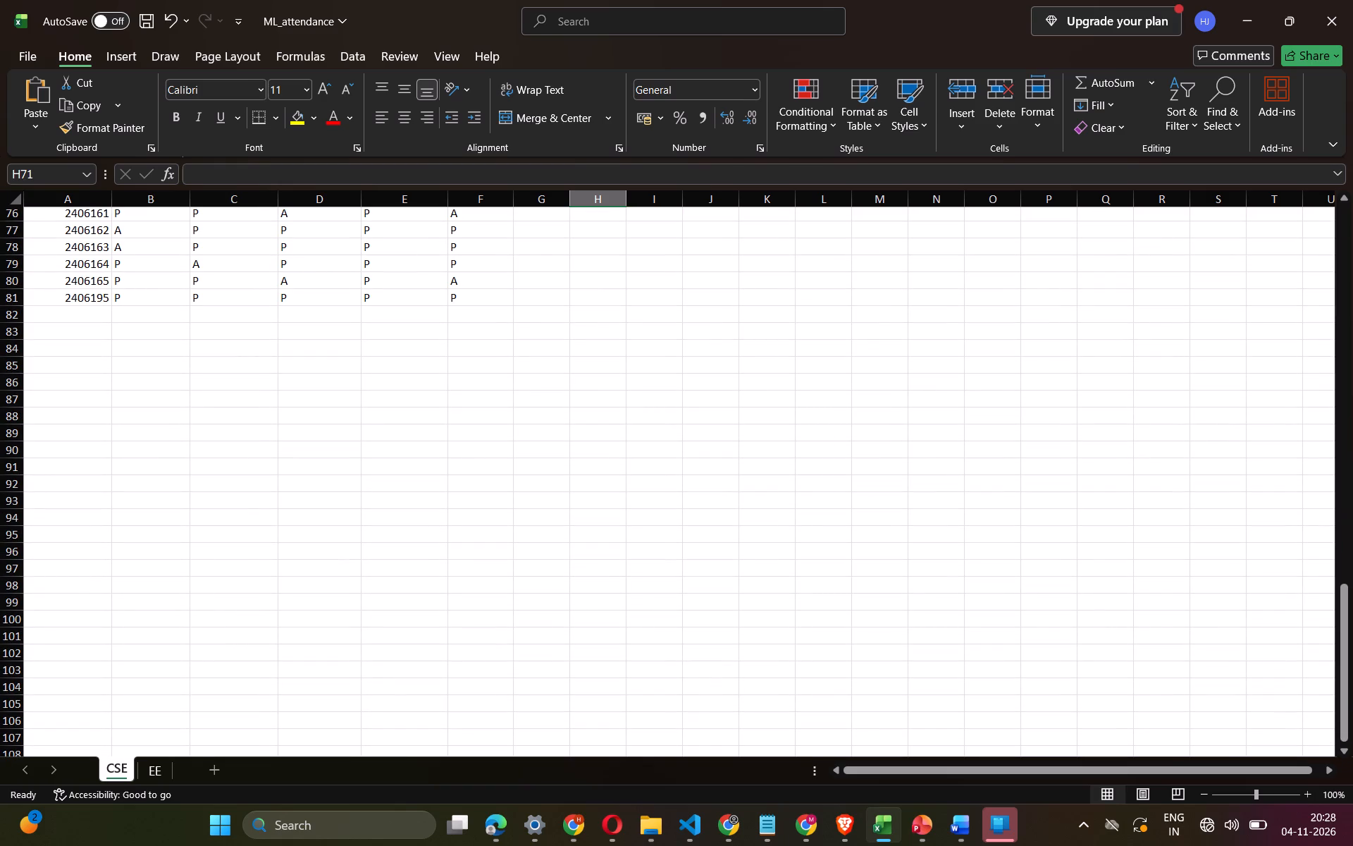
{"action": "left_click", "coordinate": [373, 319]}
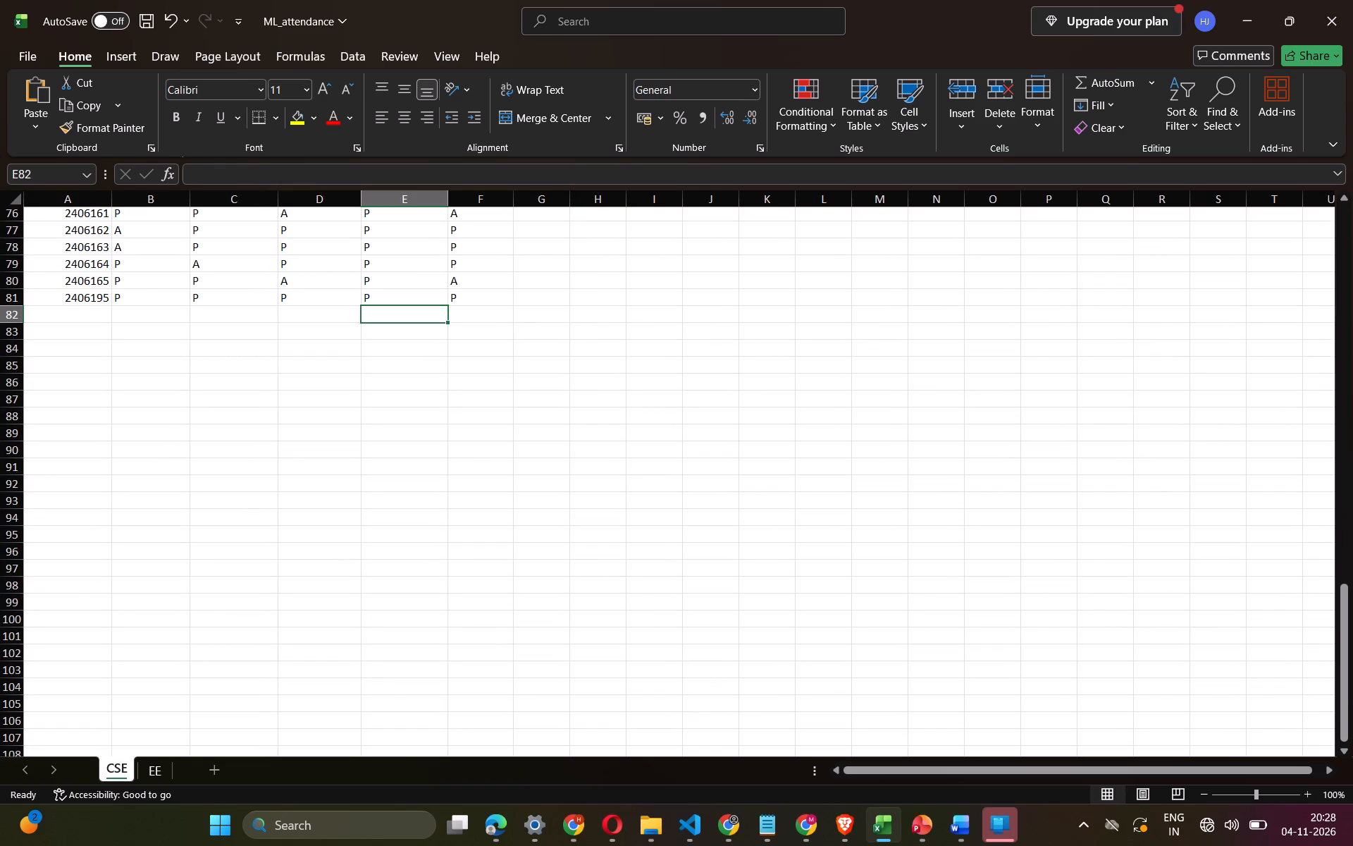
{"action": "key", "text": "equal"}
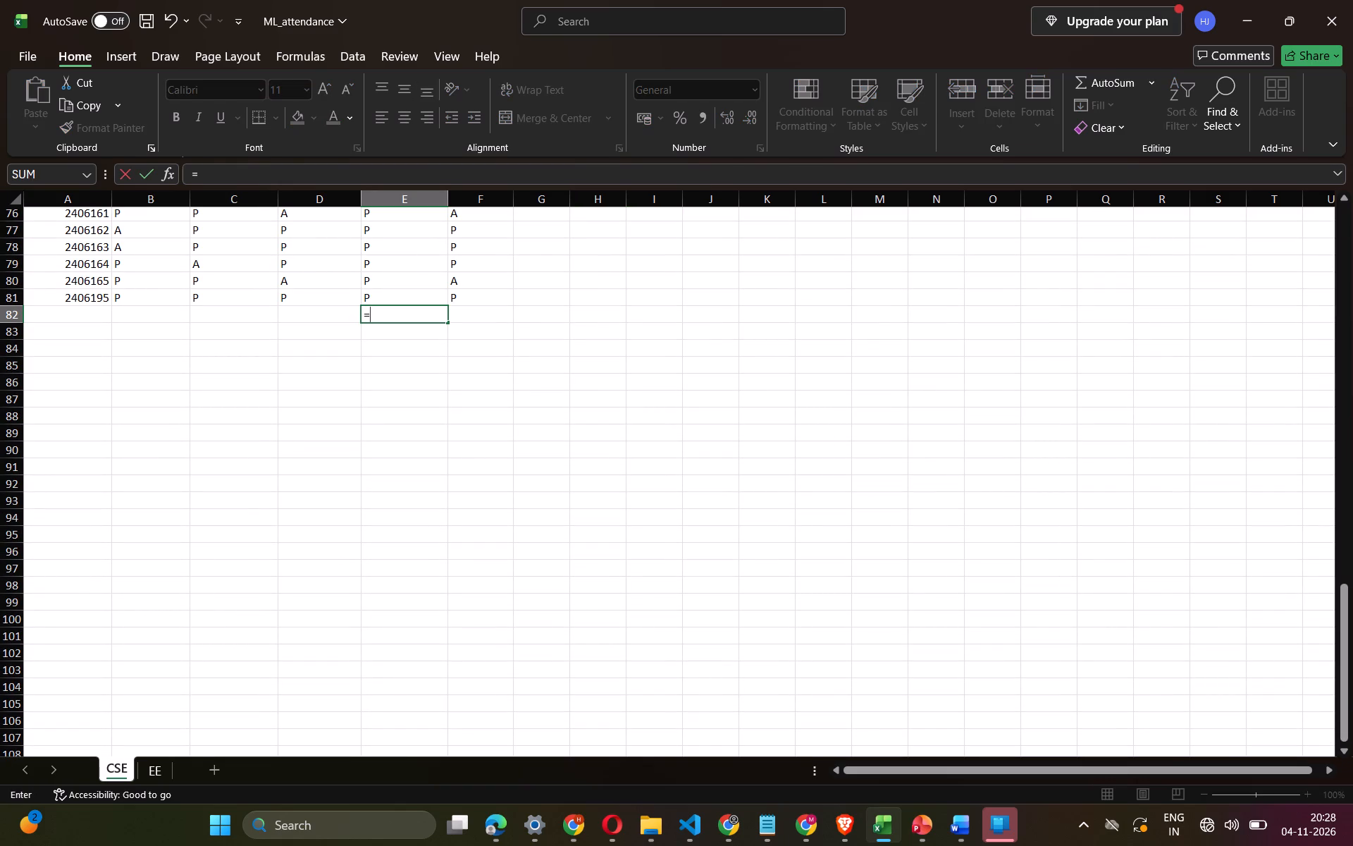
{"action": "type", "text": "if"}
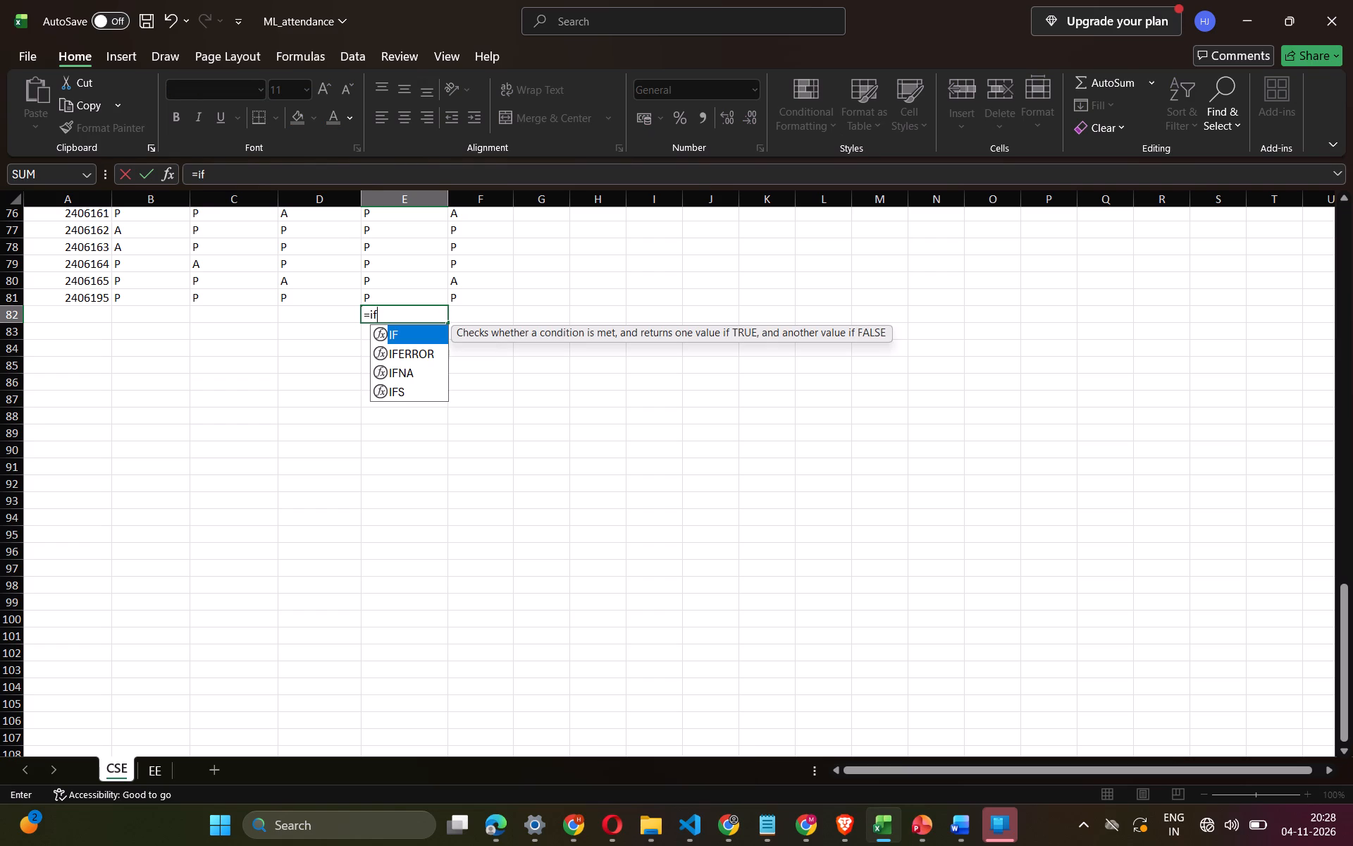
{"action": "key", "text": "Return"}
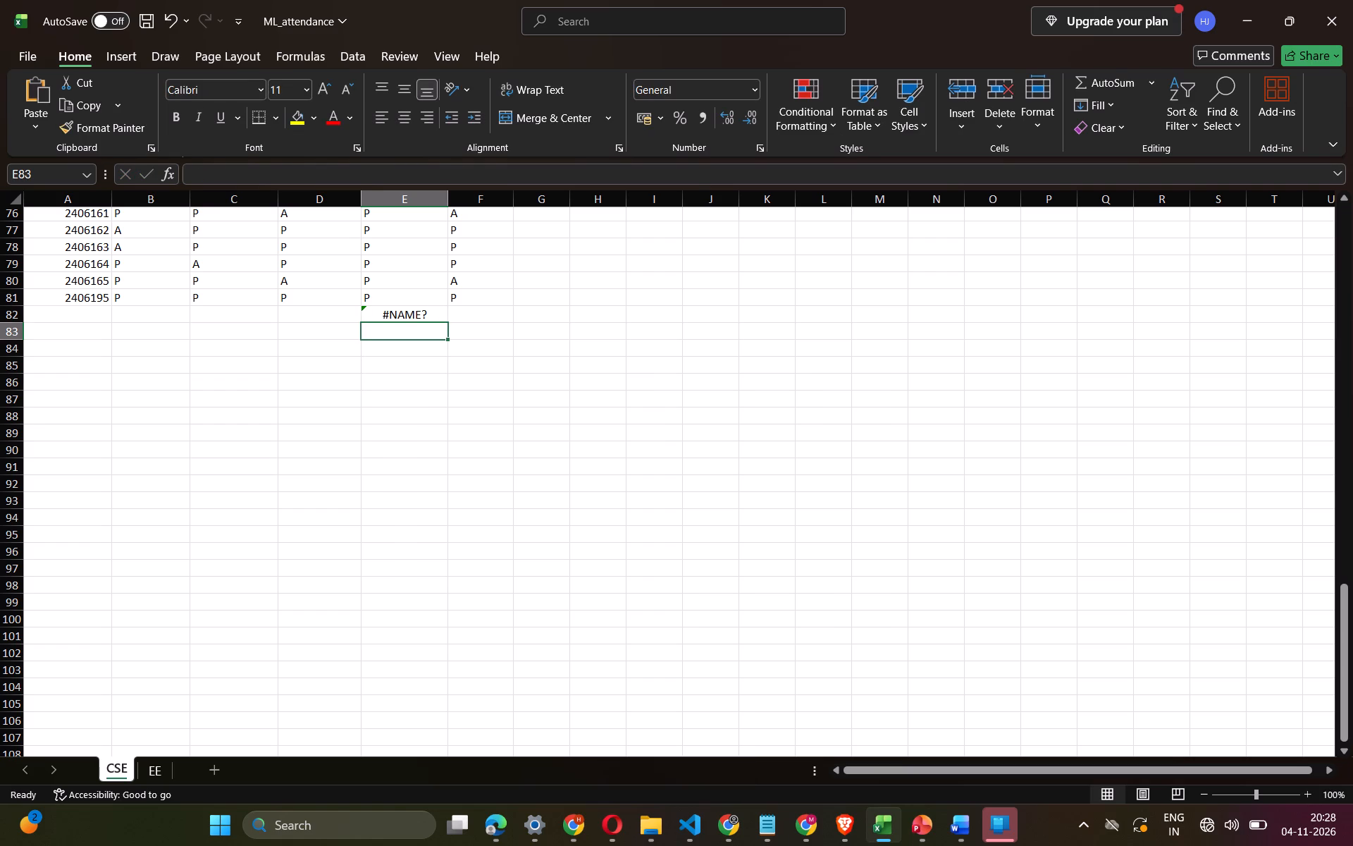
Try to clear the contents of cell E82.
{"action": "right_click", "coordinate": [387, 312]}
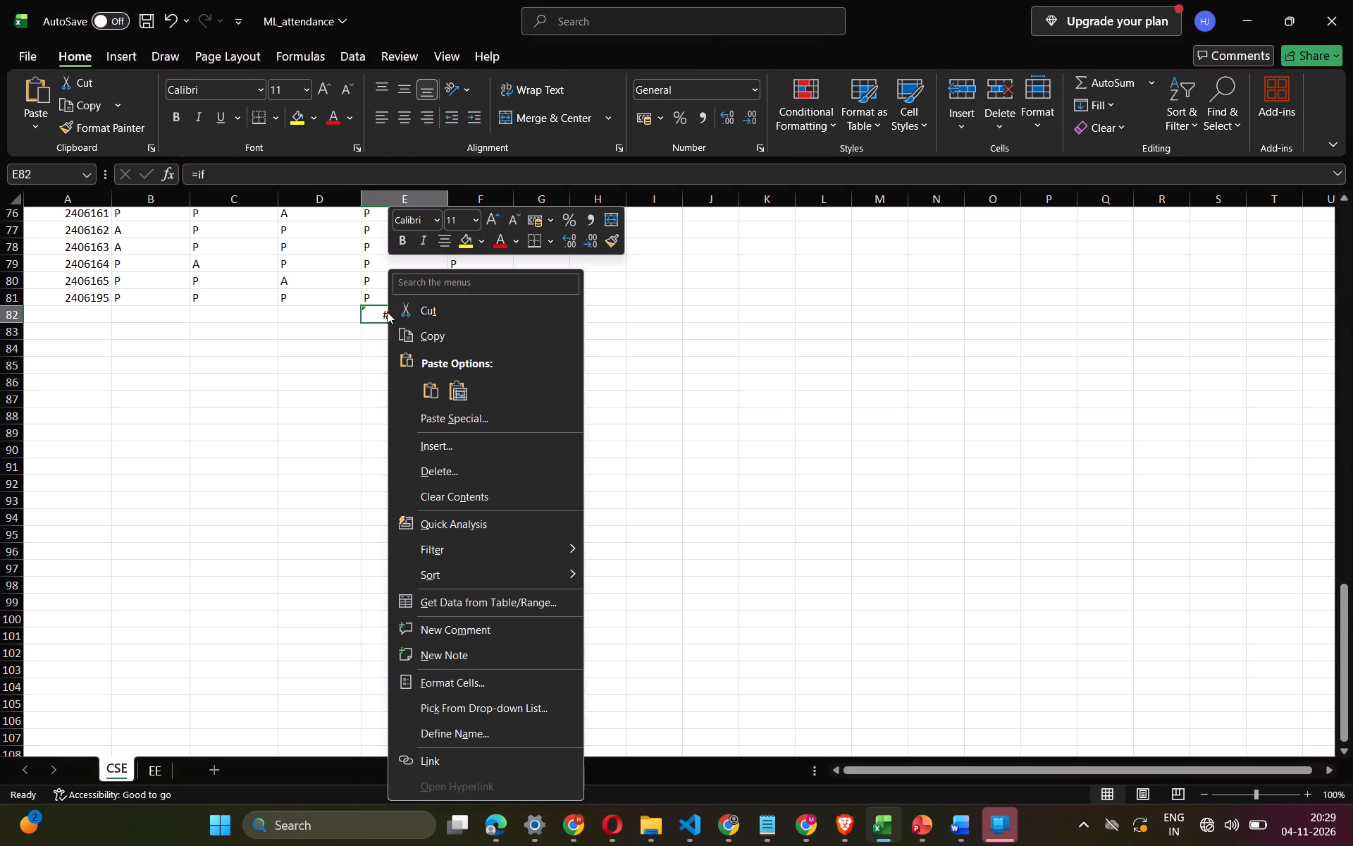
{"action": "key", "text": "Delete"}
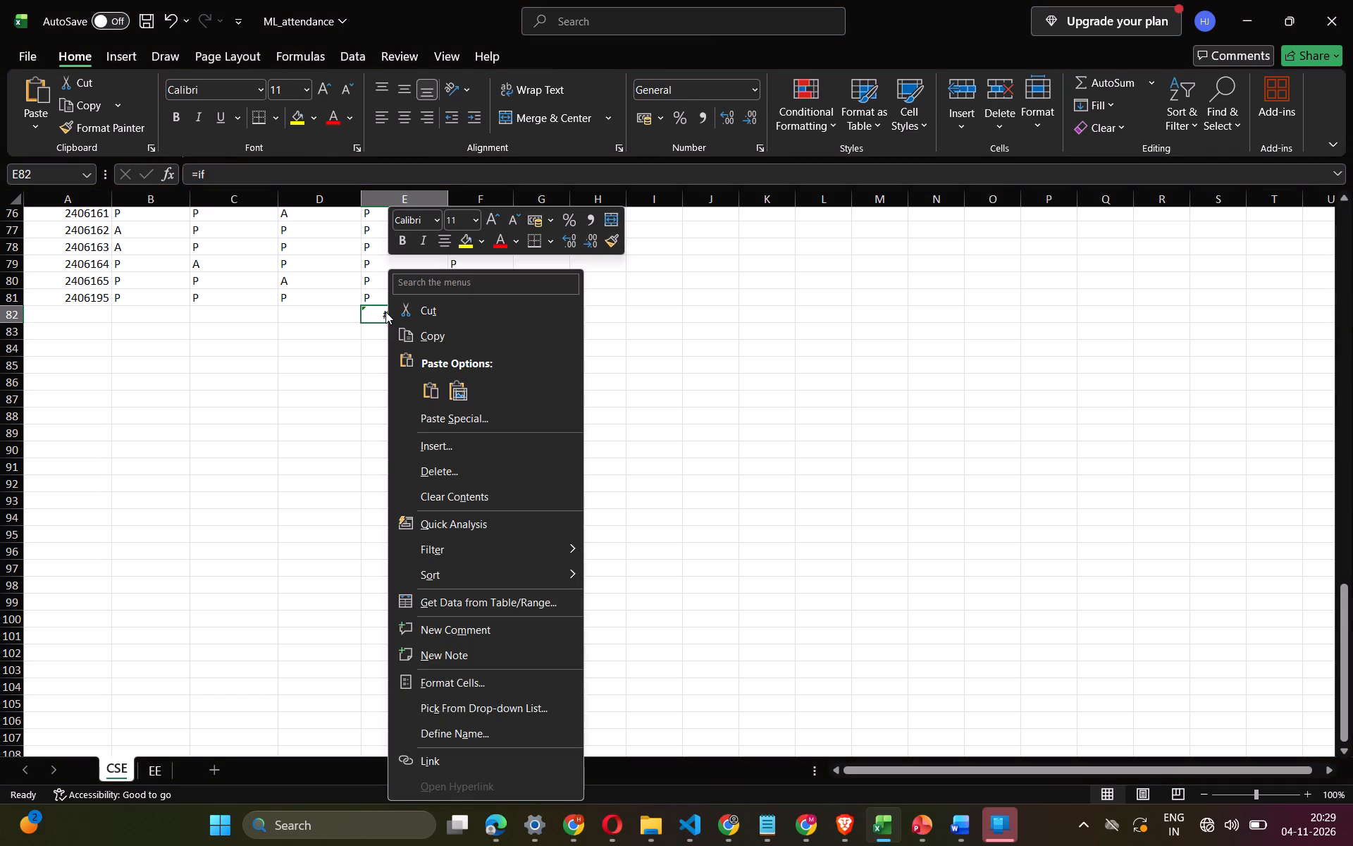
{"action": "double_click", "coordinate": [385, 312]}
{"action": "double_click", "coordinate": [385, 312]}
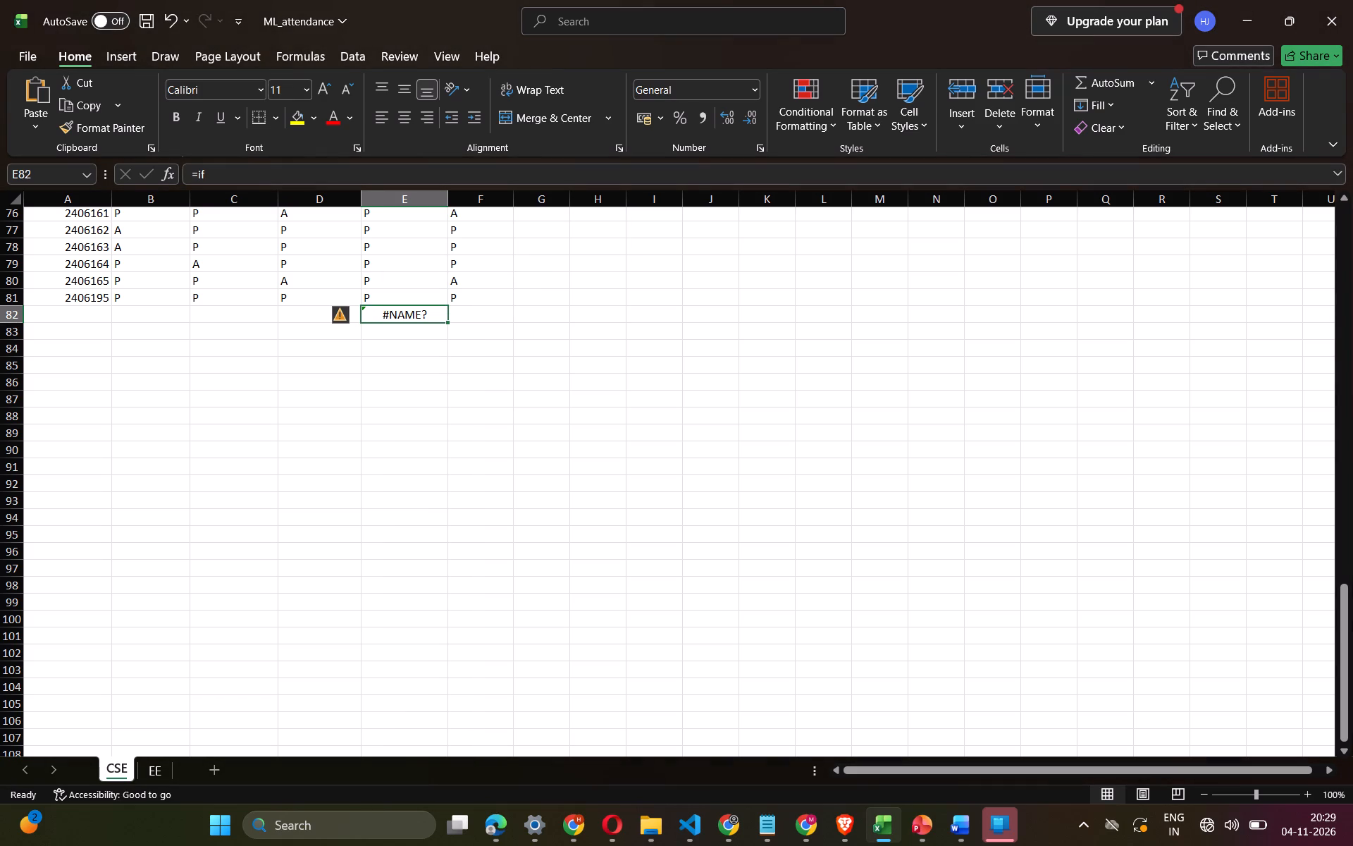
Replace the formula in cell E82 with =count.
{"action": "left_click", "coordinate": [232, 174]}
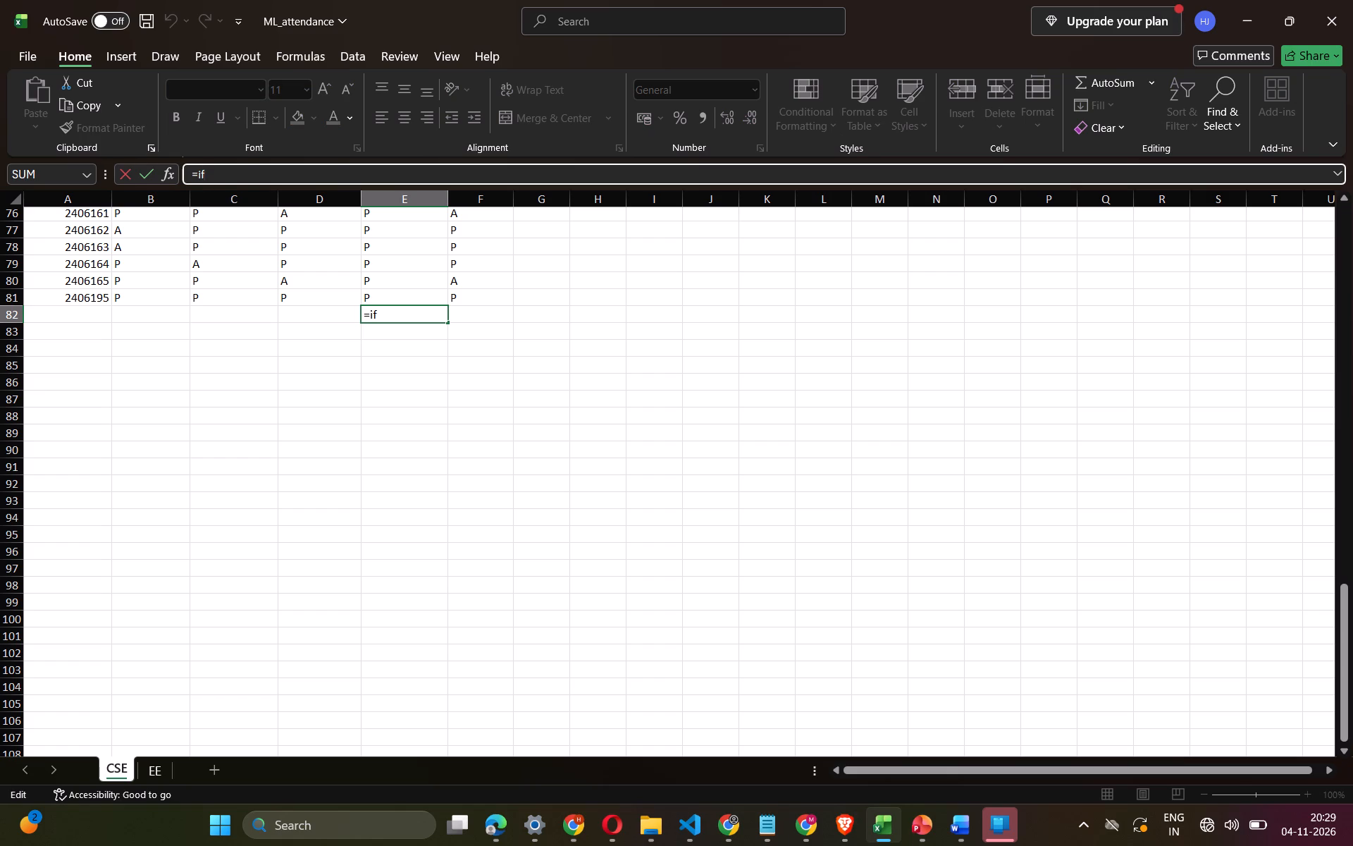
{"action": "key", "text": "shift+parenleft"}
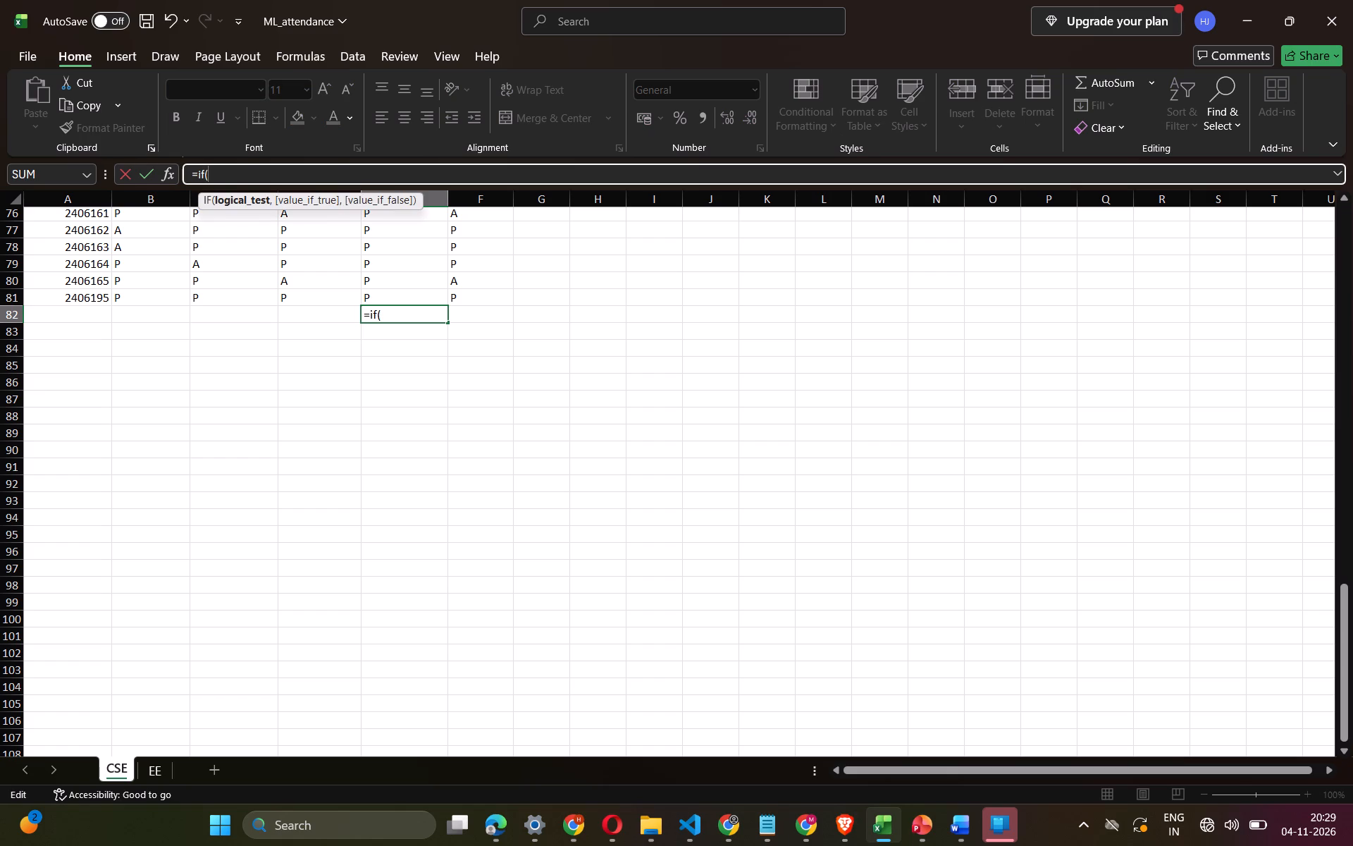
{"action": "key", "text": "BackSpace"}
{"action": "key", "text": "BackSpace"}
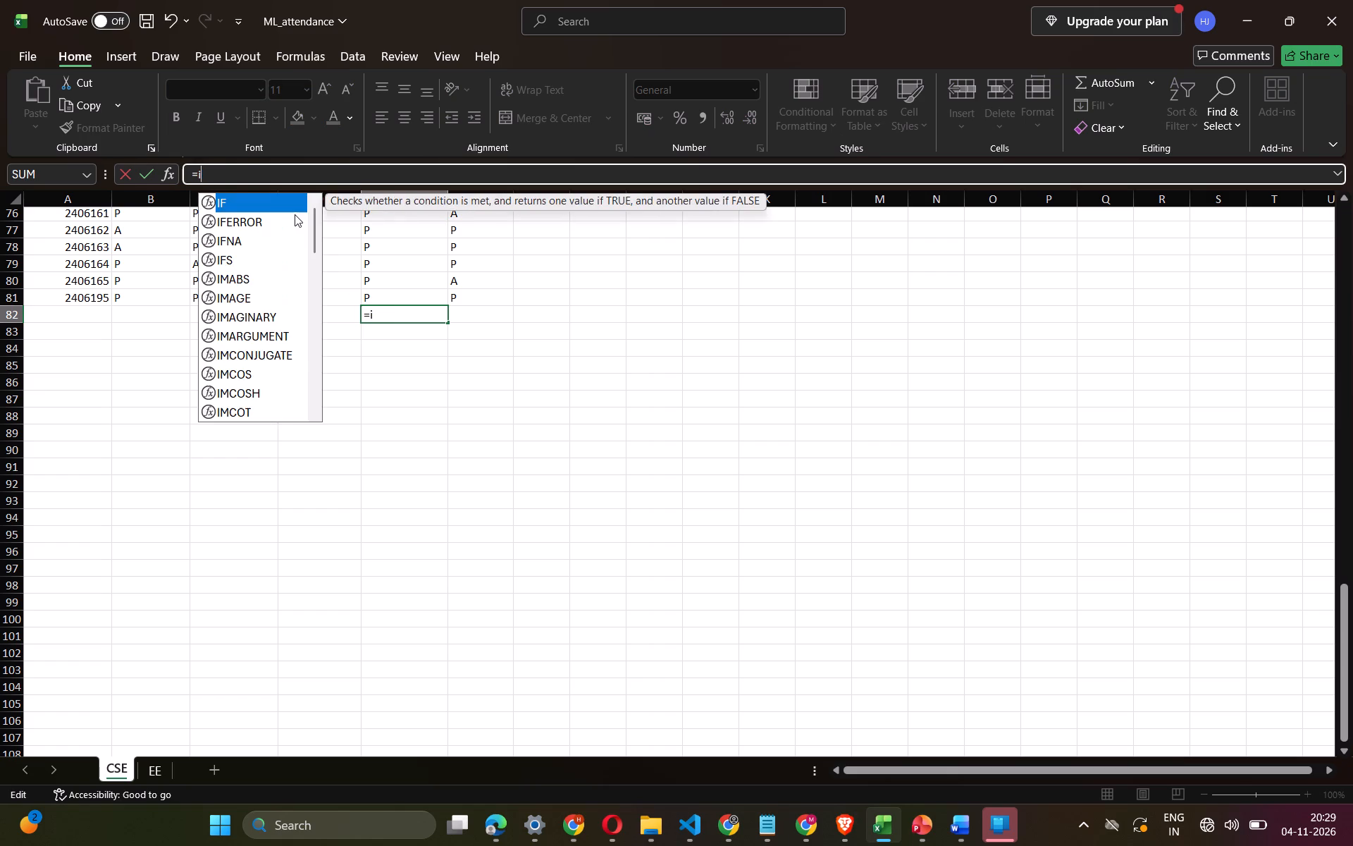
{"action": "key", "text": "BackSpace"}
{"action": "type", "text": "count"}
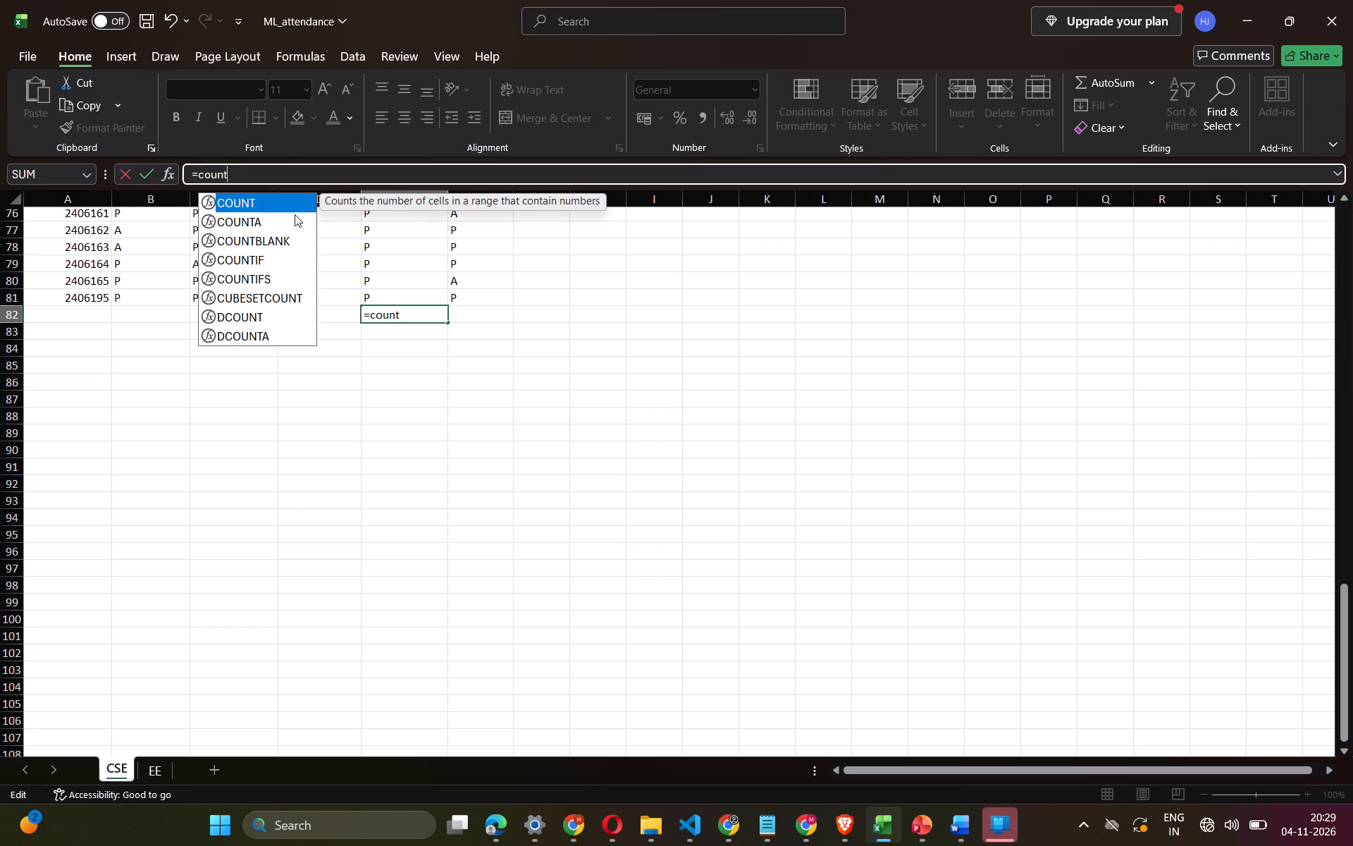
{"action": "key", "text": "Return"}
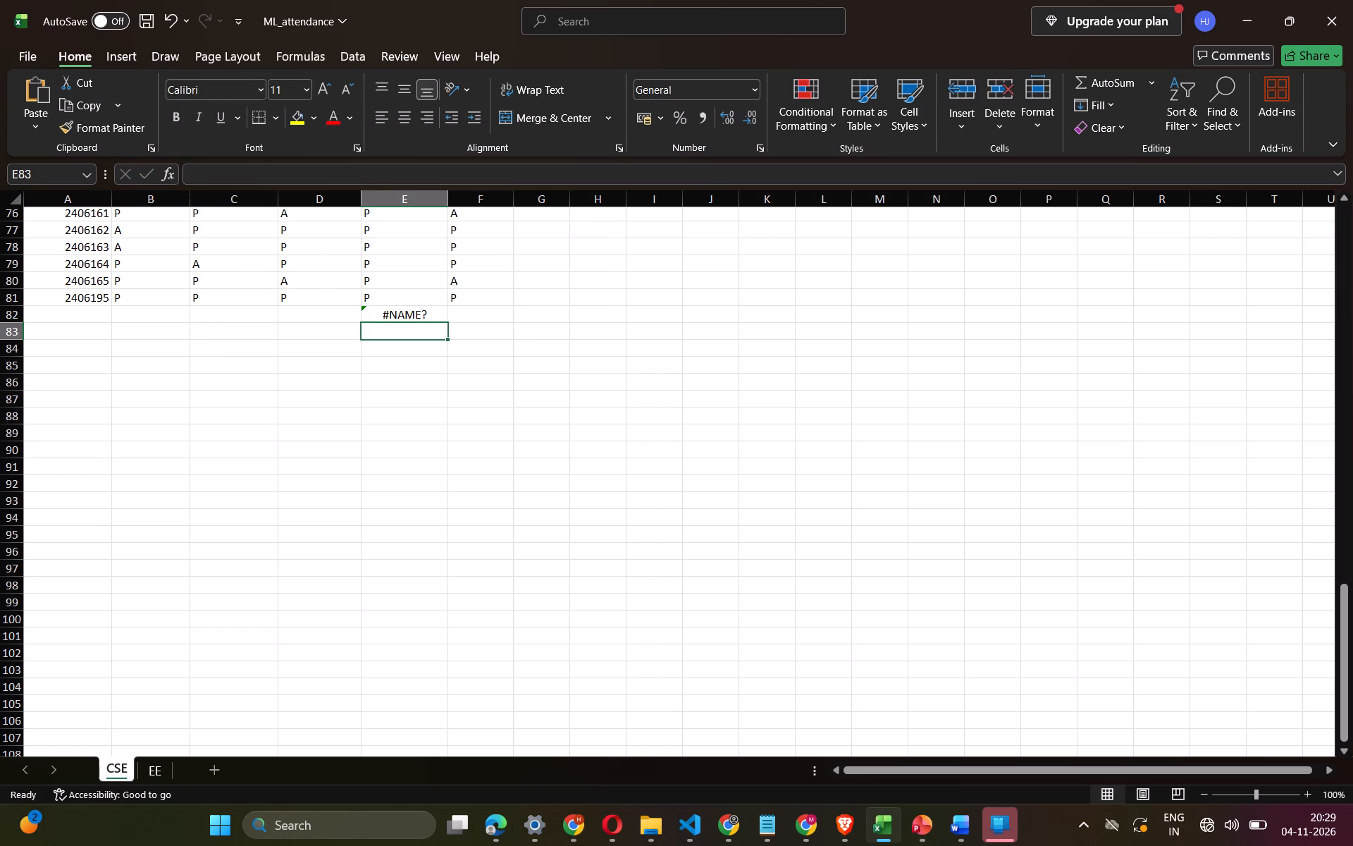
Extend the formula in cell E82 to =count(IF, leaving it open for editing.
{"action": "left_click", "coordinate": [406, 312]}
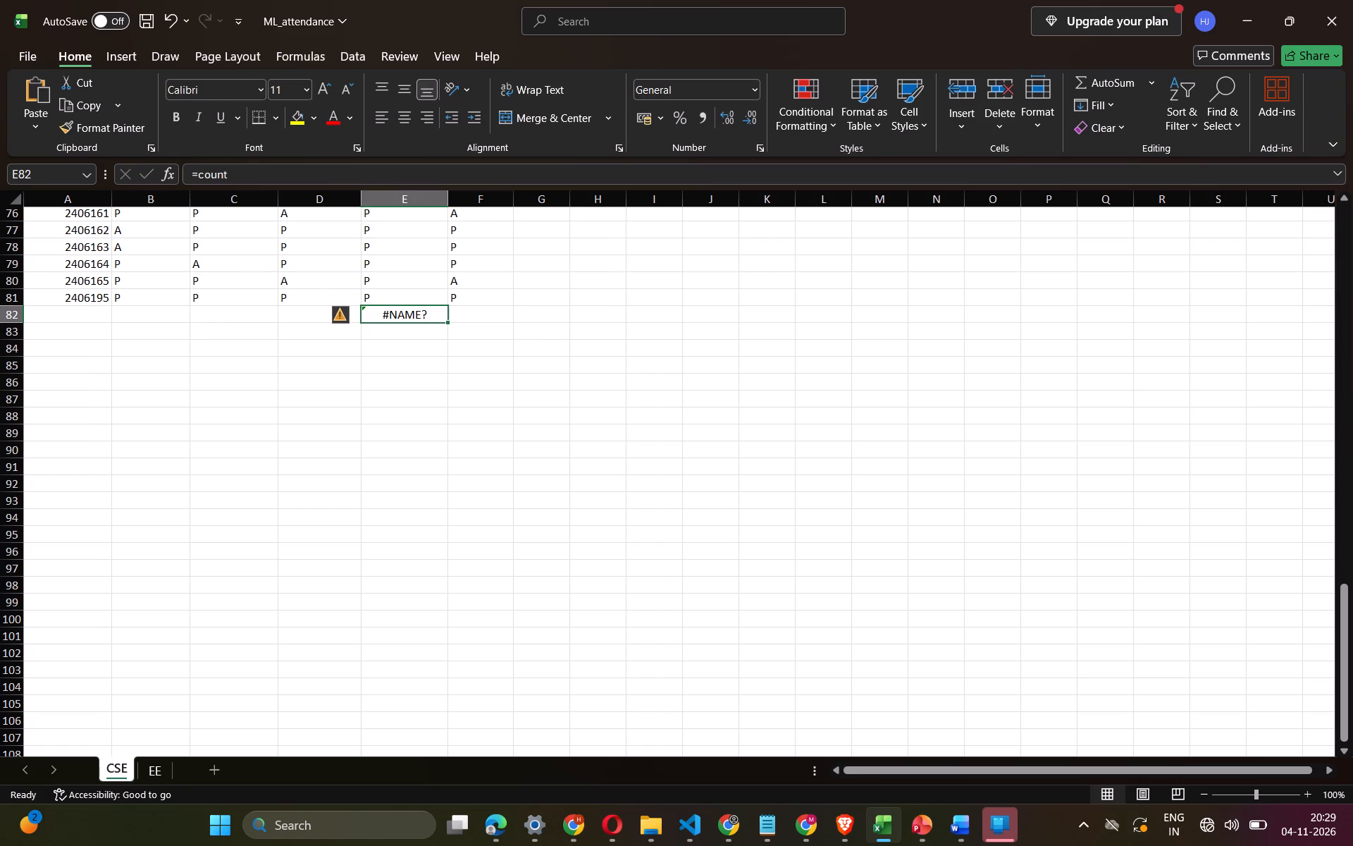
{"action": "left_click", "coordinate": [276, 171]}
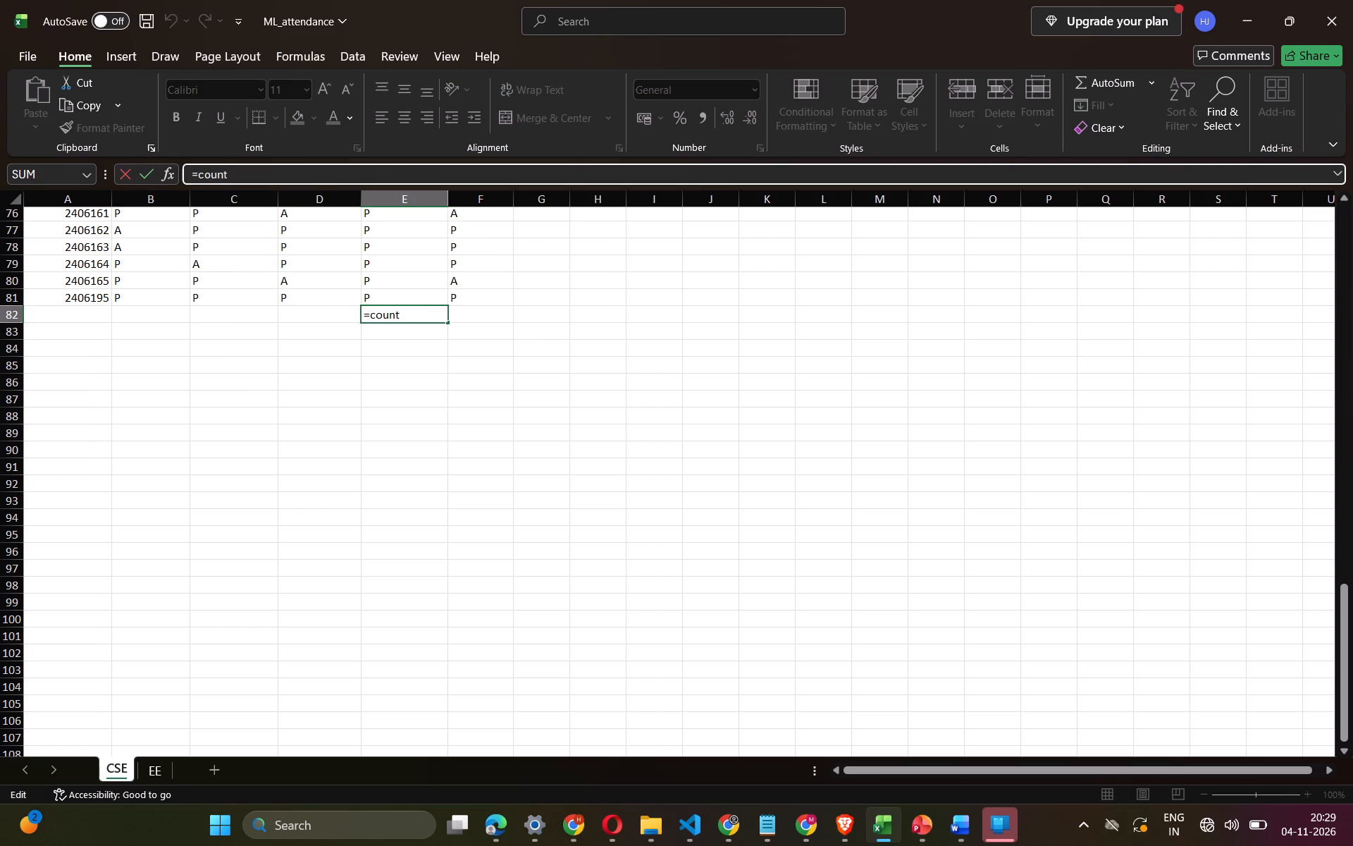
{"action": "key", "text": "shift+parenleft"}
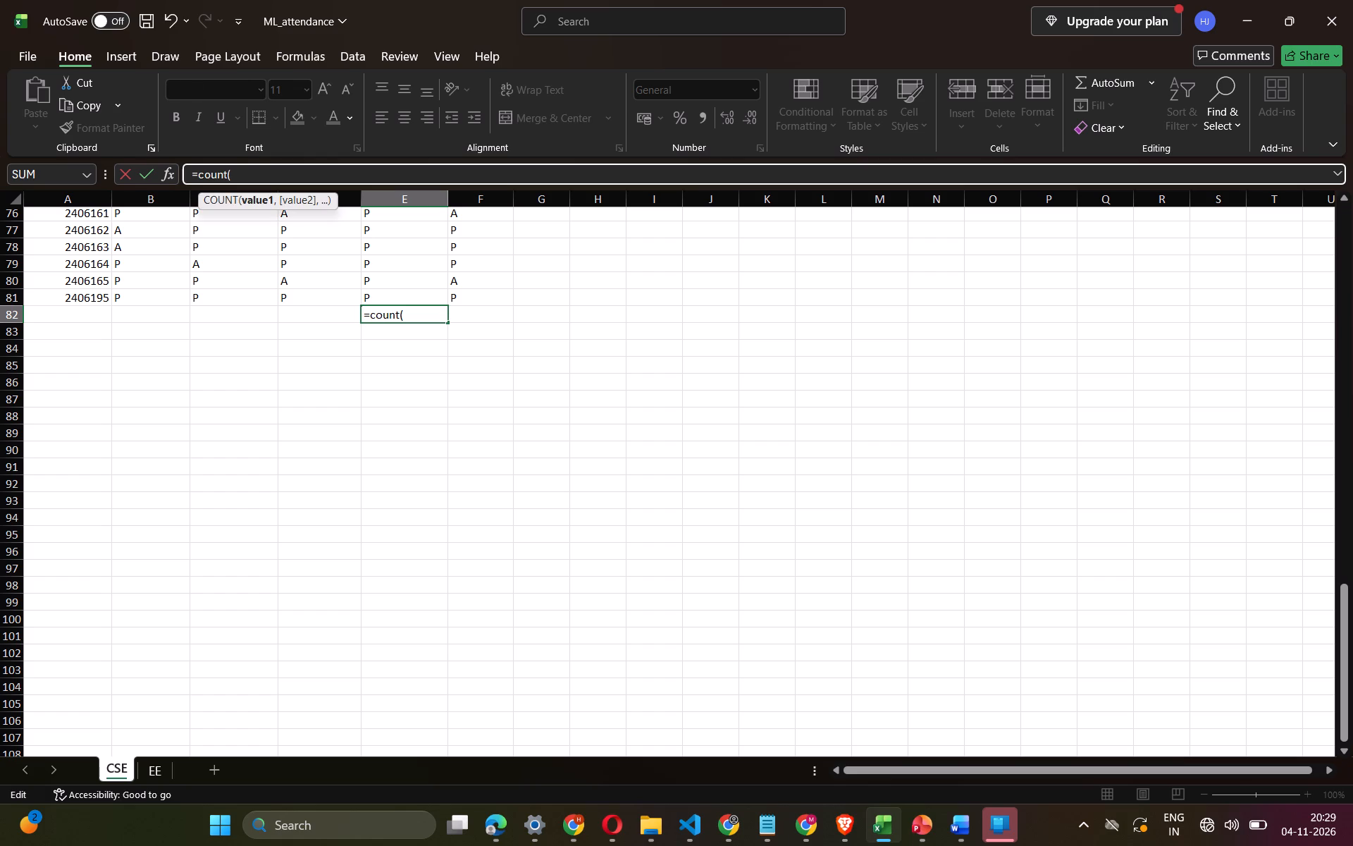
{"action": "type", "text": "IF"}
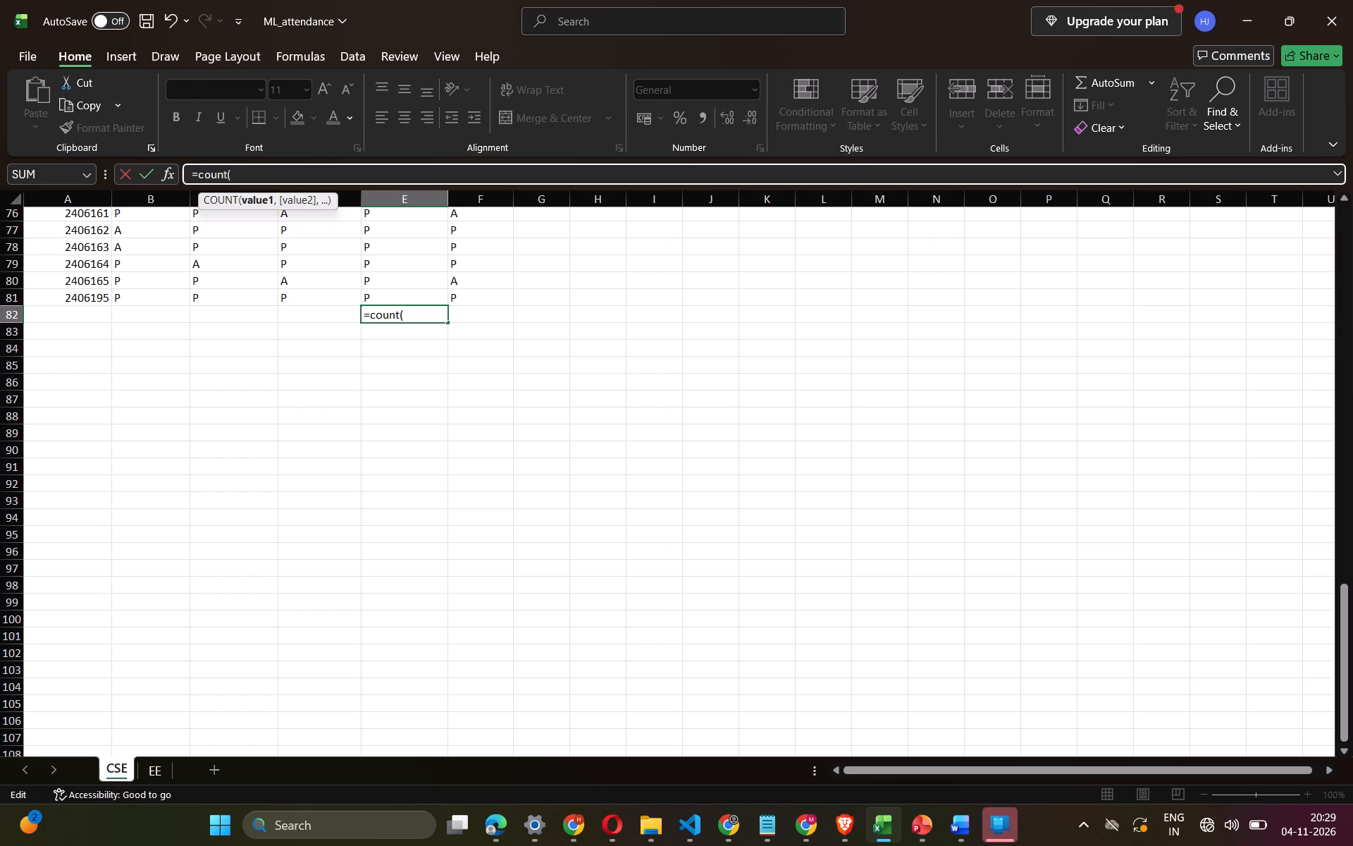
{"action": "right_click", "coordinate": [276, 171]}
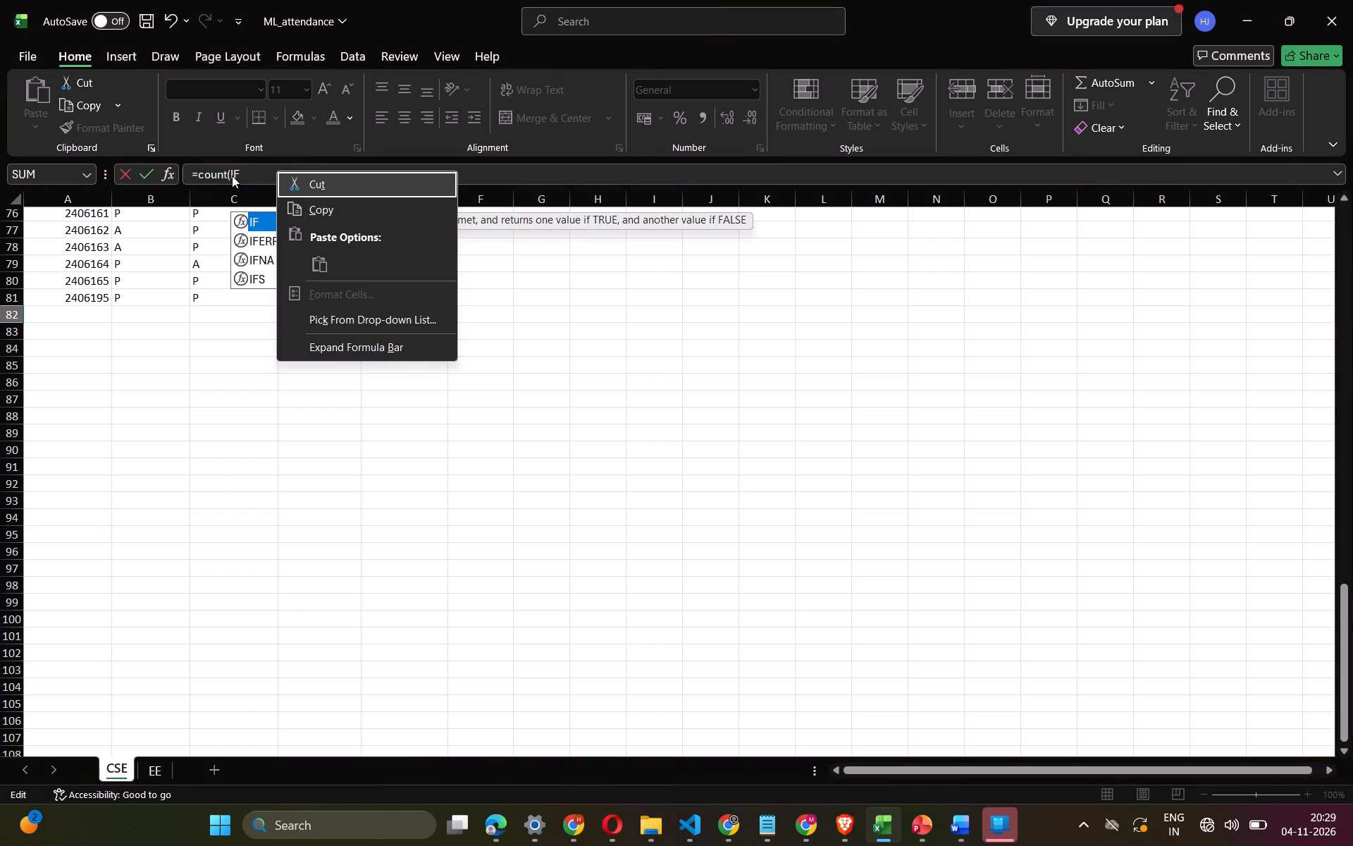
{"action": "left_click", "coordinate": [234, 173]}
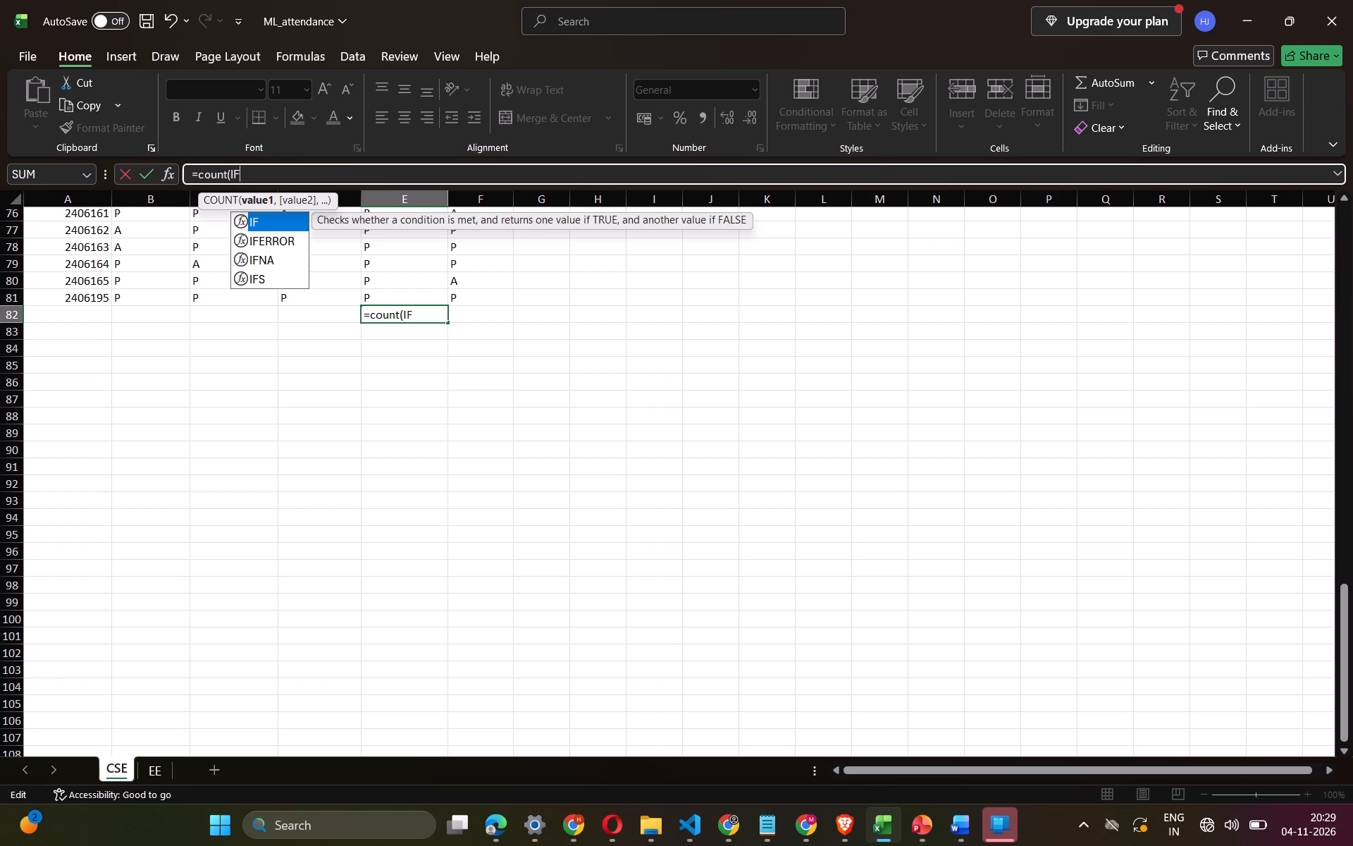
{"action": "key", "text": "Left"}
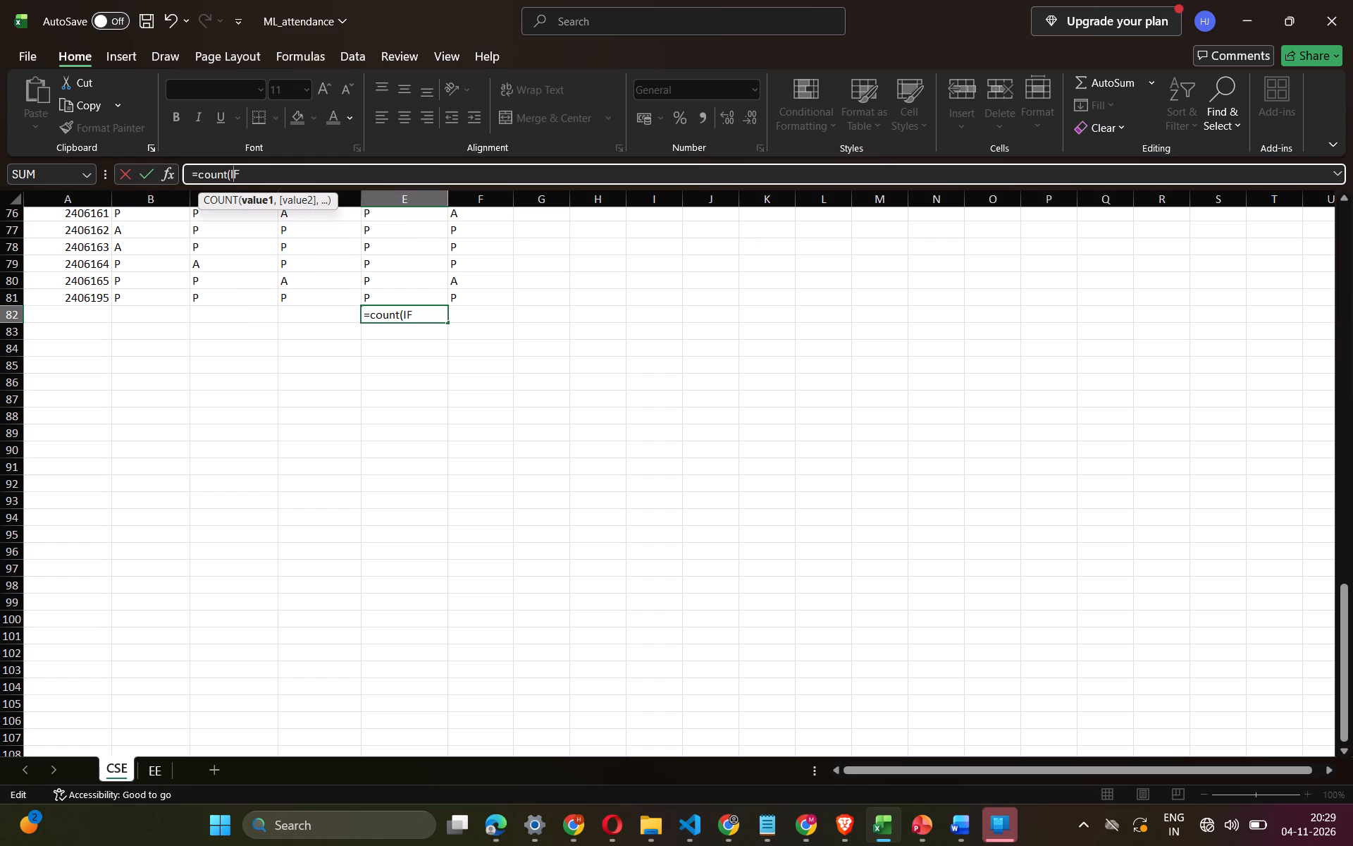
{"action": "key", "text": "Left"}
{"action": "key", "text": "End"}
{"action": "key", "text": "space"}
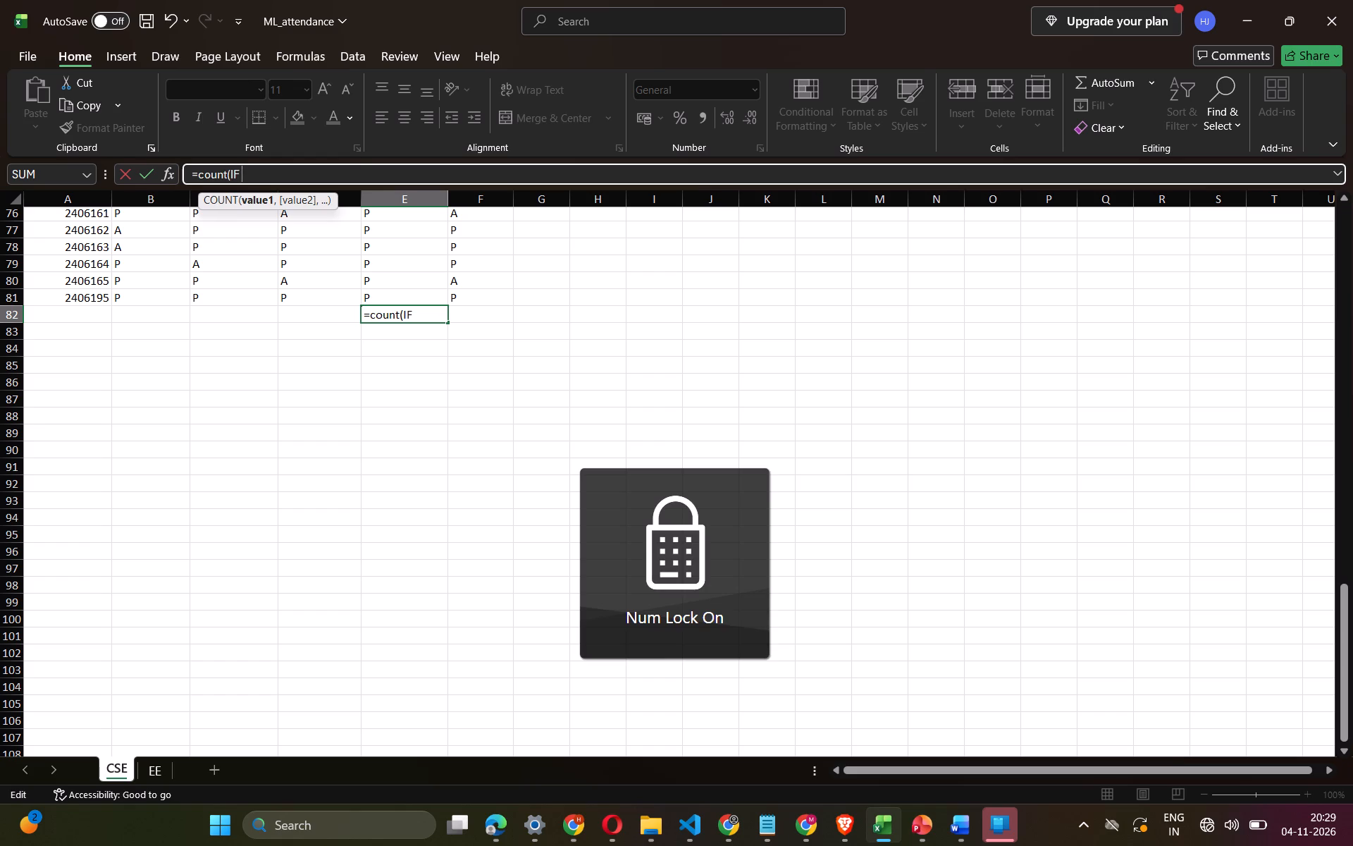
Insert 1 and a comma ahead of IF in the E82 formula, making it =count(1 ,IF.
{"action": "key", "text": "Left"}
{"action": "key", "text": "Left"}
{"action": "key", "text": "Left"}
{"action": "key", "text": "Left"}
{"action": "key", "text": "Right"}
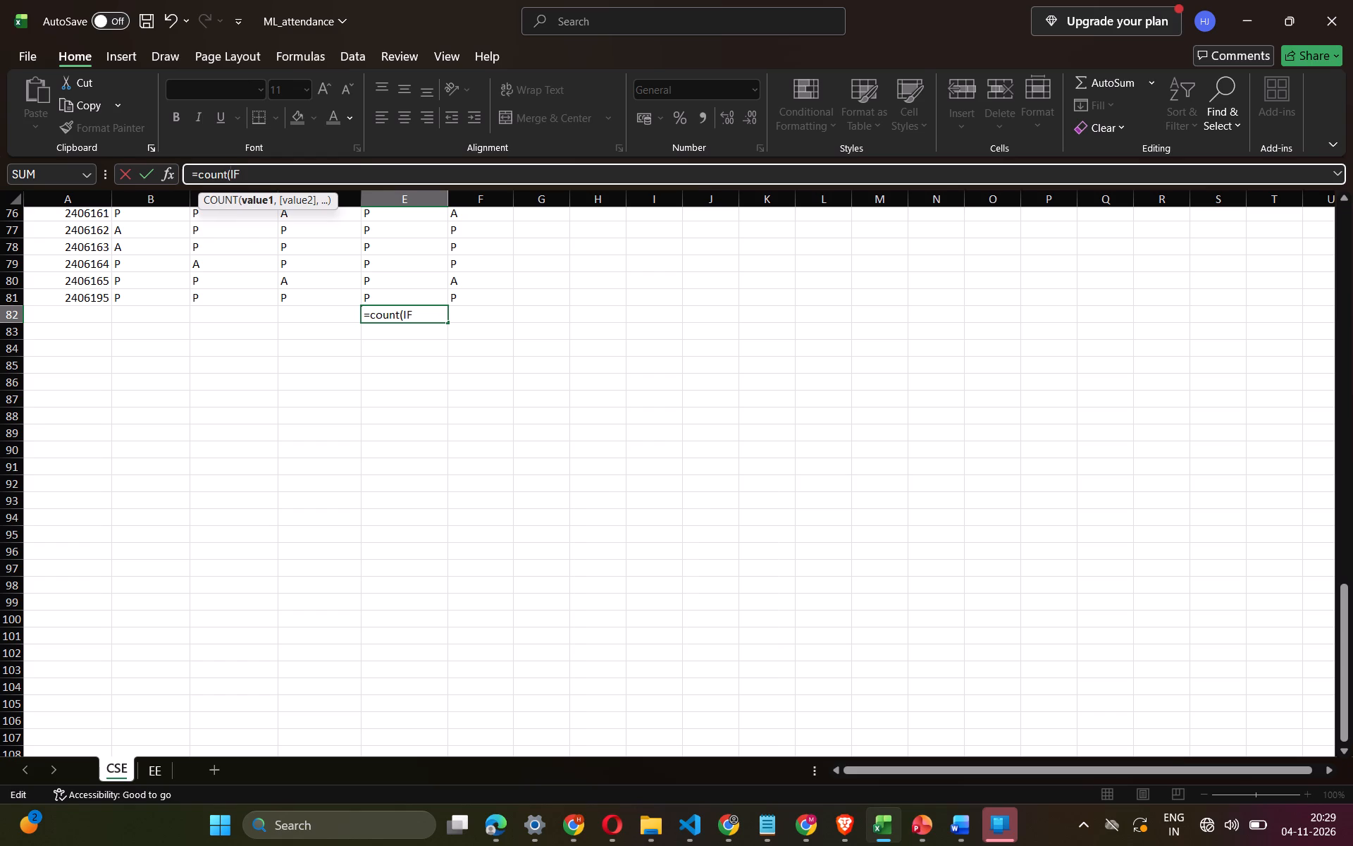
{"action": "type", "text": "1"}
{"action": "key", "text": "space"}
{"action": "key", "text": "comma"}
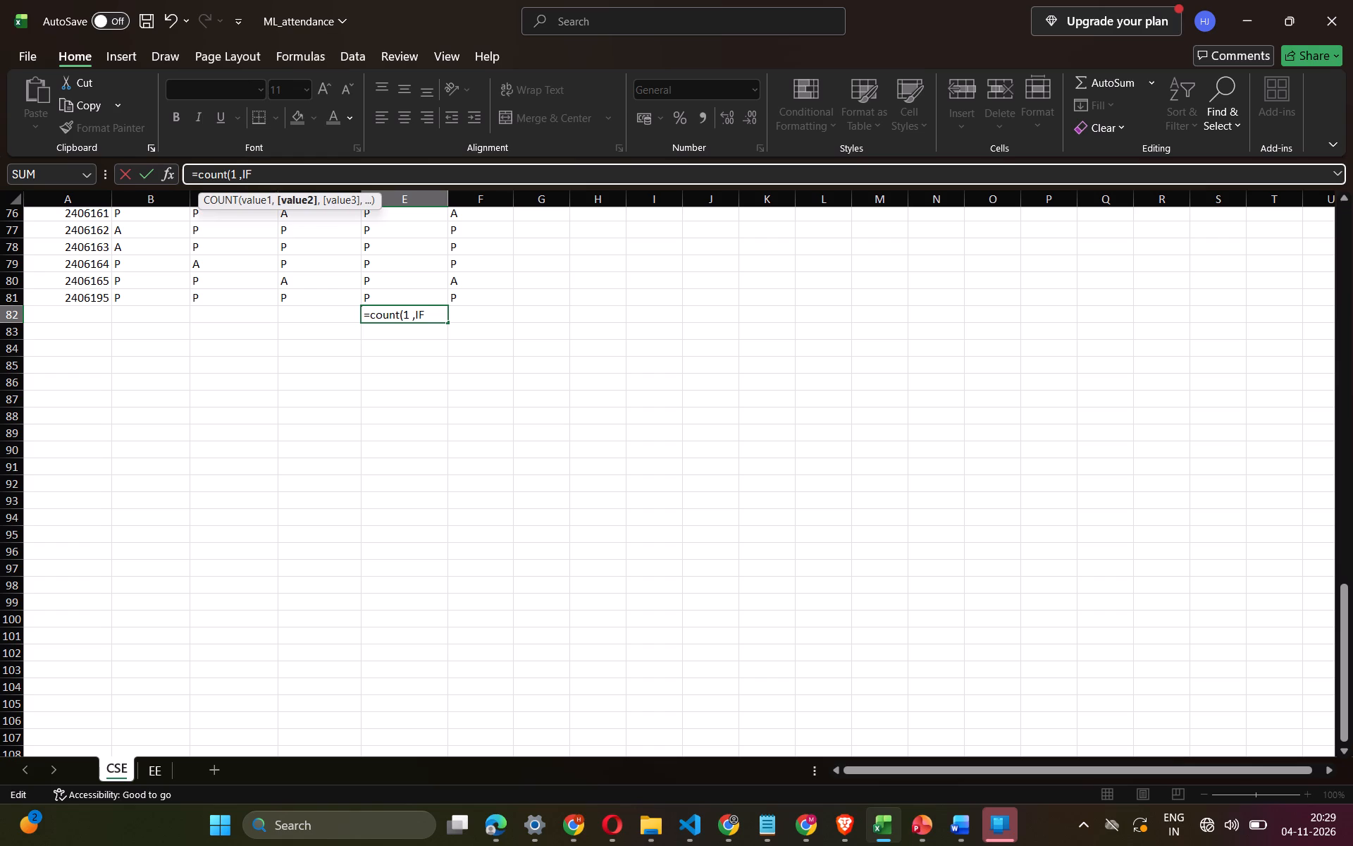
{"action": "key", "text": "Right"}
{"action": "key", "text": "Right"}
{"action": "key", "text": "Right"}
{"action": "key", "text": "Right"}
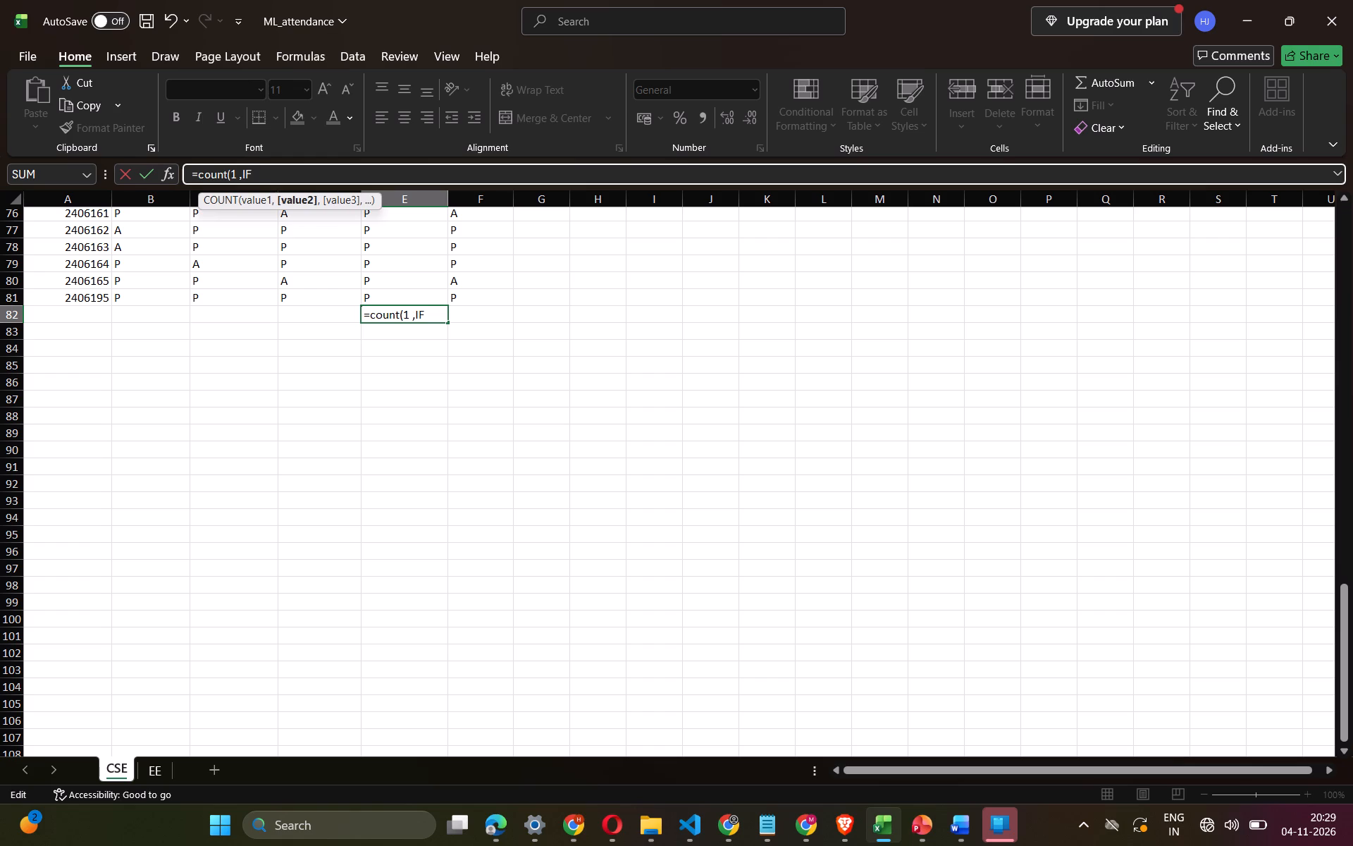
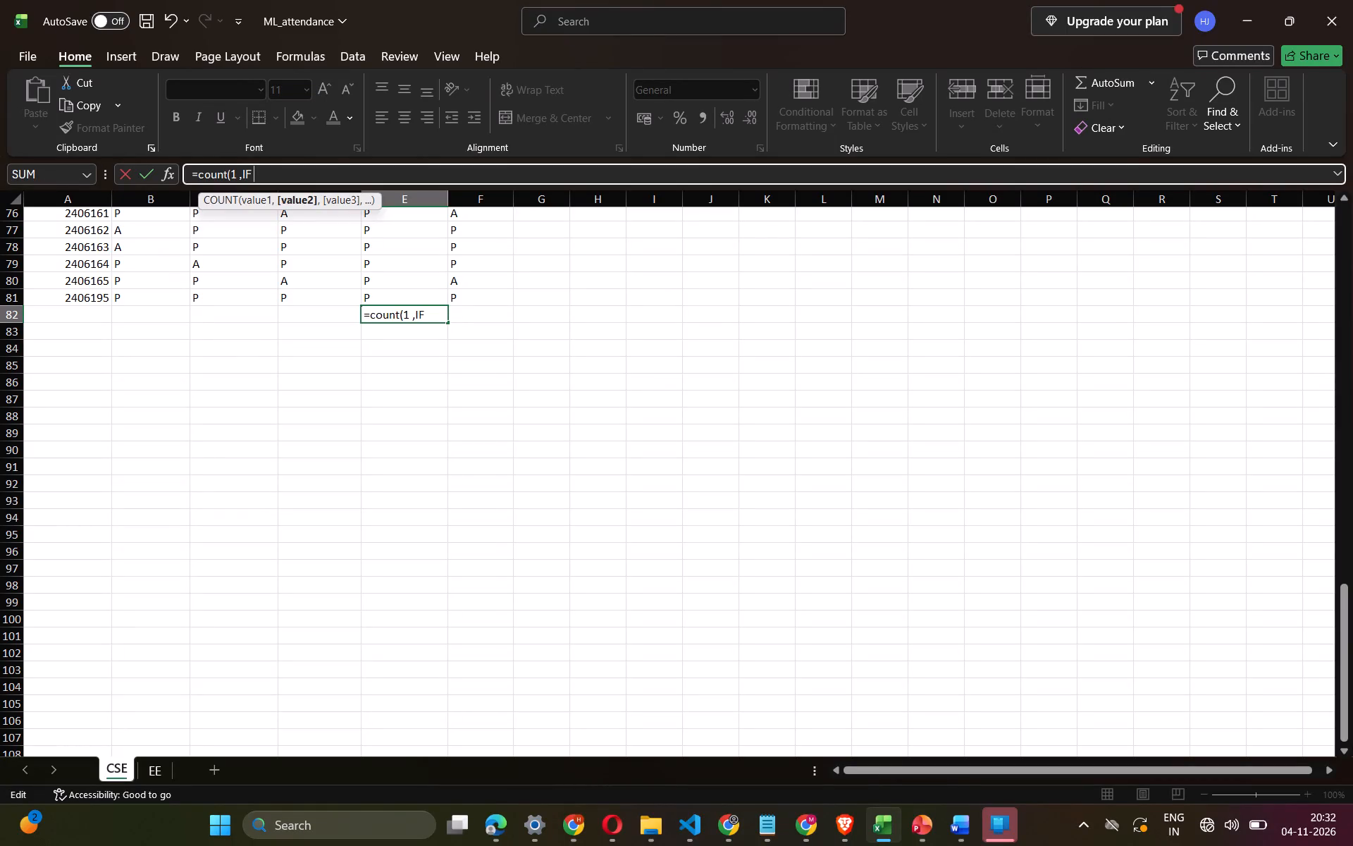
Change the unfinished E82 formula to =countIF(, removing the 1 and comma arguments.
{"action": "key", "text": "BackSpace"}
{"action": "key", "text": "BackSpace"}
{"action": "key", "text": "BackSpace"}
{"action": "key", "text": "BackSpace"}
{"action": "key", "text": "BackSpace"}
{"action": "key", "text": "BackSpace"}
{"action": "key", "text": "BackSpace"}
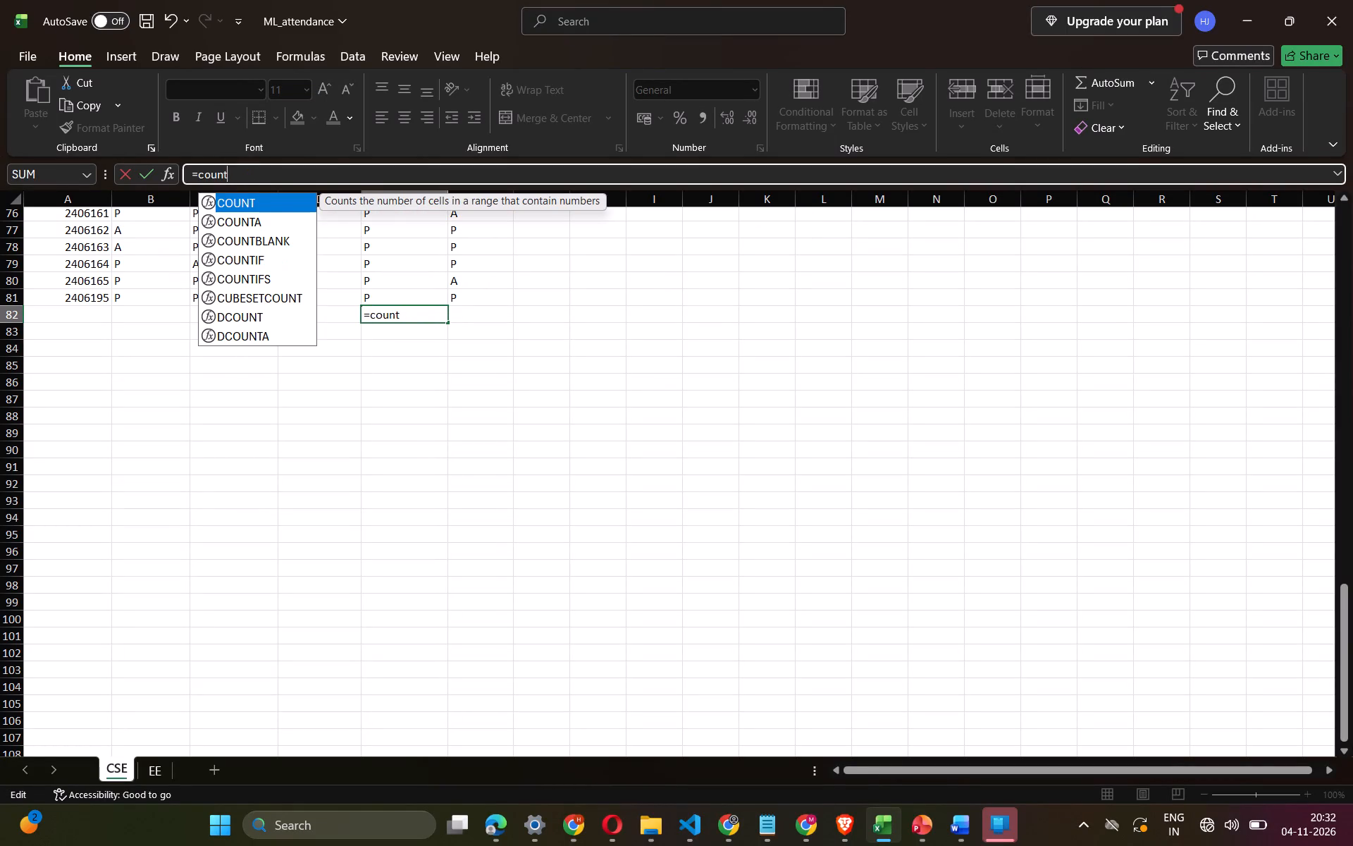
{"action": "type", "text": "IF"}
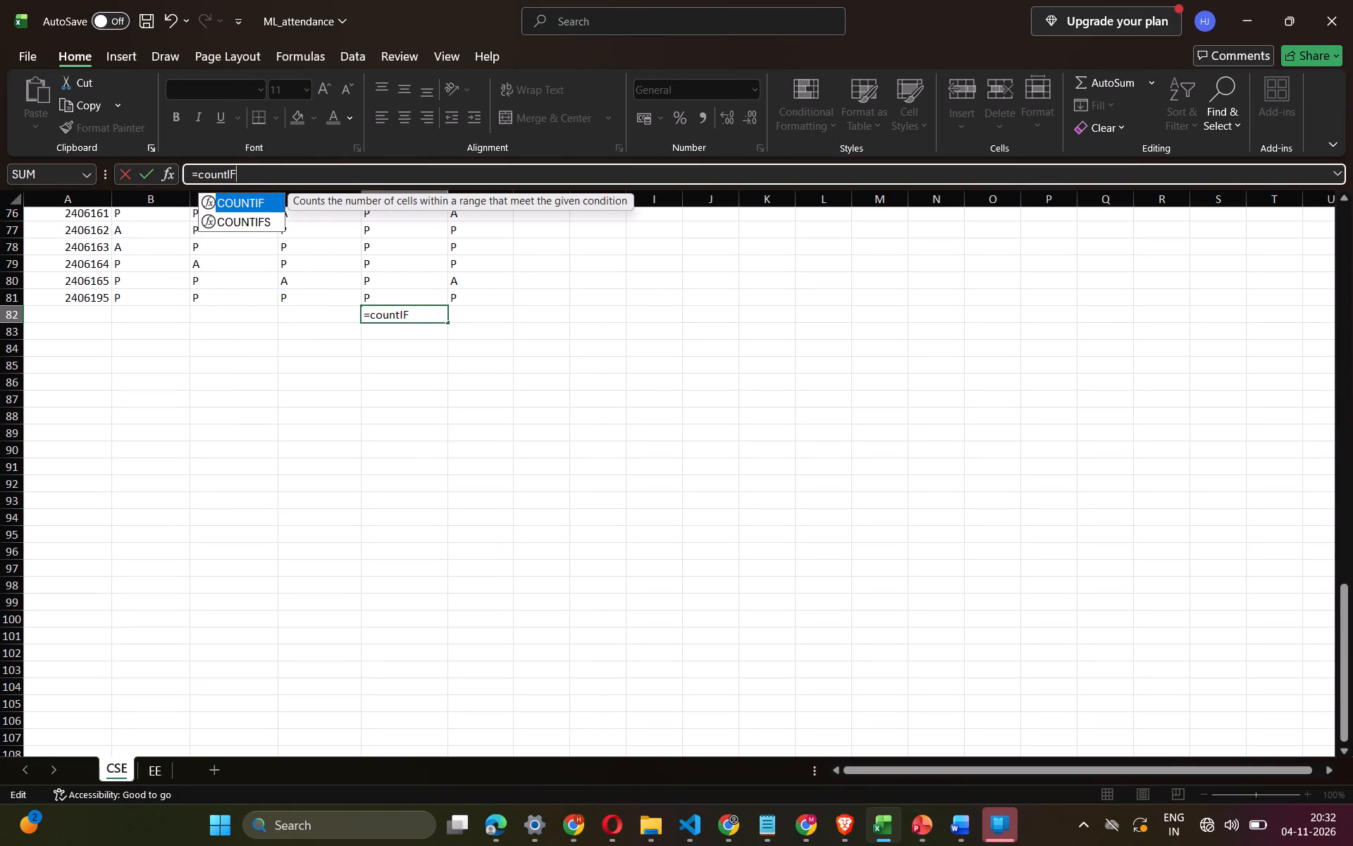
{"action": "key", "text": "shift+parenleft"}
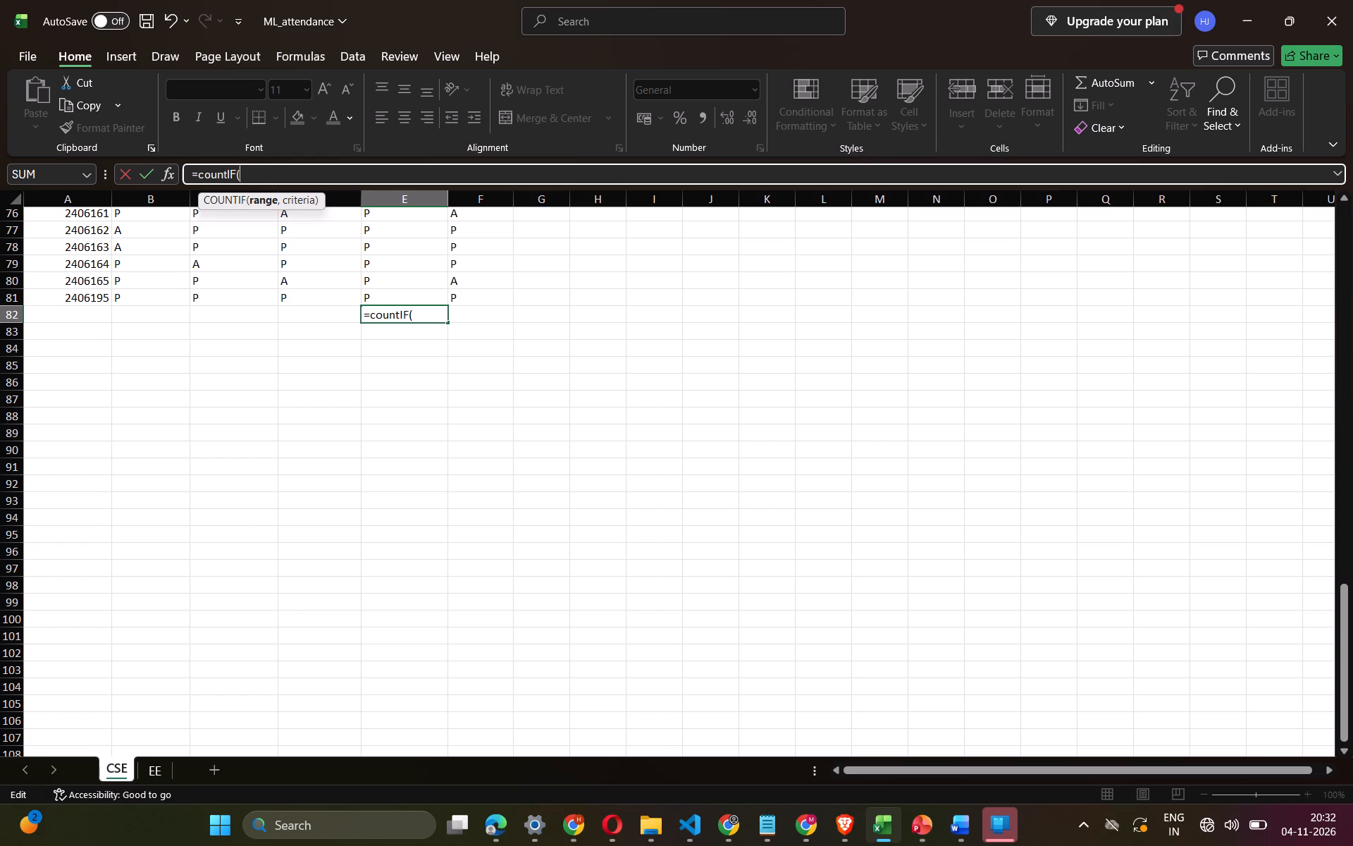
Set the COUNTIF range in the E82 formula to E2:E81, covering all the marks in the 03-11-2026 column.
{"action": "scroll", "coordinate": [374, 383], "scroll_direction": "up", "scroll_amount": 4}
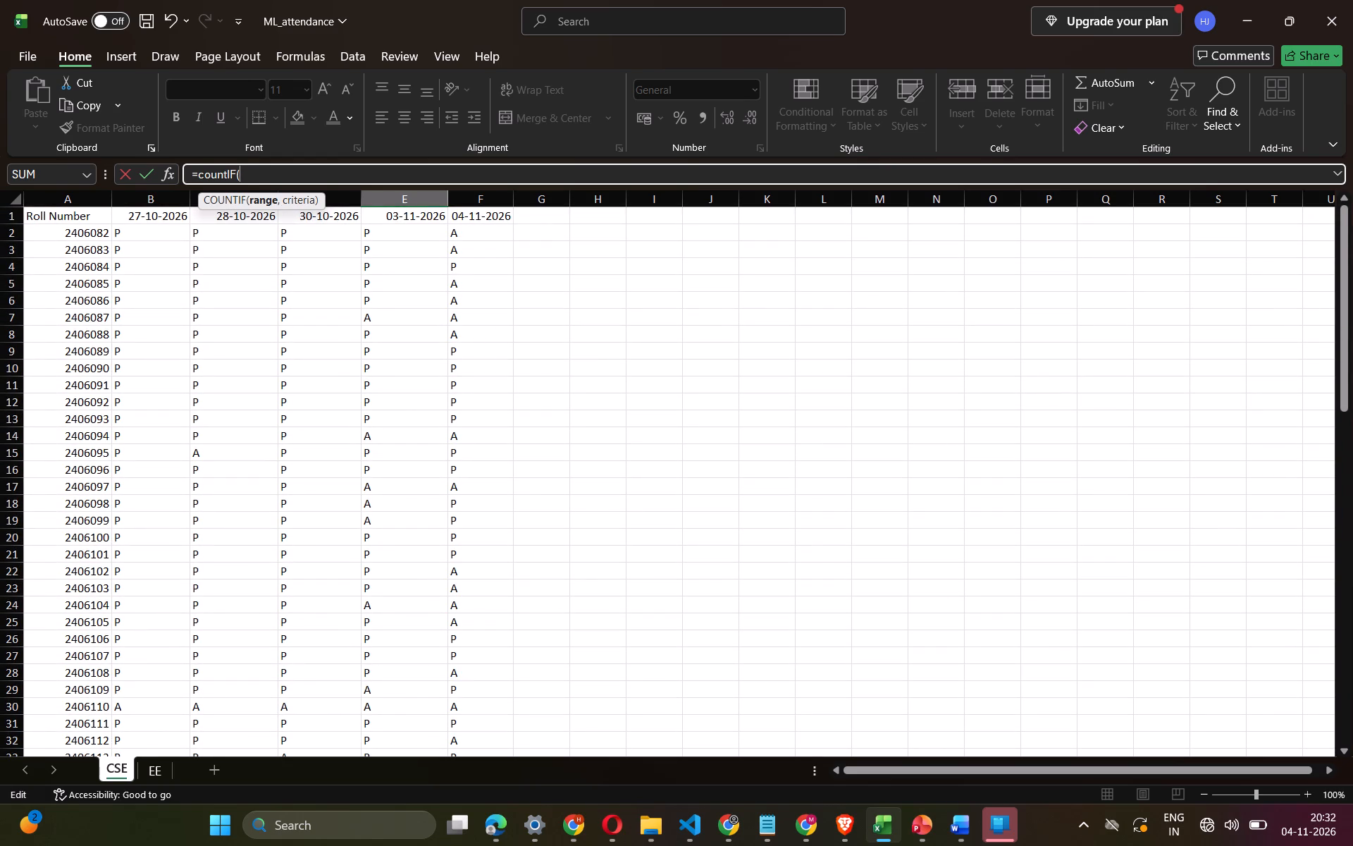
{"action": "left_click", "coordinate": [378, 226], "text": "shift"}
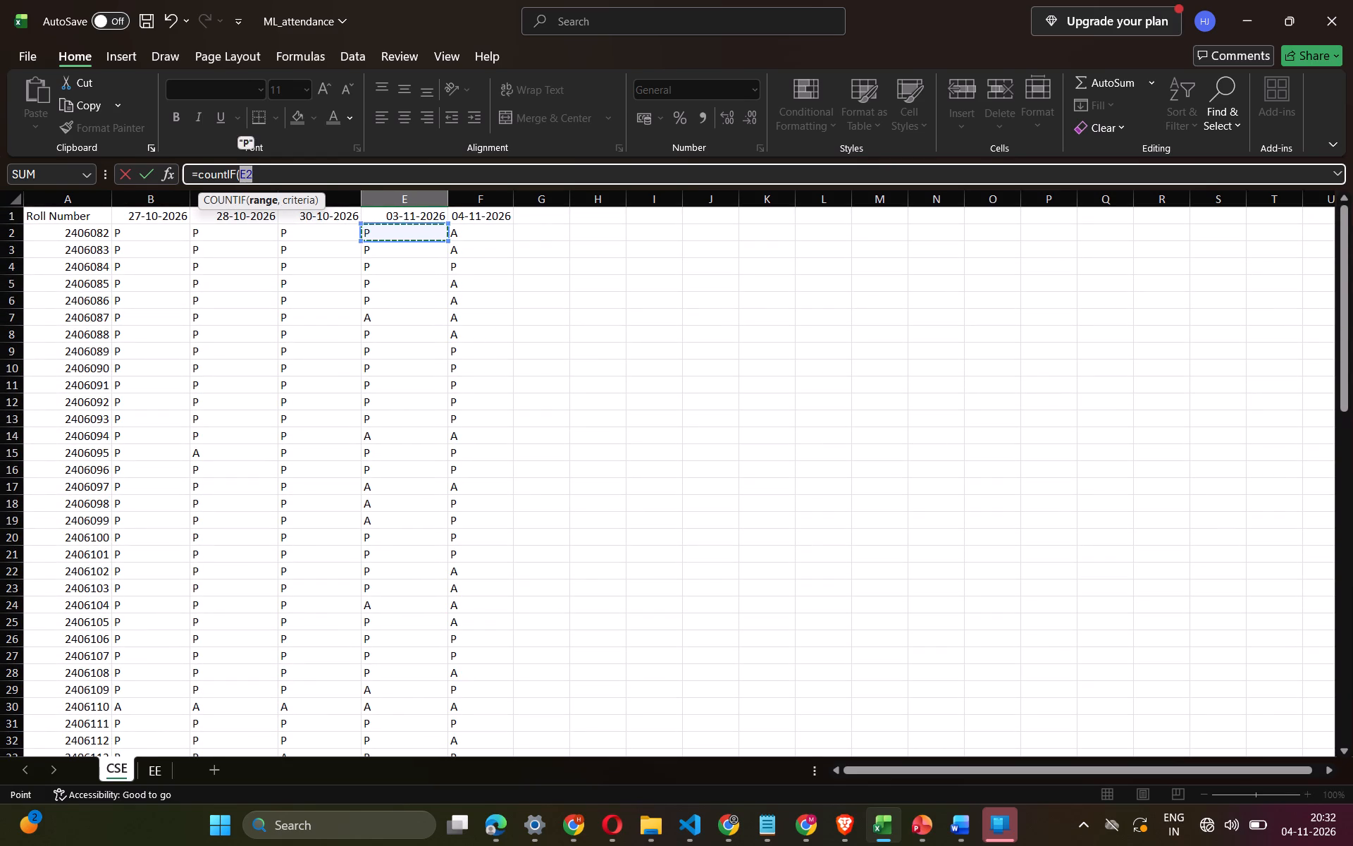
{"action": "scroll", "coordinate": [413, 361], "scroll_direction": "down", "scroll_amount": 6}
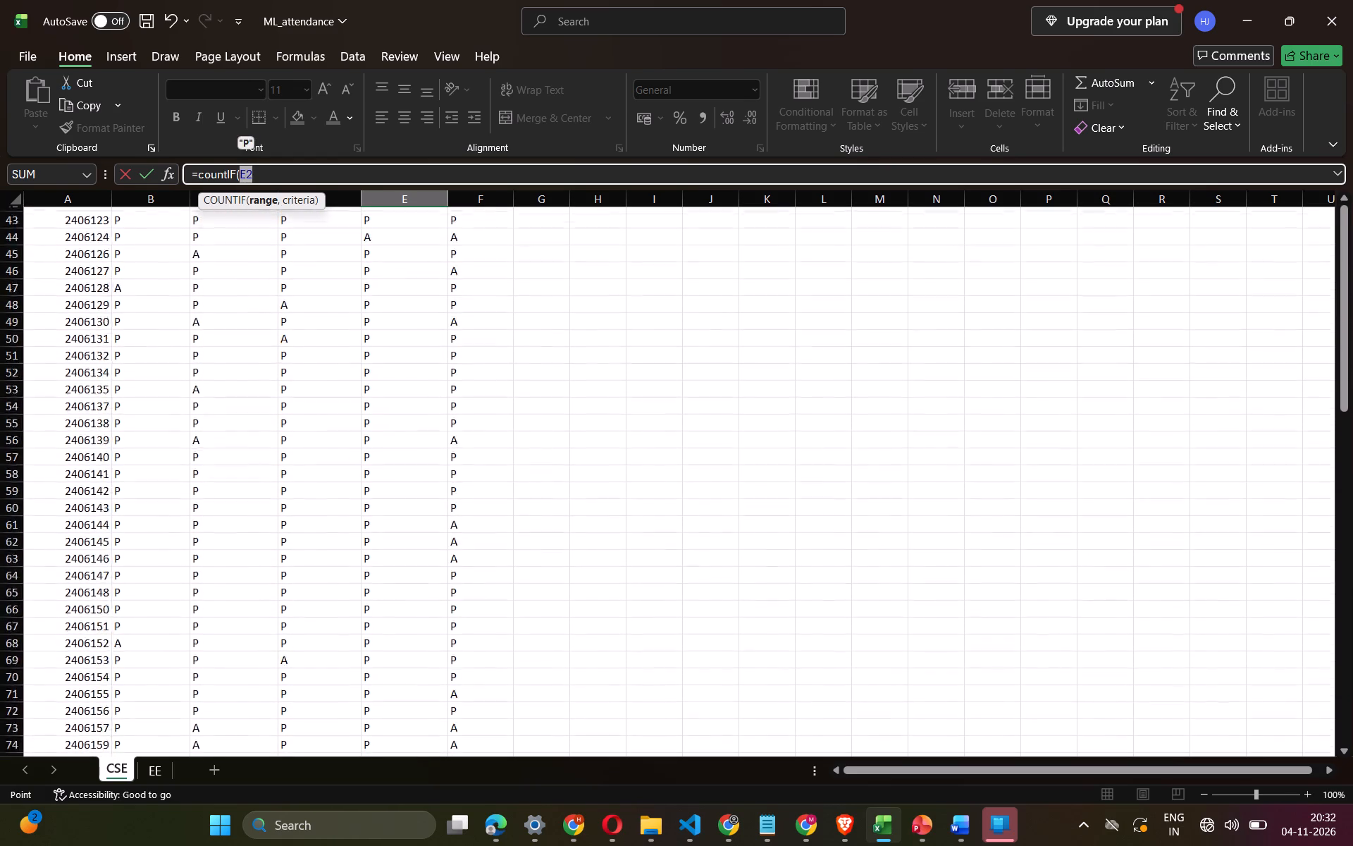
{"action": "scroll", "coordinate": [413, 361], "scroll_direction": "down", "scroll_amount": 2}
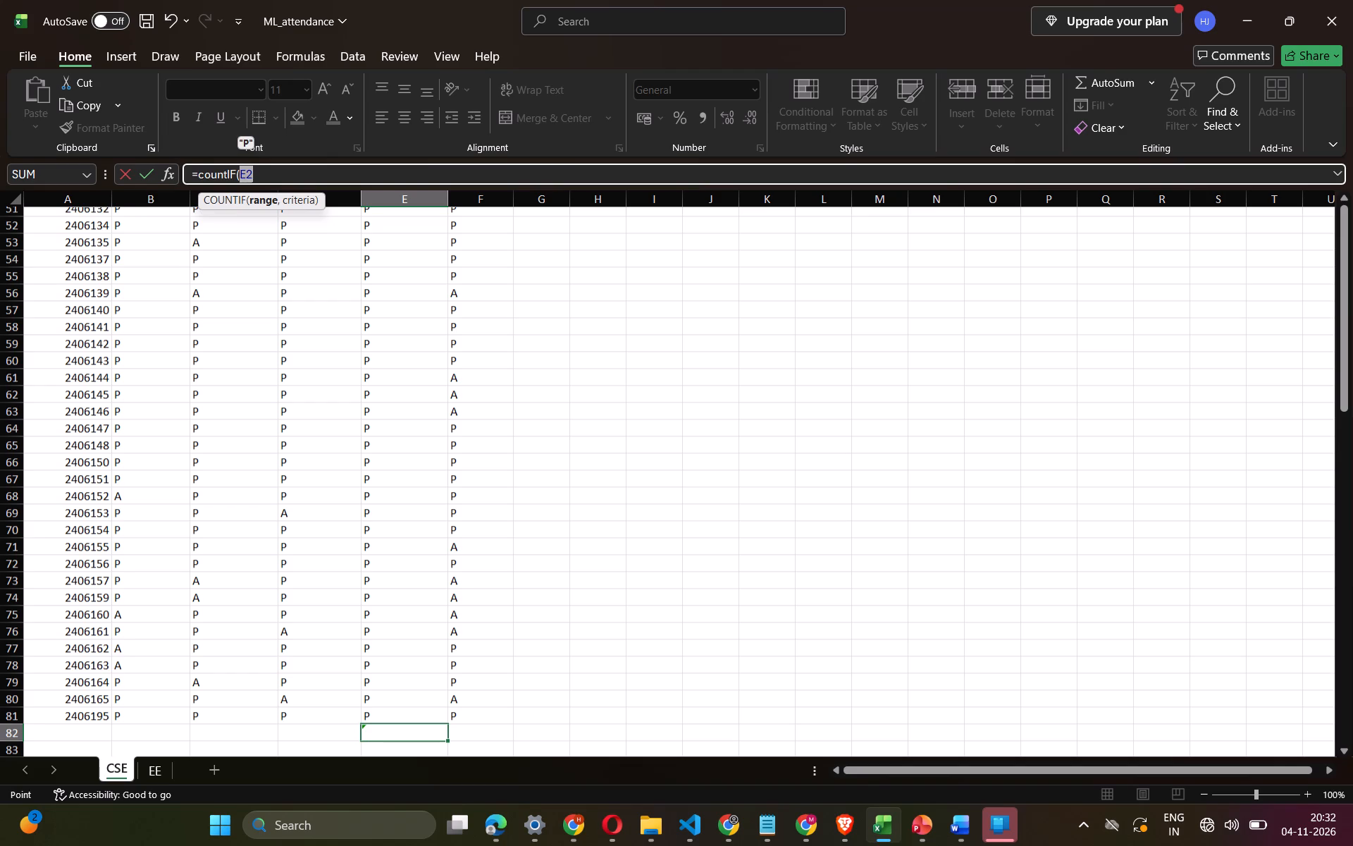
{"action": "key", "text": "Right"}
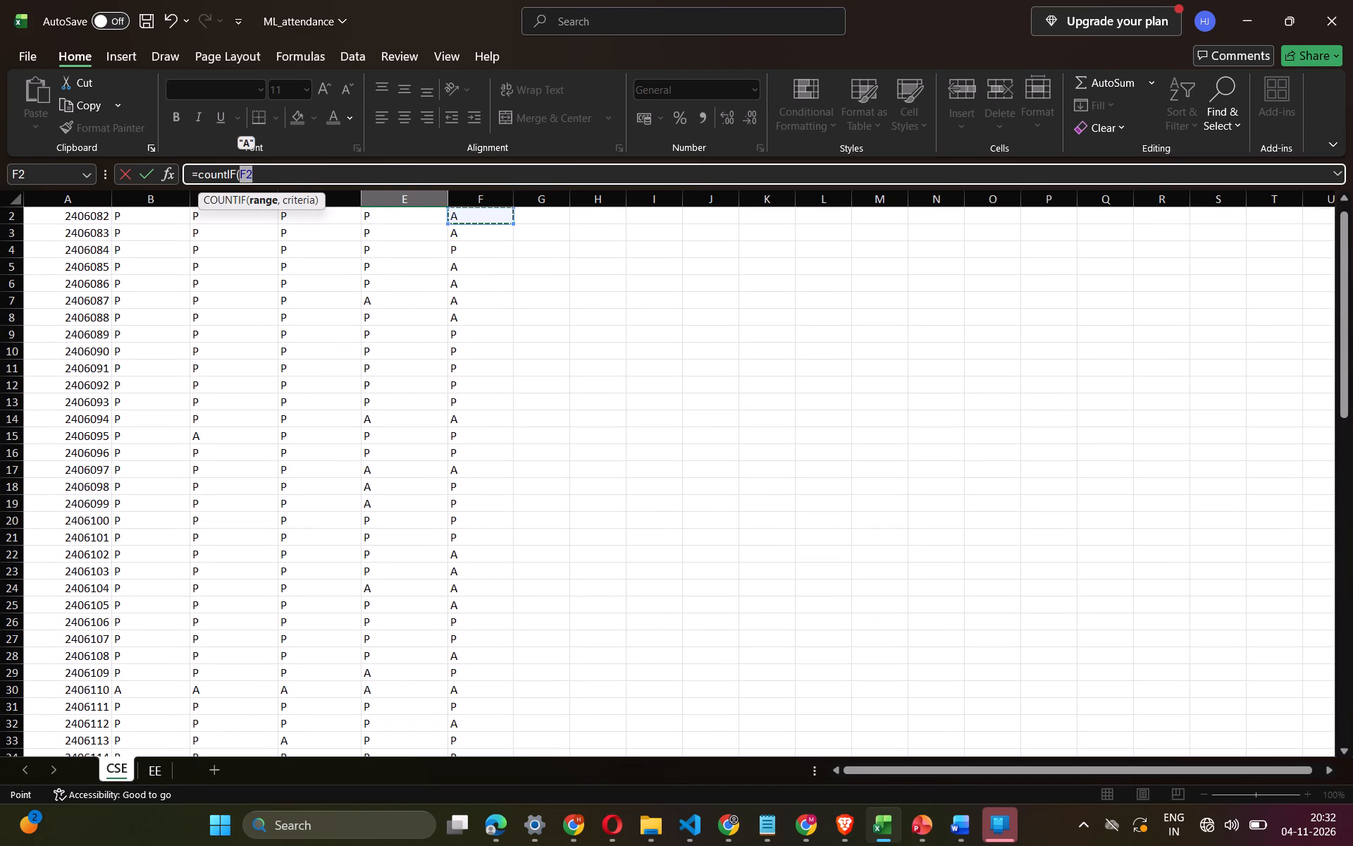
{"action": "key", "text": "Left"}
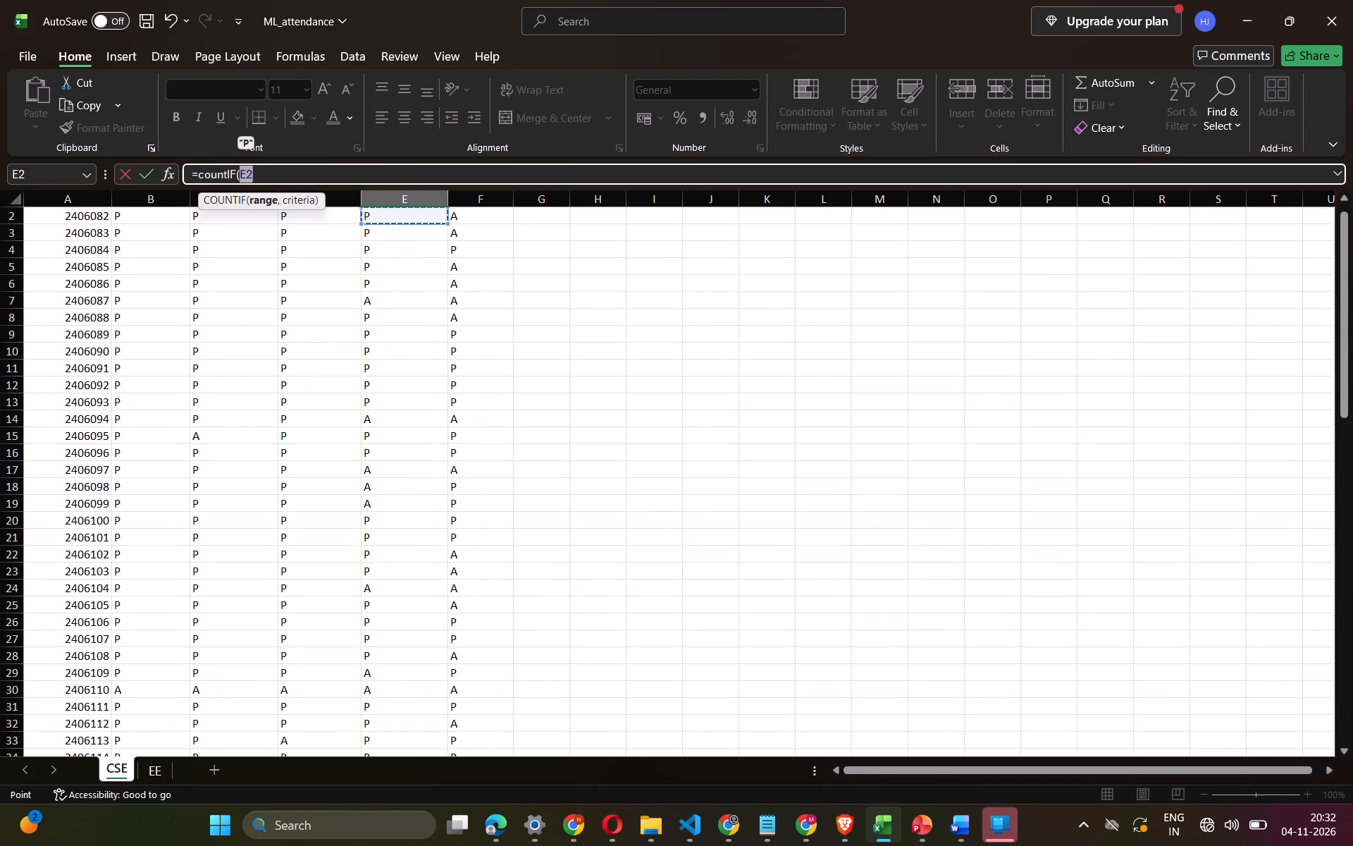
{"action": "key", "text": "shift+colon"}
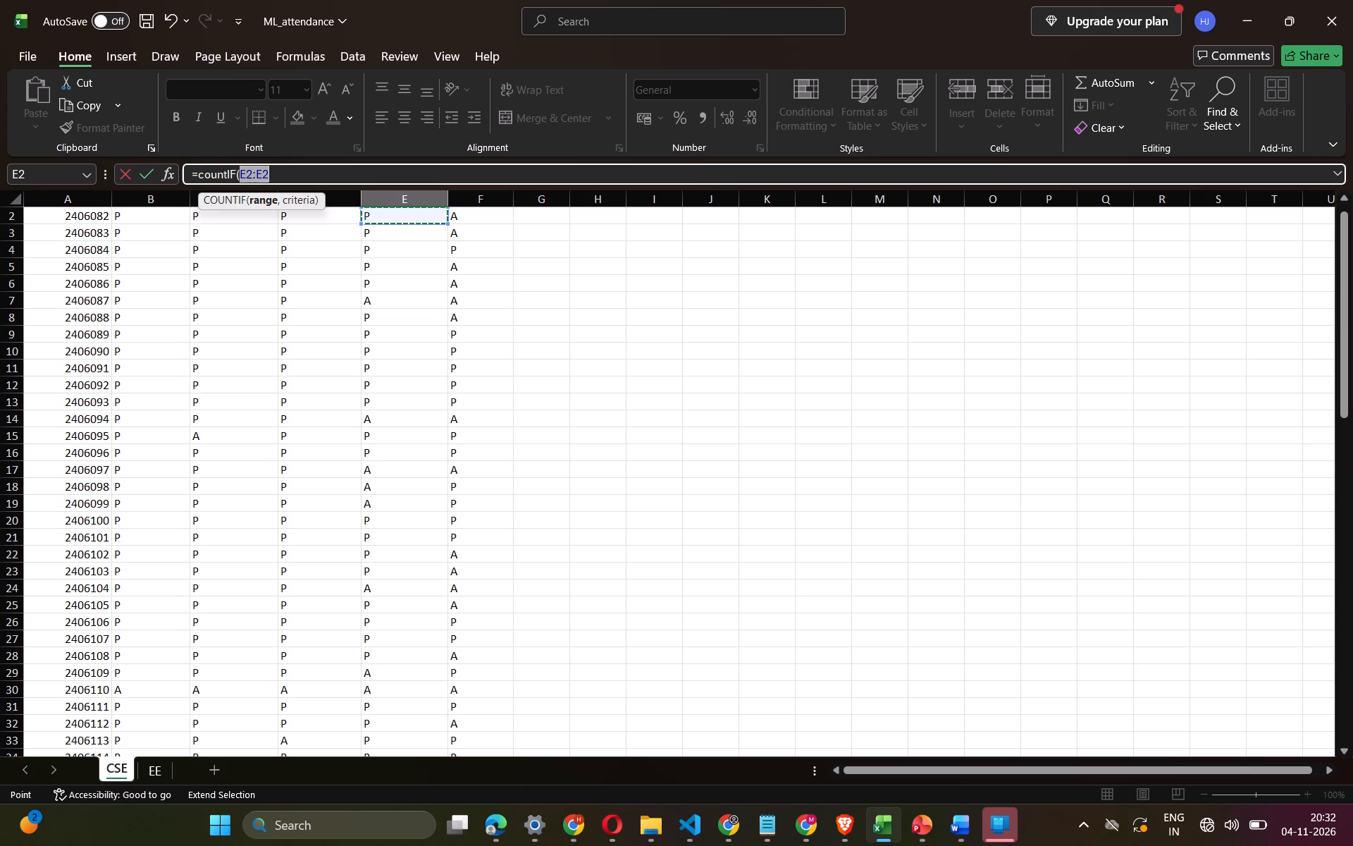
{"action": "scroll", "coordinate": [470, 734], "scroll_direction": "down", "scroll_amount": 4}
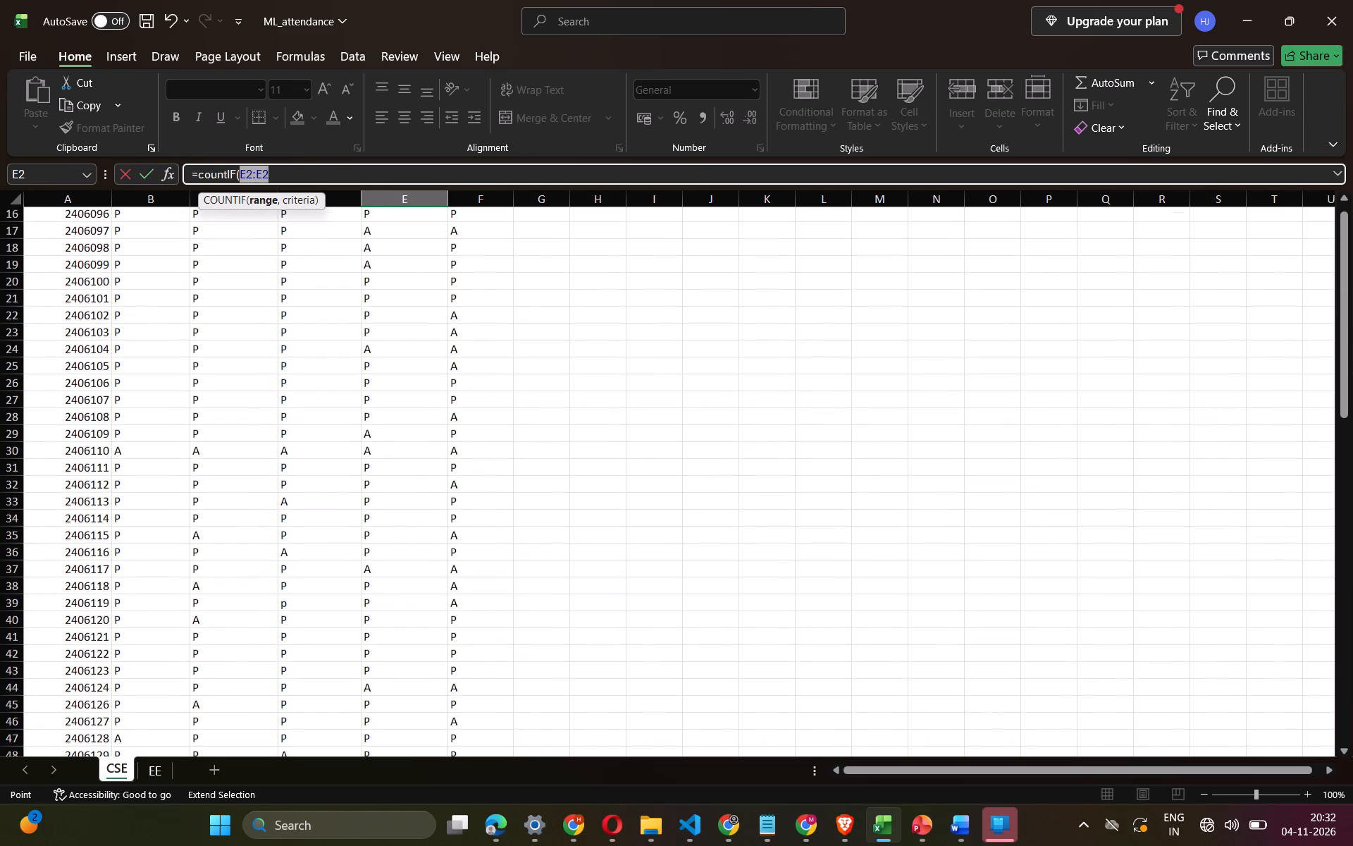
{"action": "scroll", "coordinate": [407, 671], "scroll_direction": "down", "scroll_amount": 4}
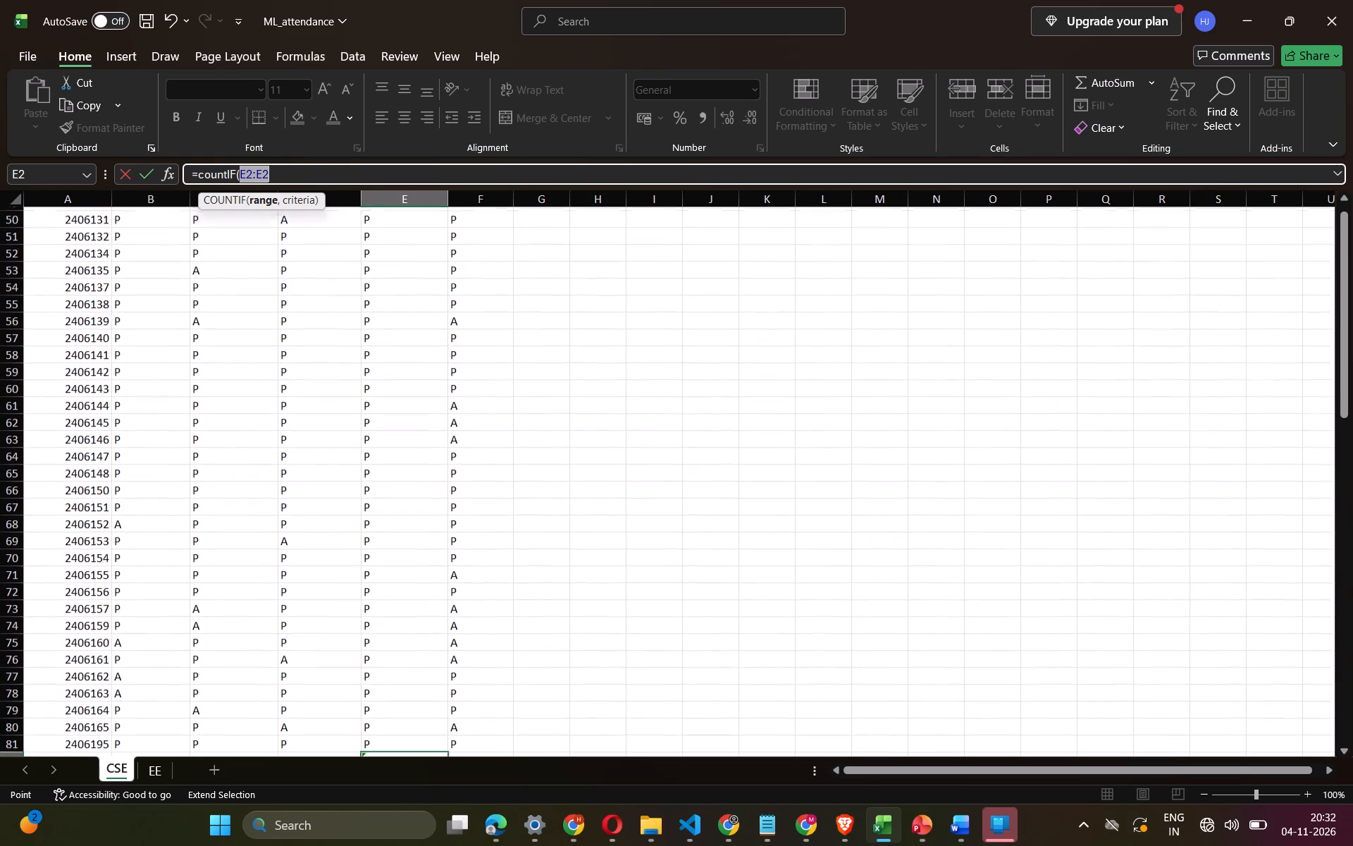
{"action": "scroll", "coordinate": [407, 671], "scroll_direction": "down", "scroll_amount": 1}
{"action": "left_click", "coordinate": [371, 676], "text": "shift"}
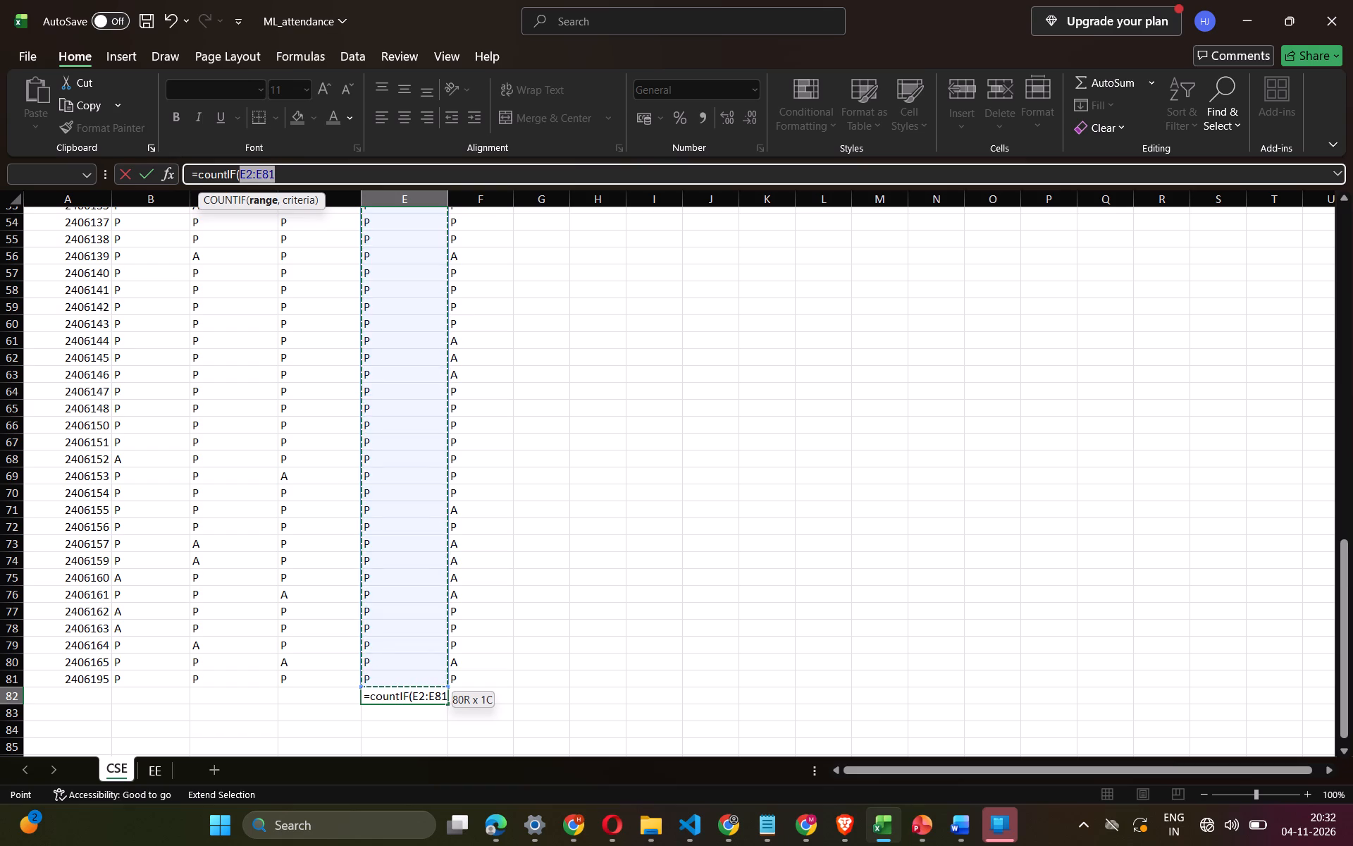
Add the criterion "P" and complete the E82 formula as =countIF(E2:E81,"P").
{"action": "key", "text": "comma"}
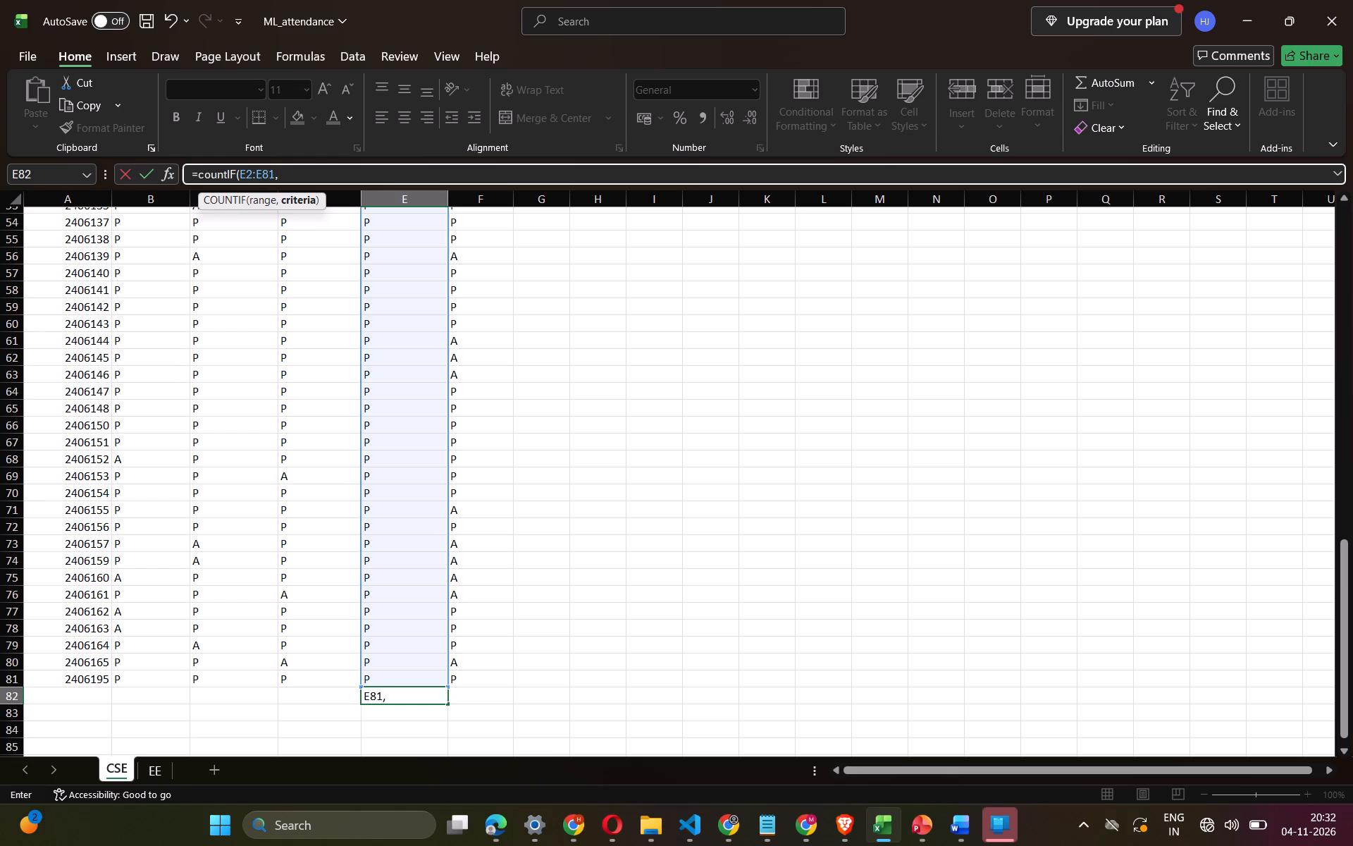
{"action": "key", "text": "shift+quotedbl"}
{"action": "key", "text": "shift+p"}
{"action": "key", "text": "BackSpace"}
{"action": "key", "text": "p"}
{"action": "key", "text": "shift+quotedbl"}
{"action": "key", "text": "shift+parenright"}
{"action": "key", "text": "Return"}
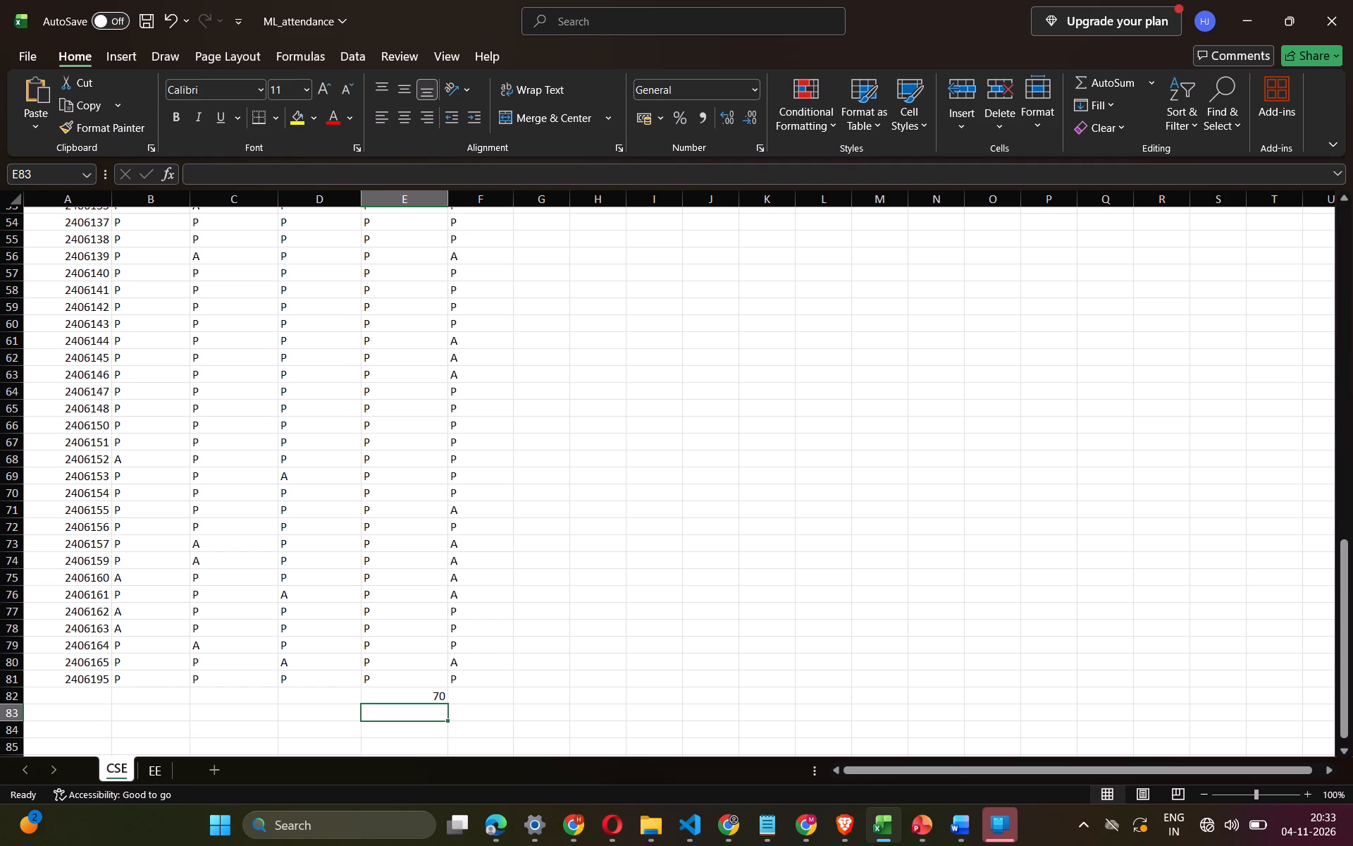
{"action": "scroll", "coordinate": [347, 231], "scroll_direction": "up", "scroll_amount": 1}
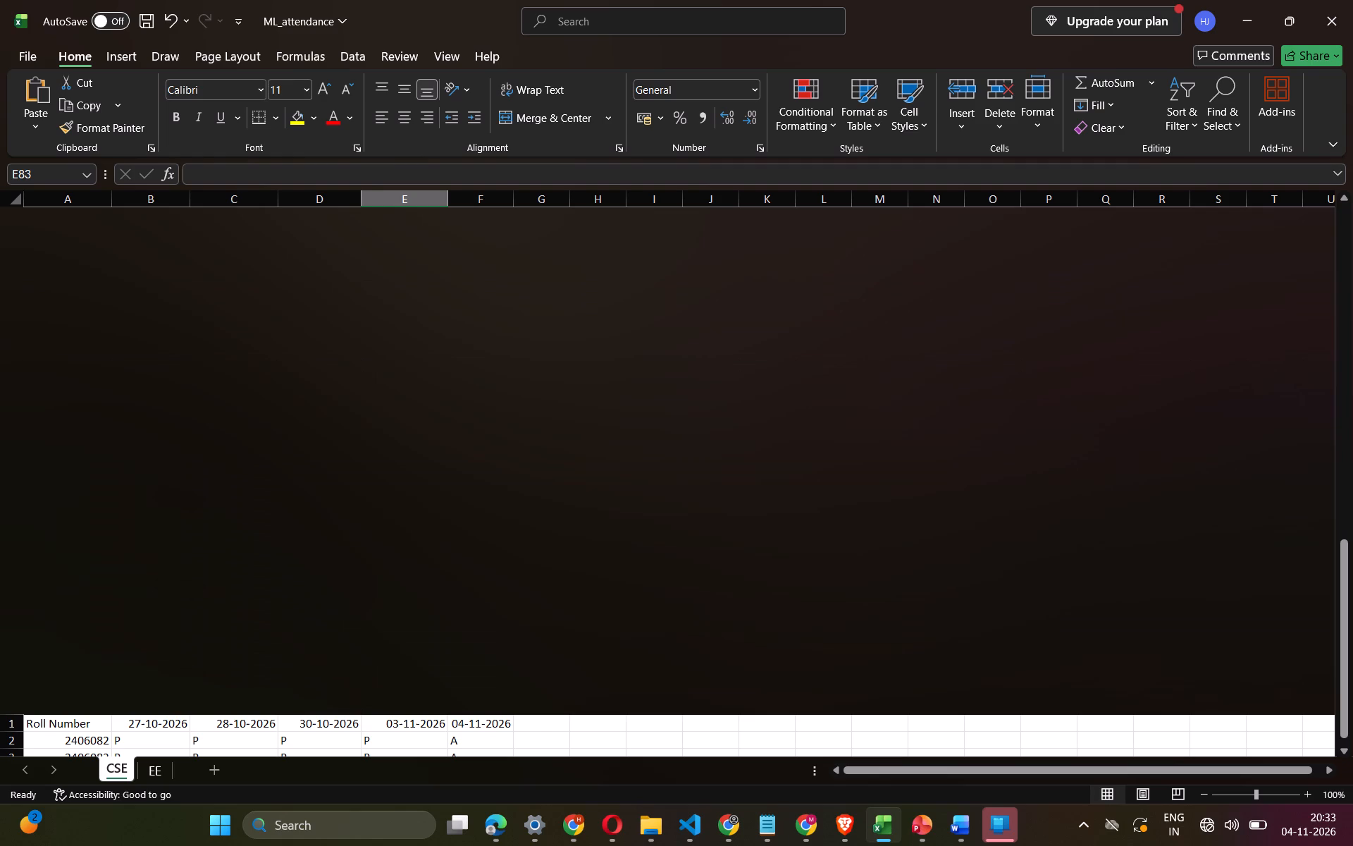
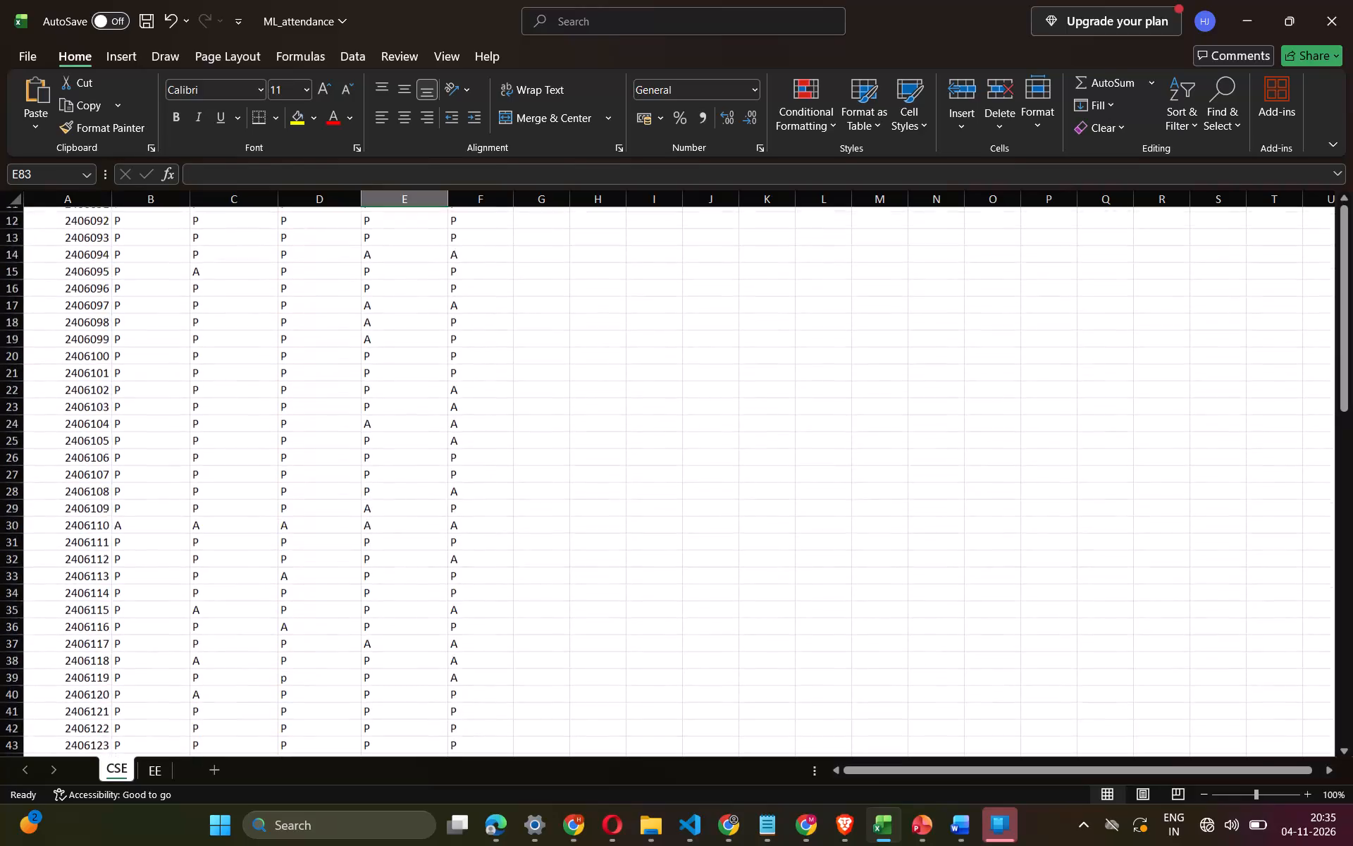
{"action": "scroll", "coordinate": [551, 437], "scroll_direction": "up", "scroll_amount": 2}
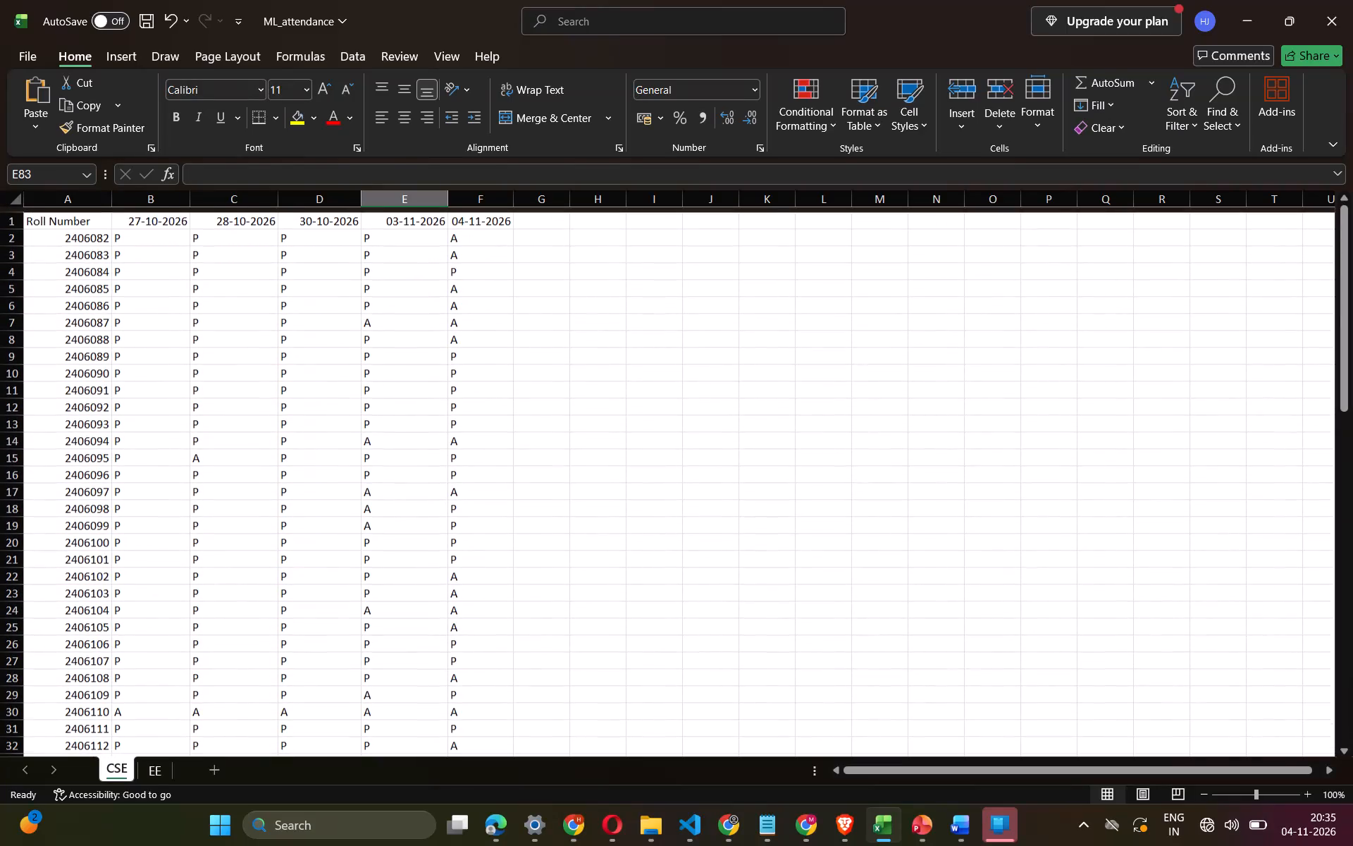
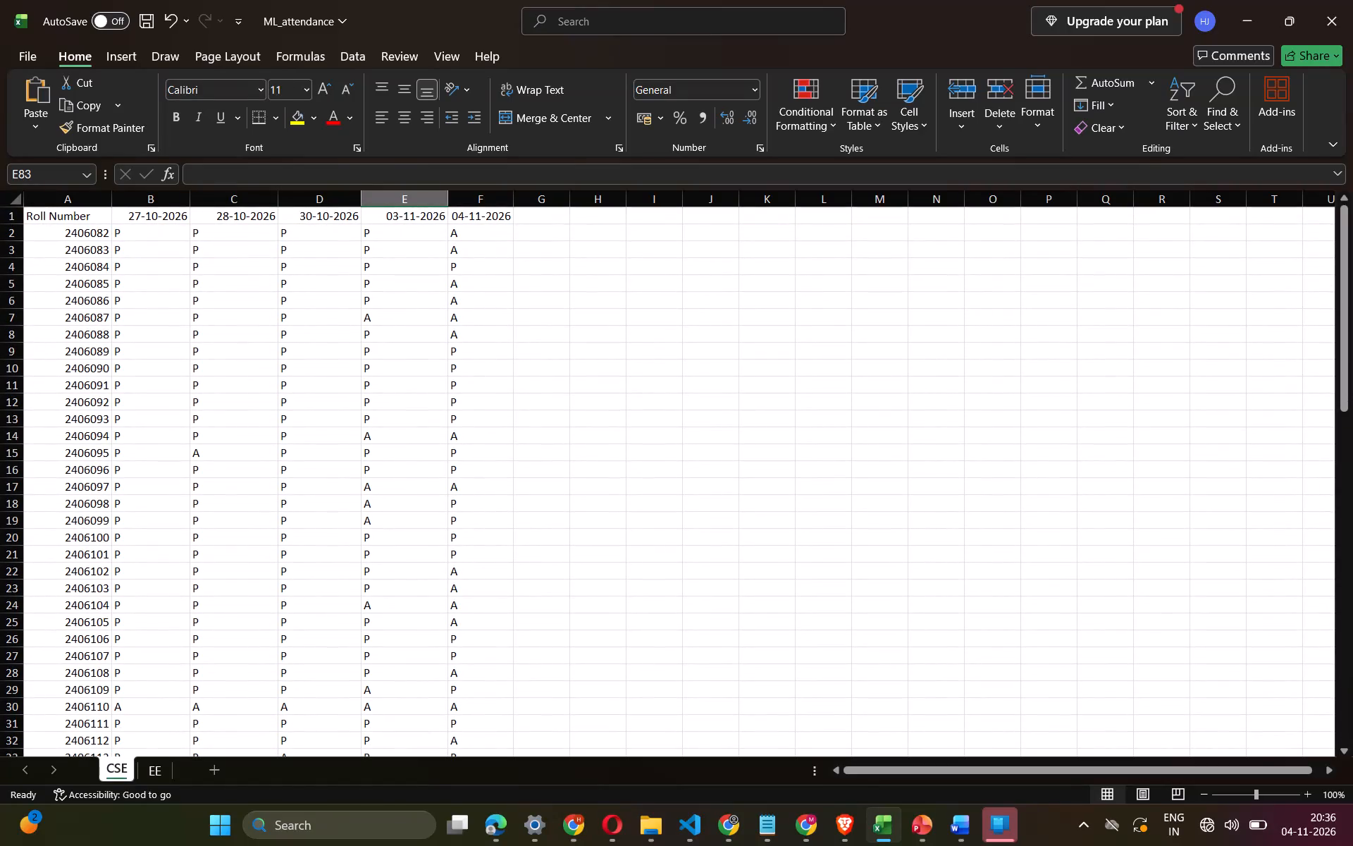
Check the 03-11-2026 attendance marks from E2 down to row 13 and set the mark in E13 to A.
{"action": "left_click", "coordinate": [393, 239]}
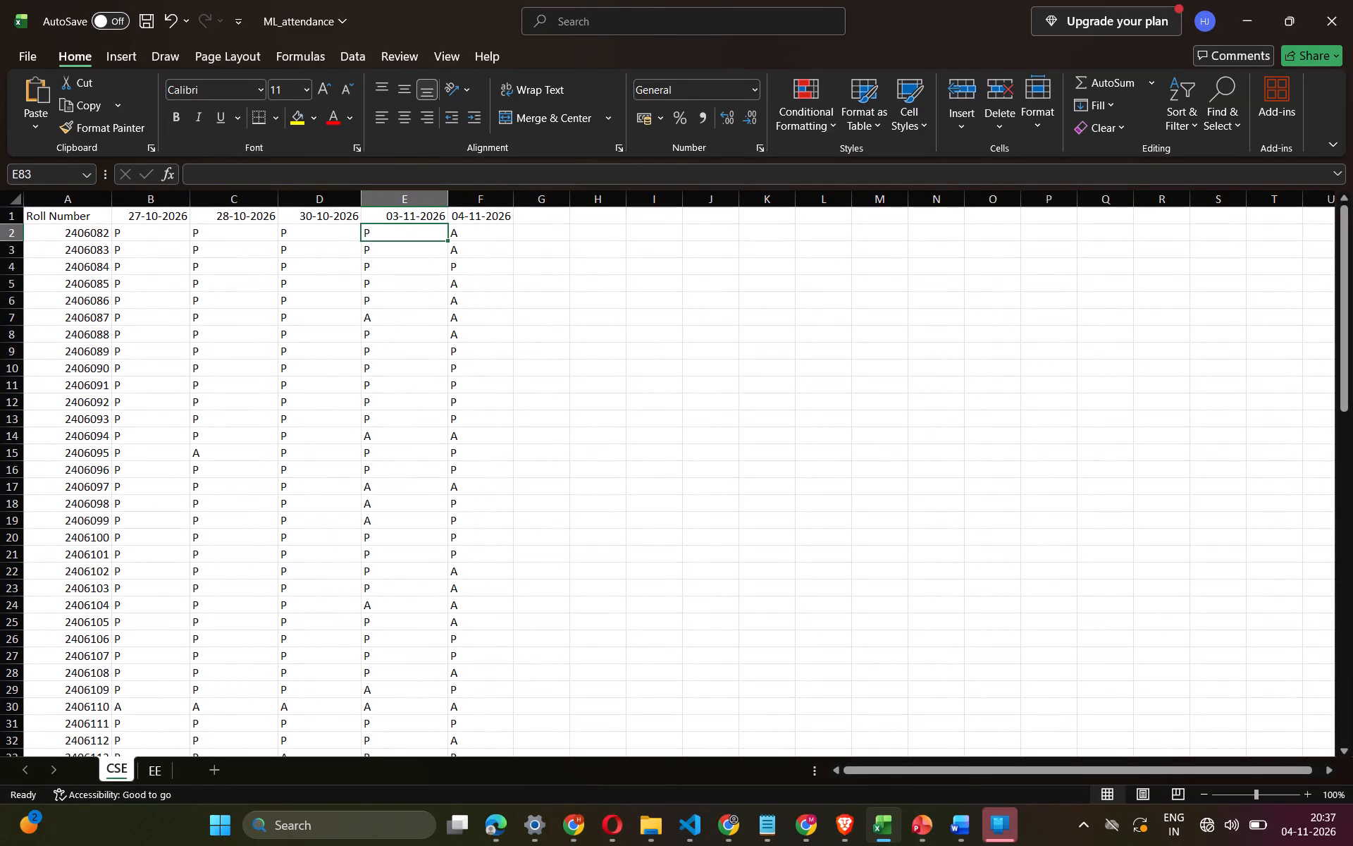
{"action": "key", "text": "Down"}
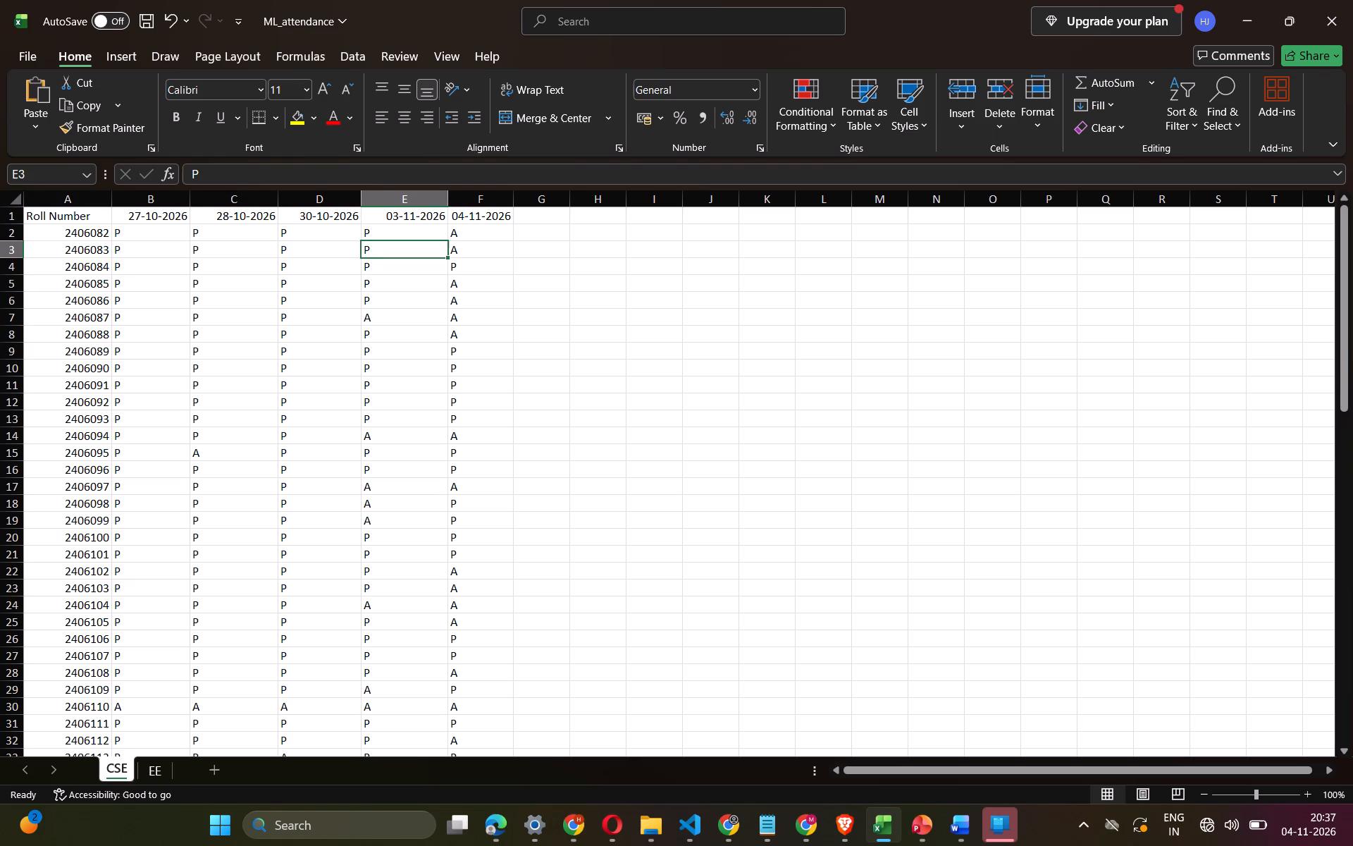
{"action": "key", "text": "Down"}
{"action": "key", "text": "Down"}
{"action": "key", "text": "Down"}
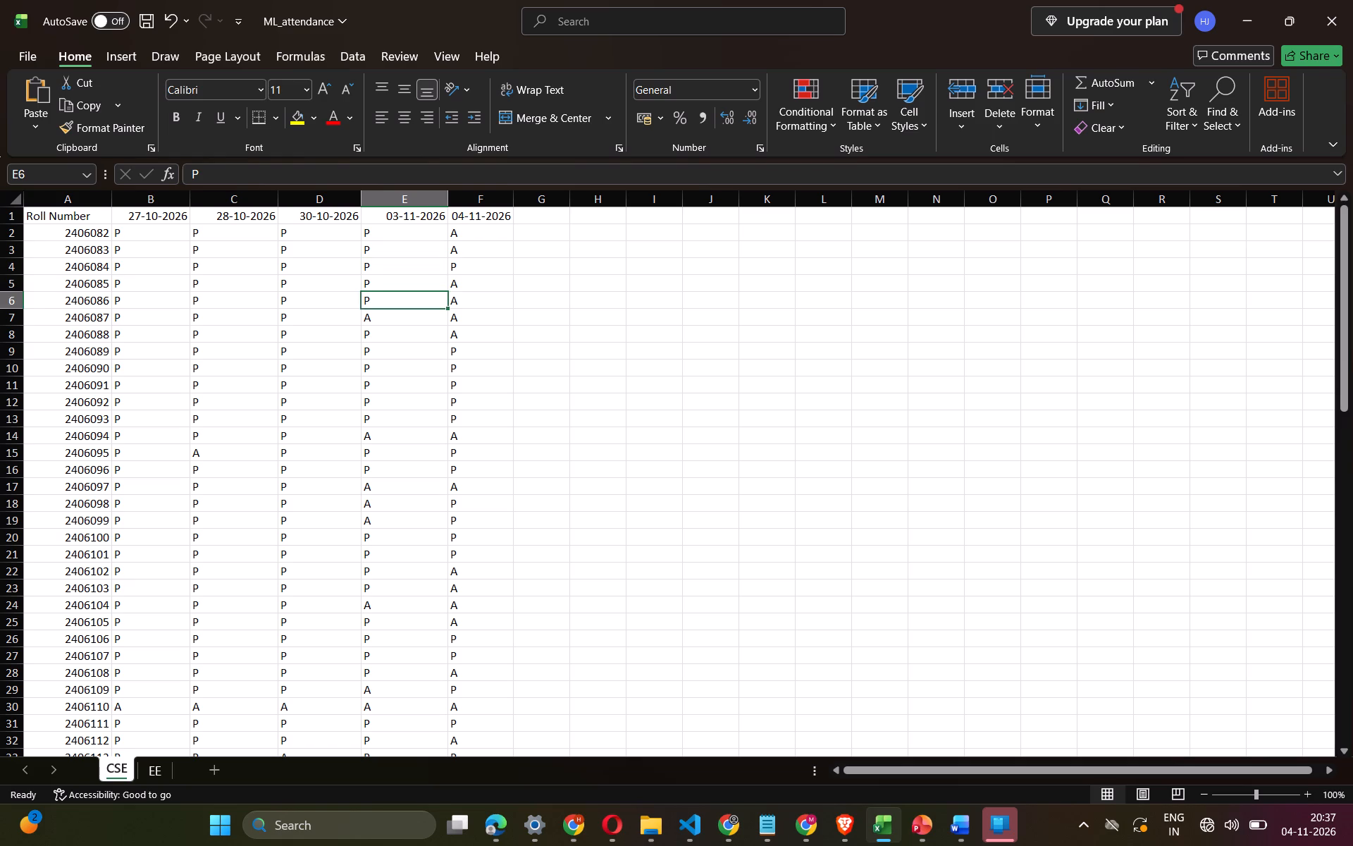
{"action": "key", "text": "Down"}
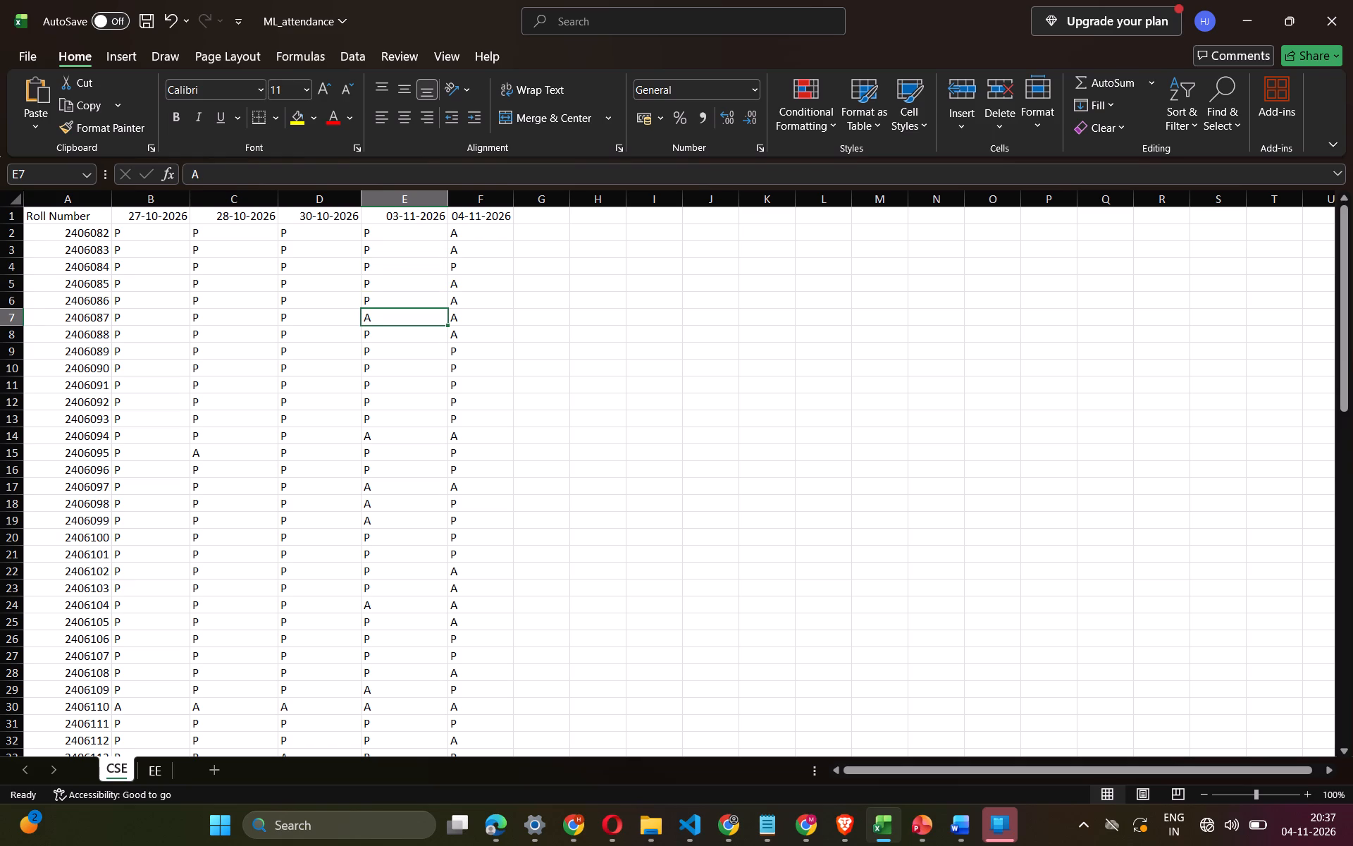
{"action": "key", "text": "Down"}
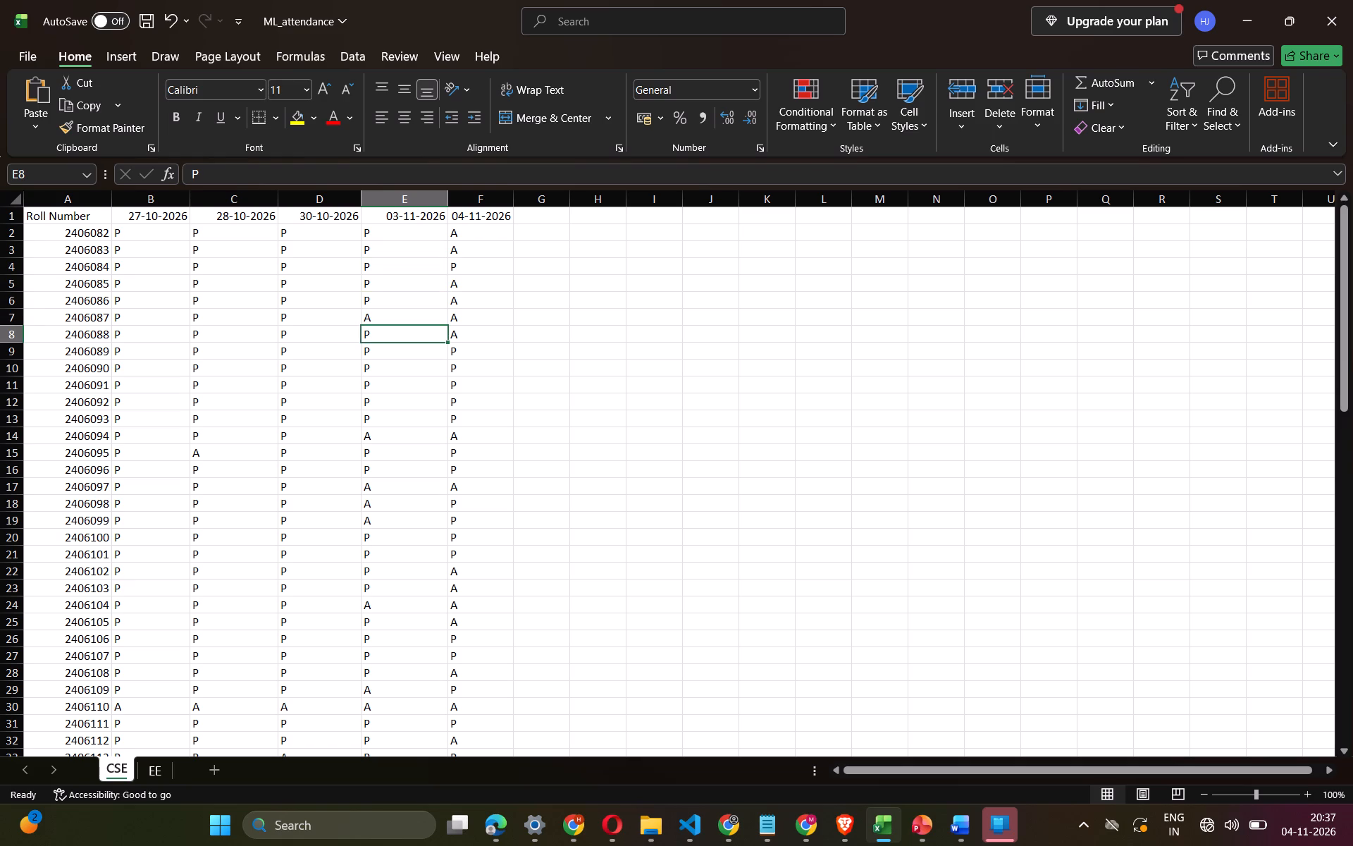
{"action": "key", "text": "Down"}
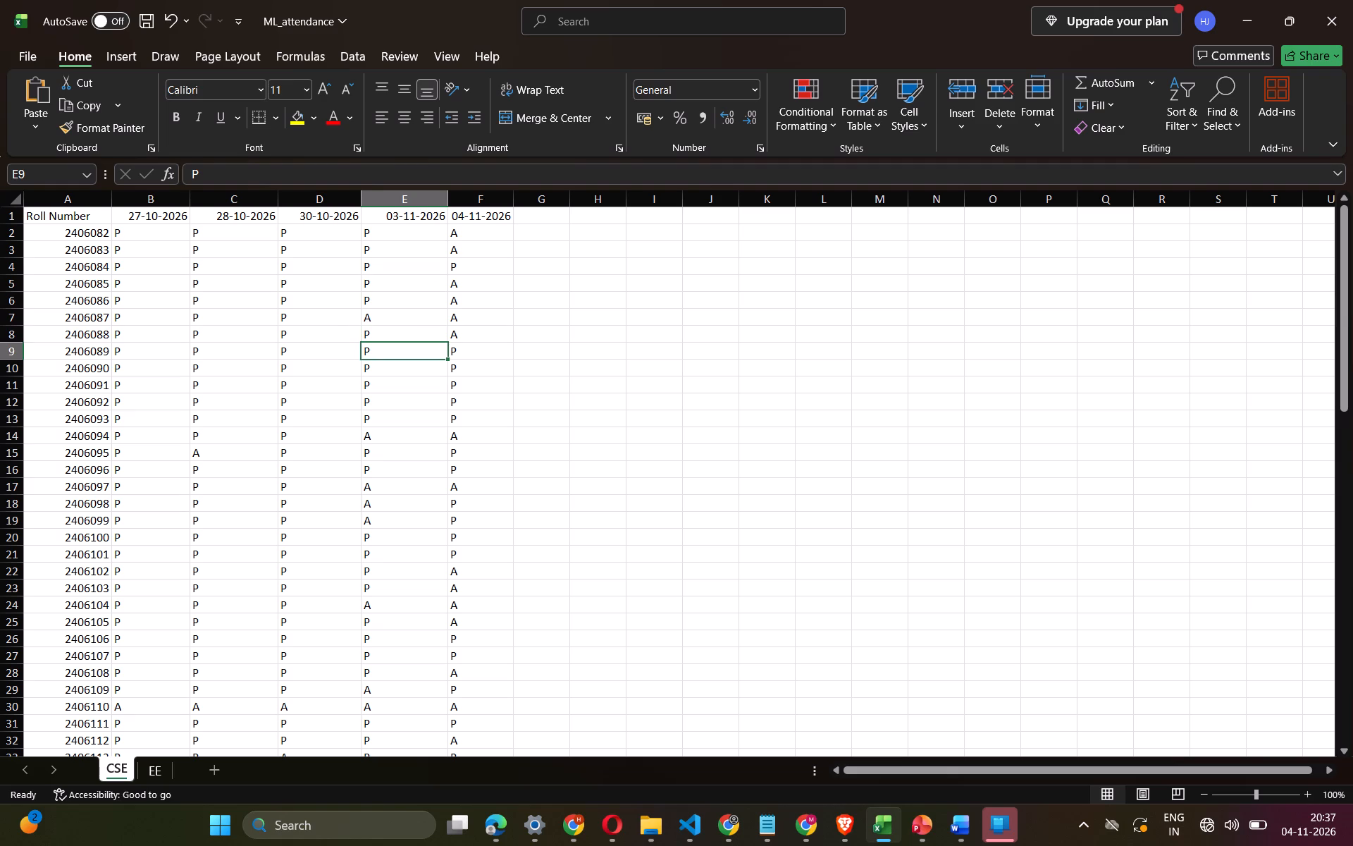
{"action": "key", "text": "Down"}
{"action": "key", "text": "Down"}
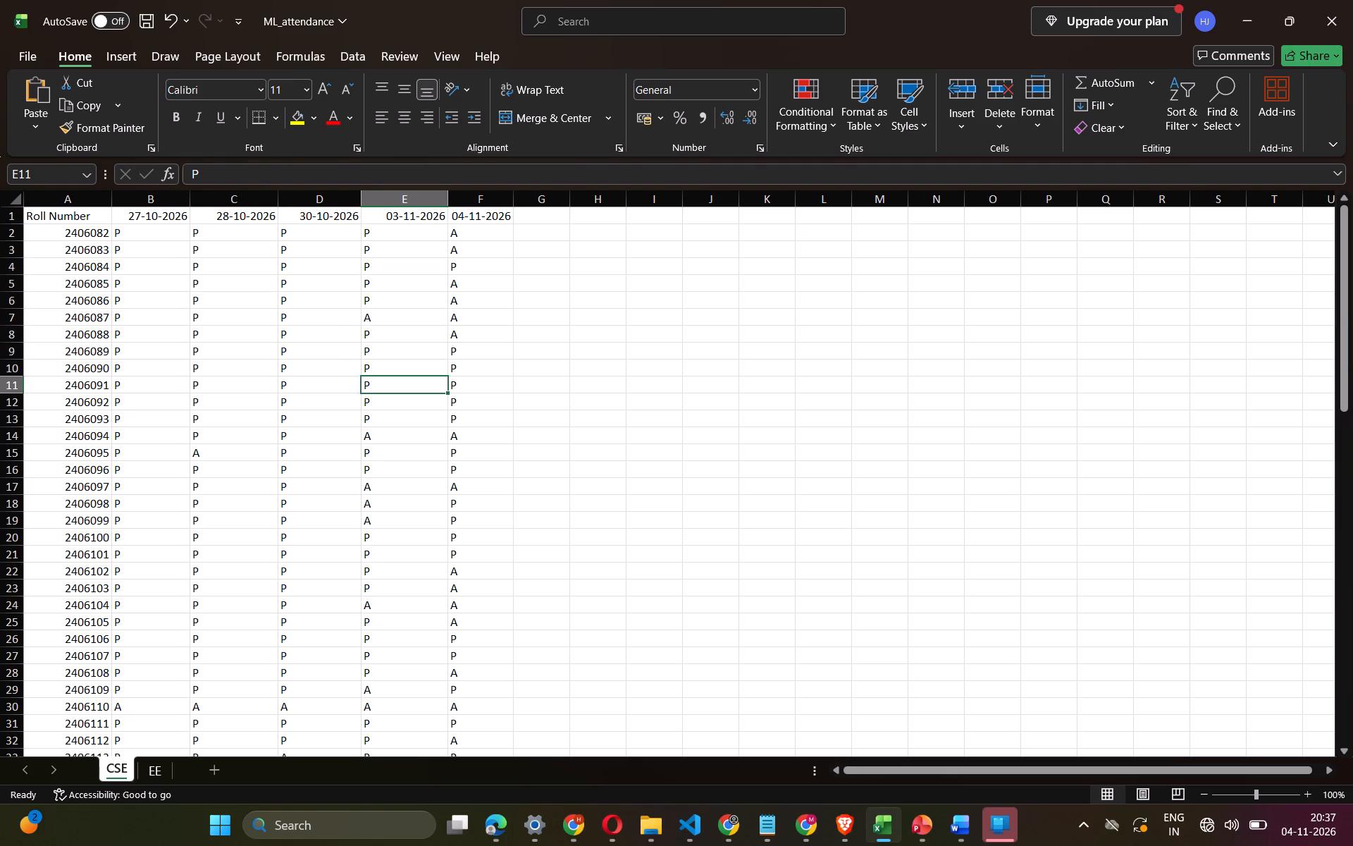
{"action": "key", "text": "Down"}
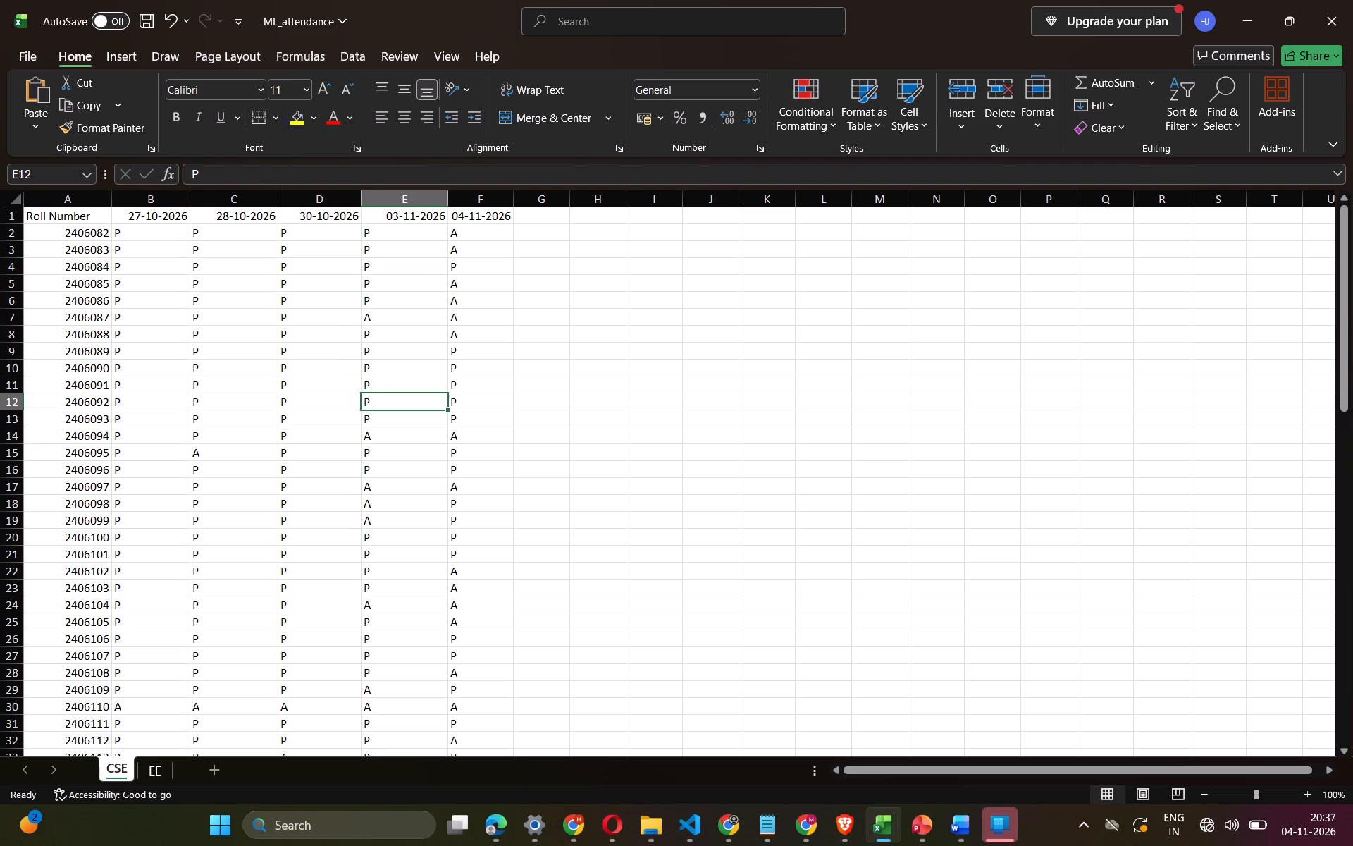
{"action": "key", "text": "Down"}
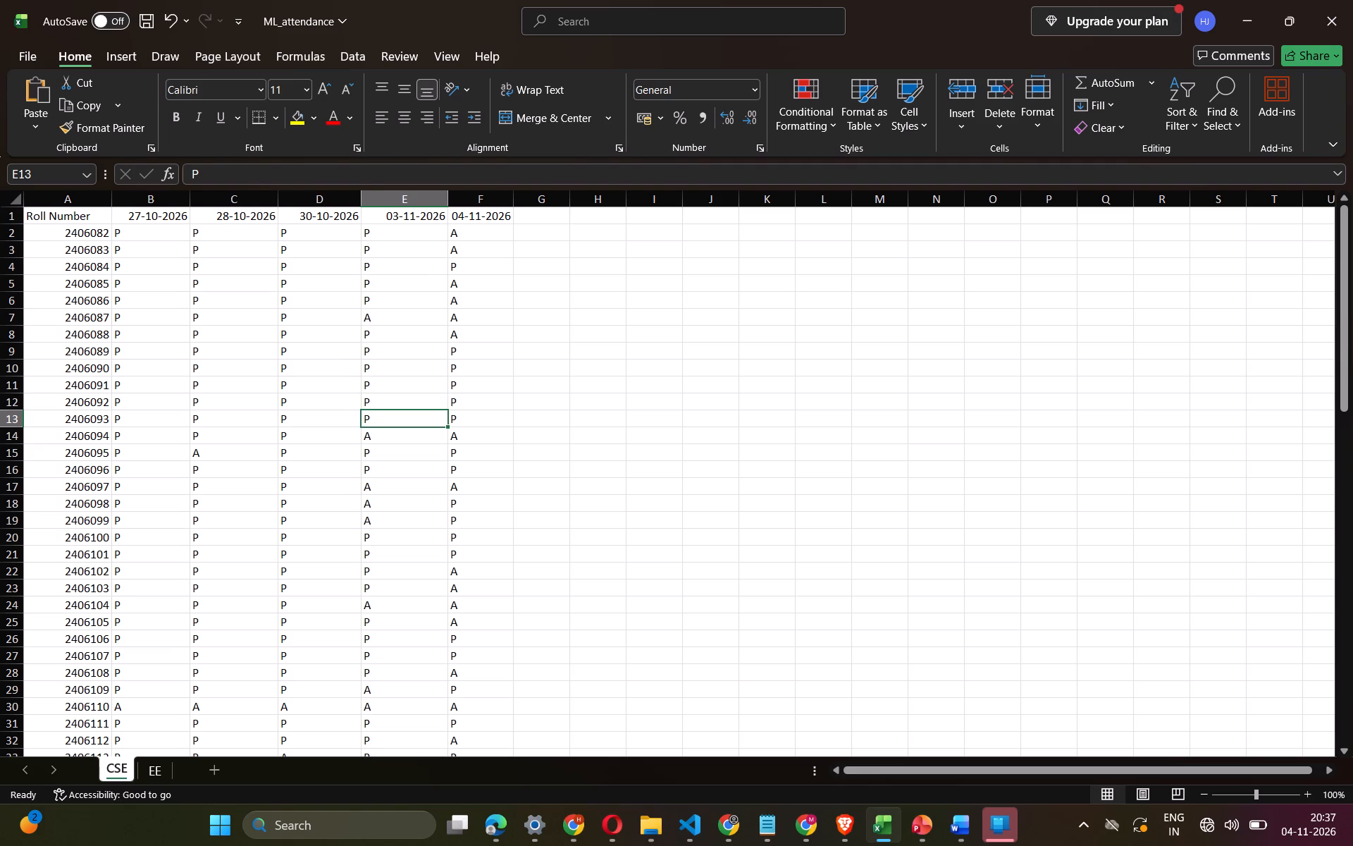
{"action": "key", "text": "BackSpace"}
{"action": "key", "text": "a"}
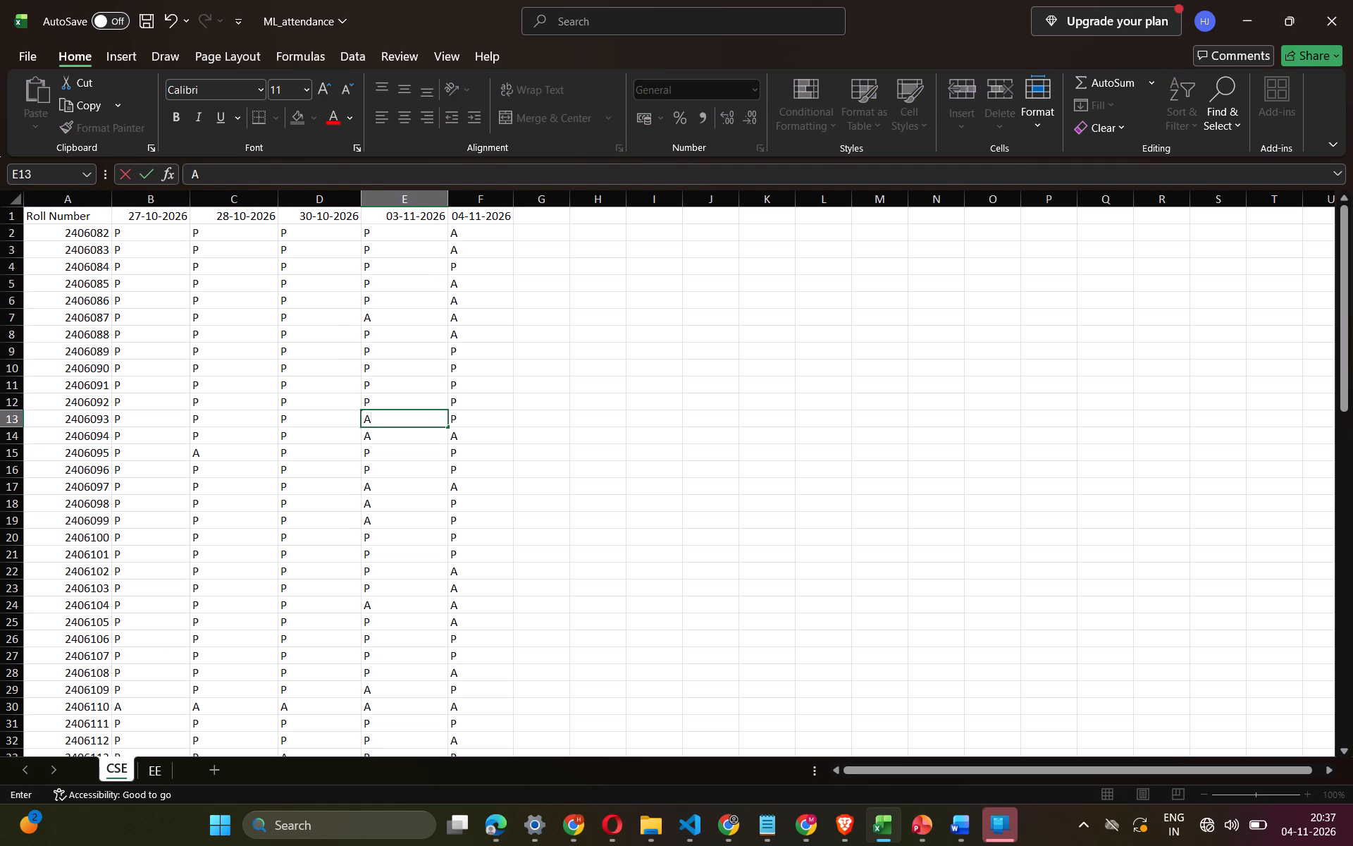
{"action": "key", "text": "Down"}
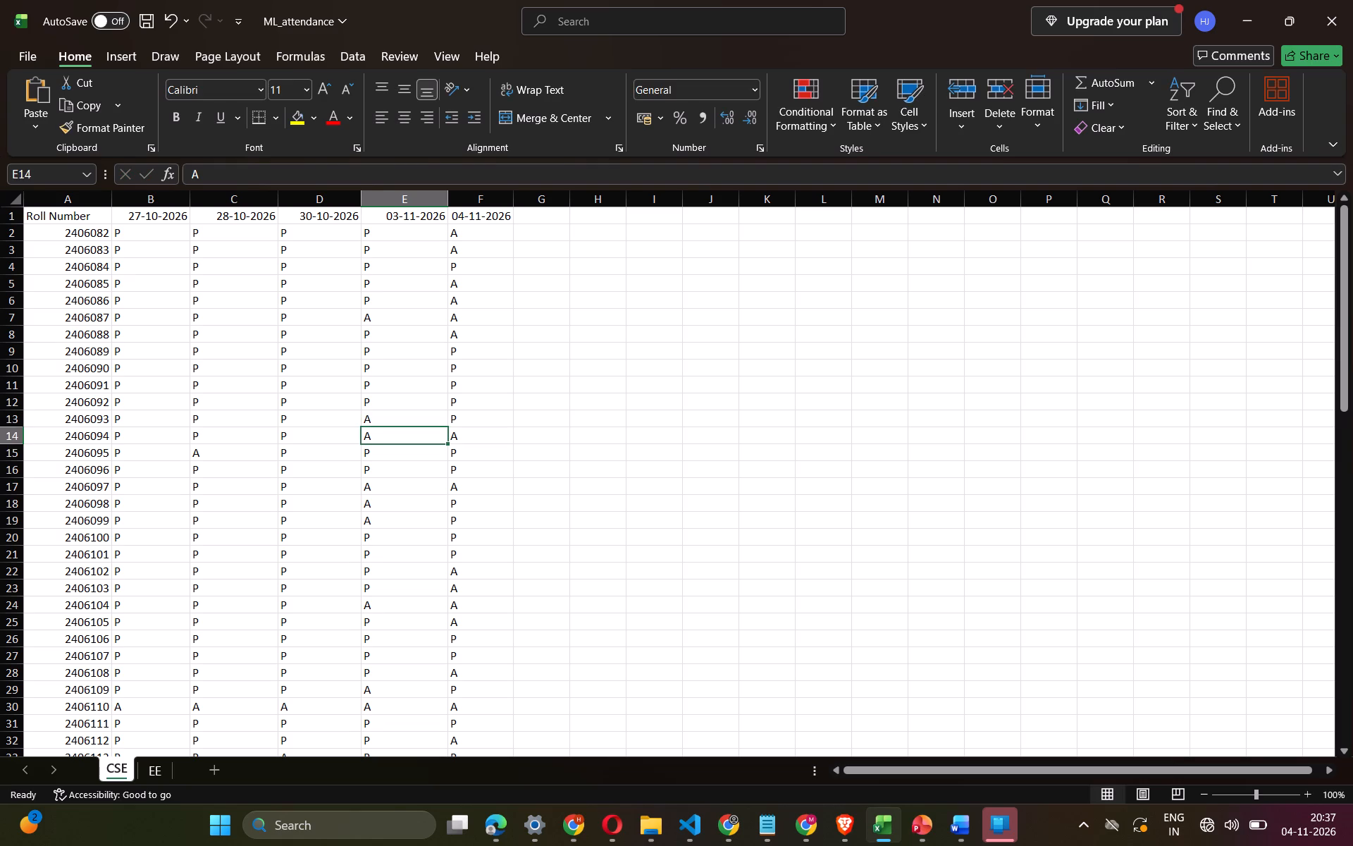
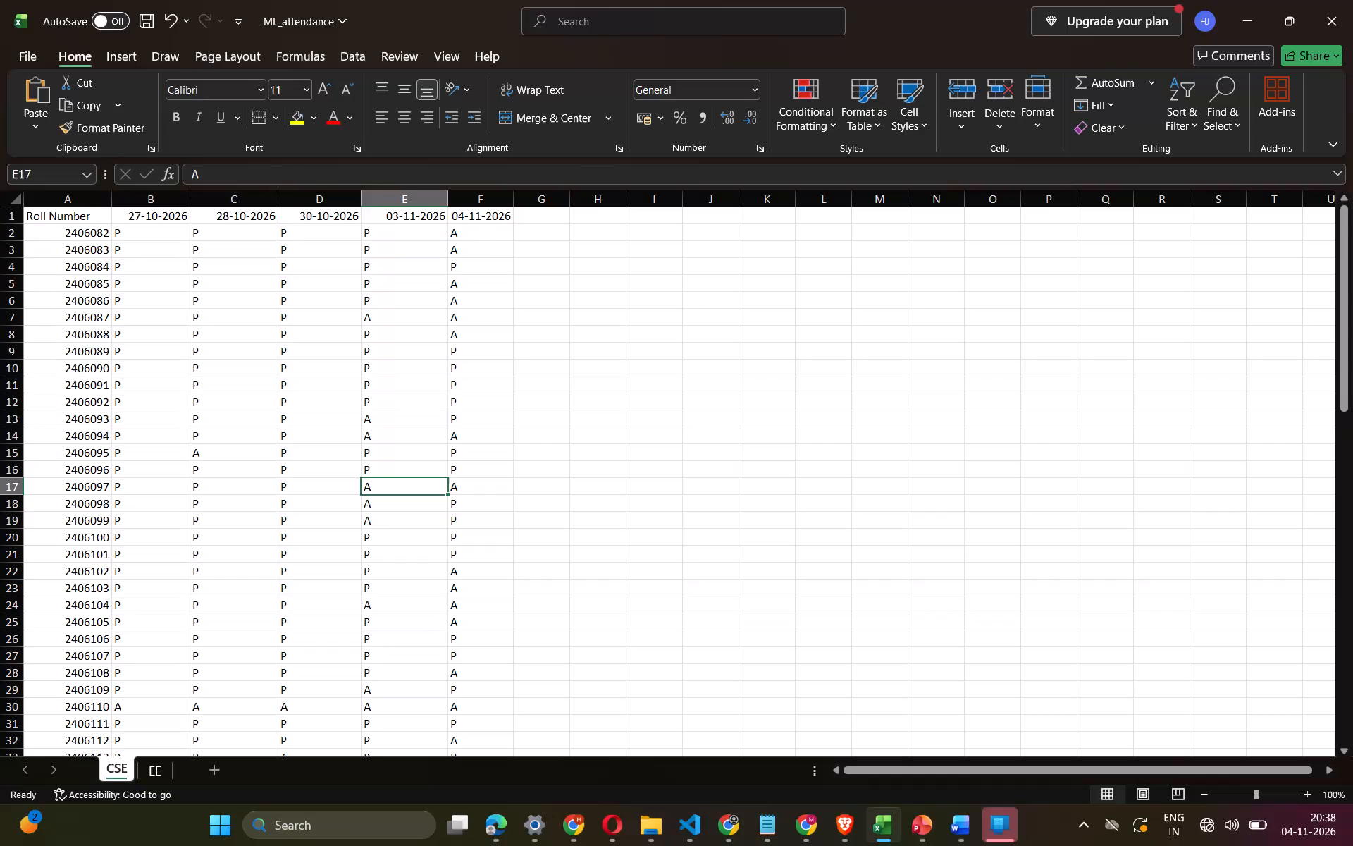
Check the 03-11-2026 attendance marks in column E from row 17 down to row 32.
{"action": "key", "text": "Down"}
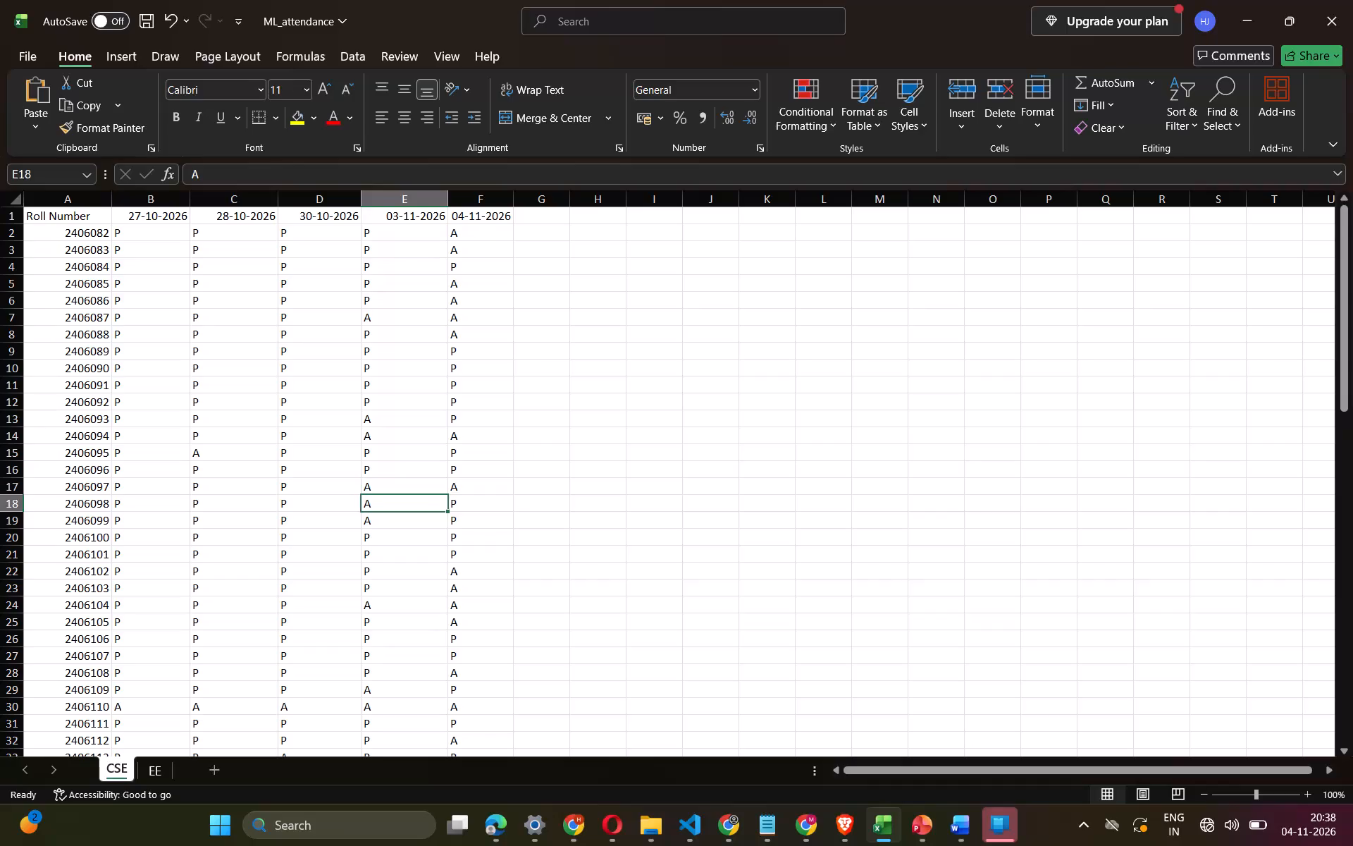
{"action": "key", "text": "Down"}
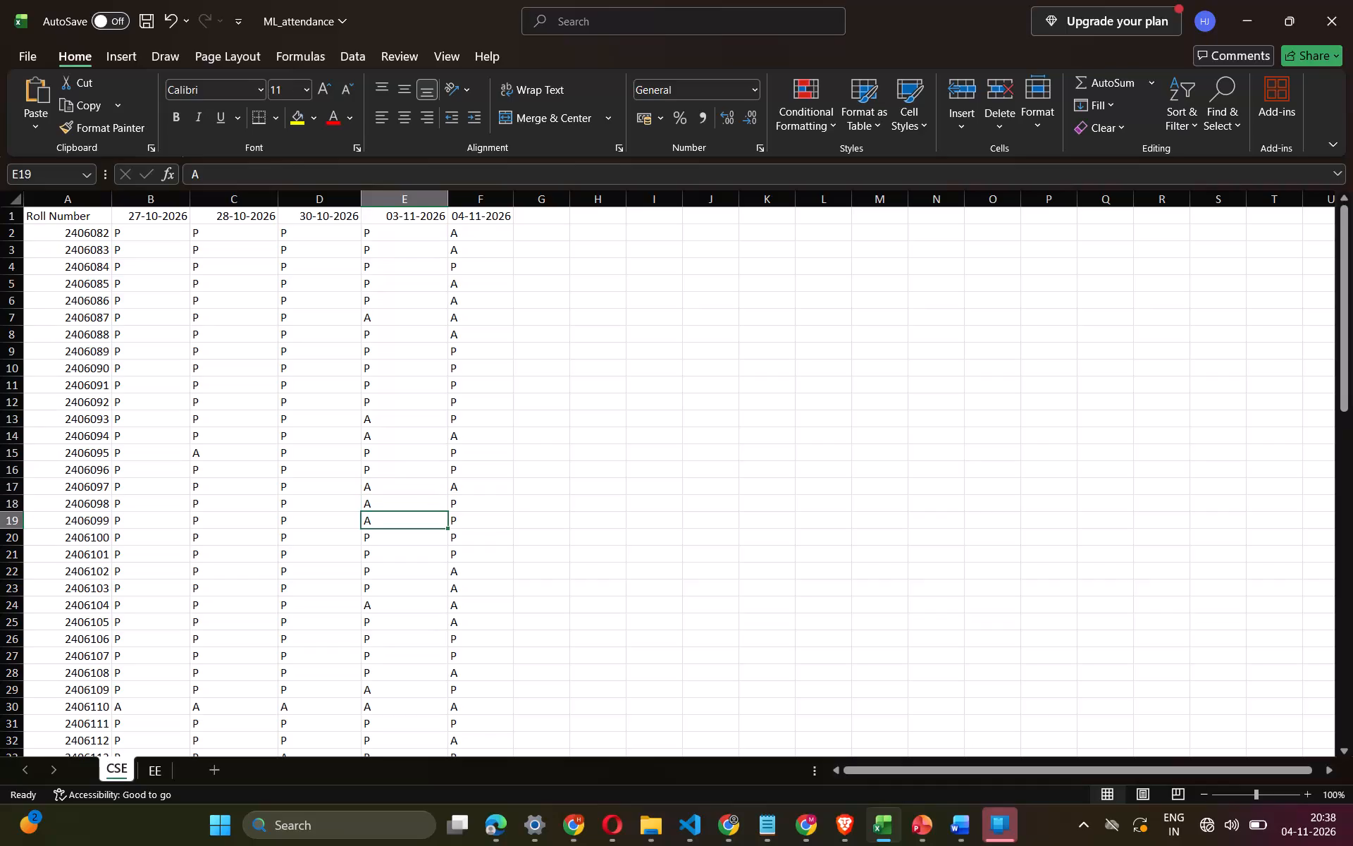
{"action": "key", "text": "Down"}
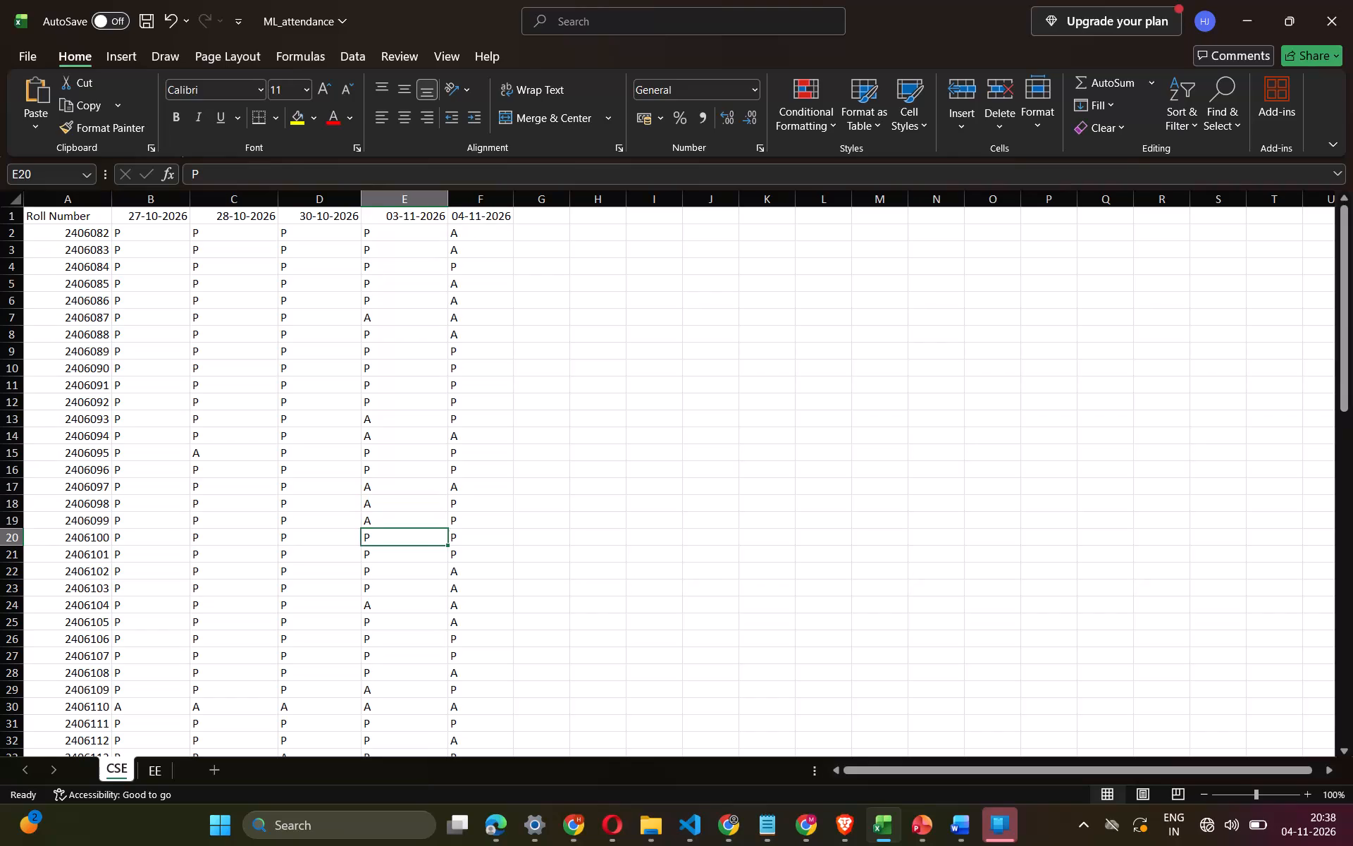
{"action": "key", "text": "Down"}
{"action": "key", "text": "Down"}
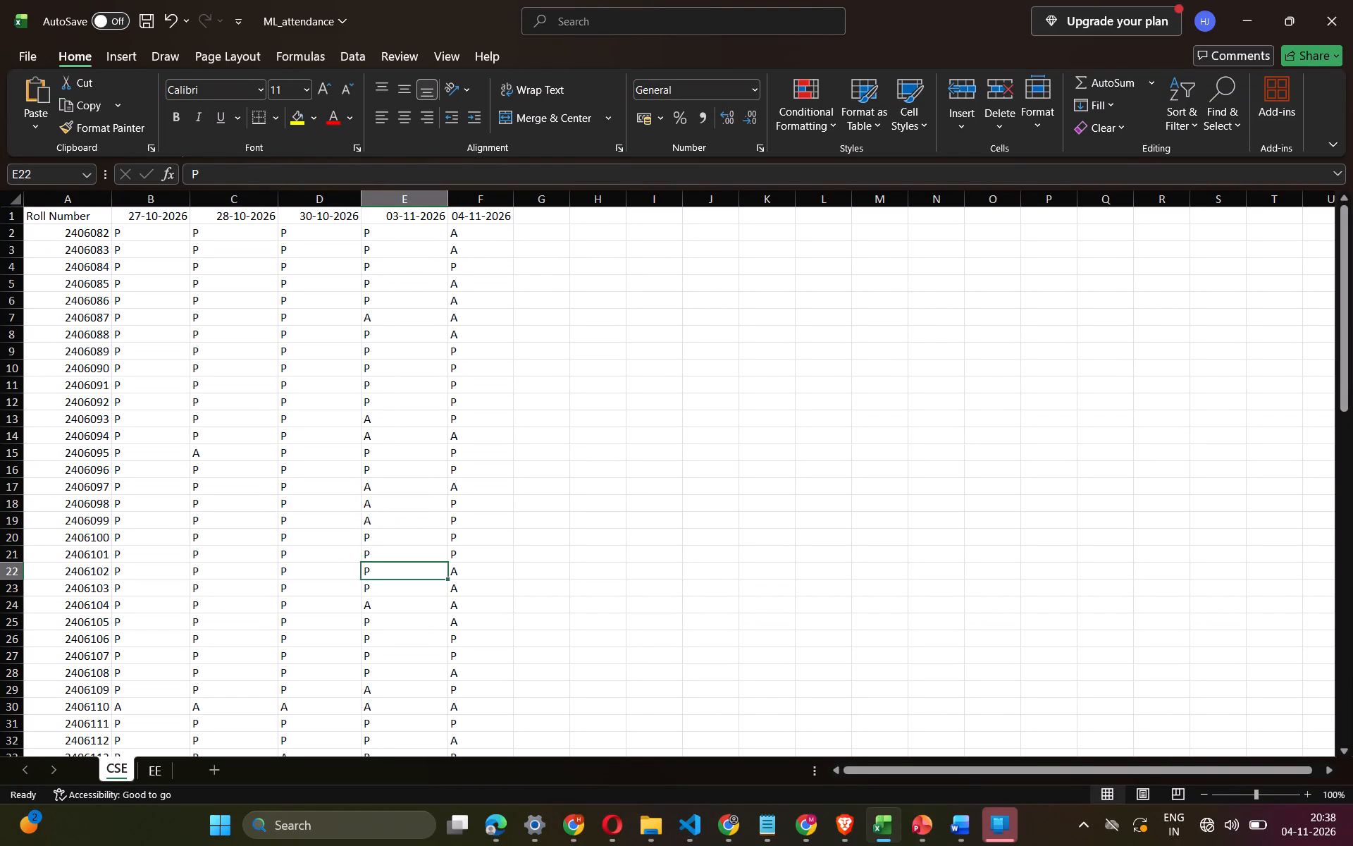
{"action": "key", "text": "Down"}
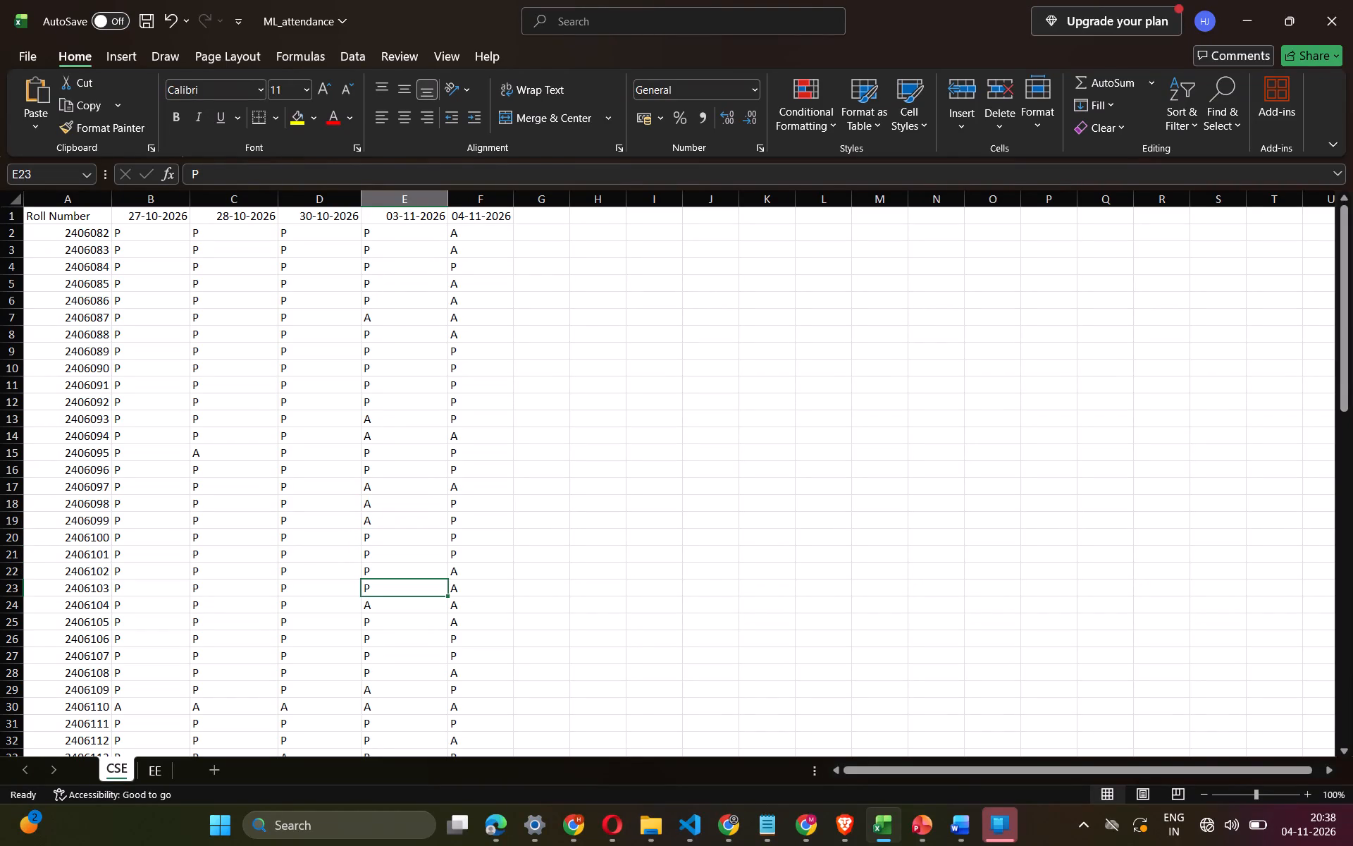
{"action": "key", "text": "Down"}
{"action": "key", "text": "Down"}
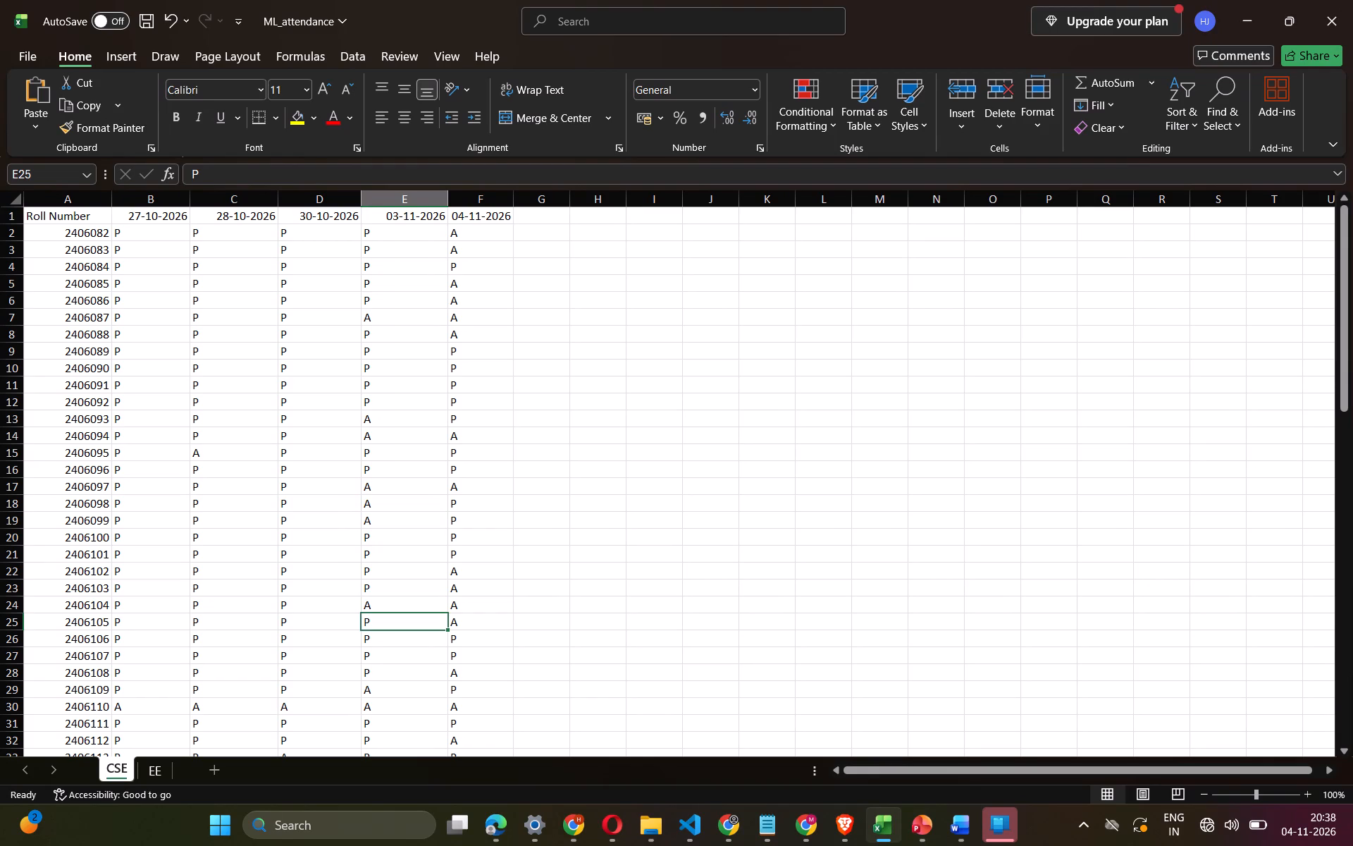
{"action": "key", "text": "Down"}
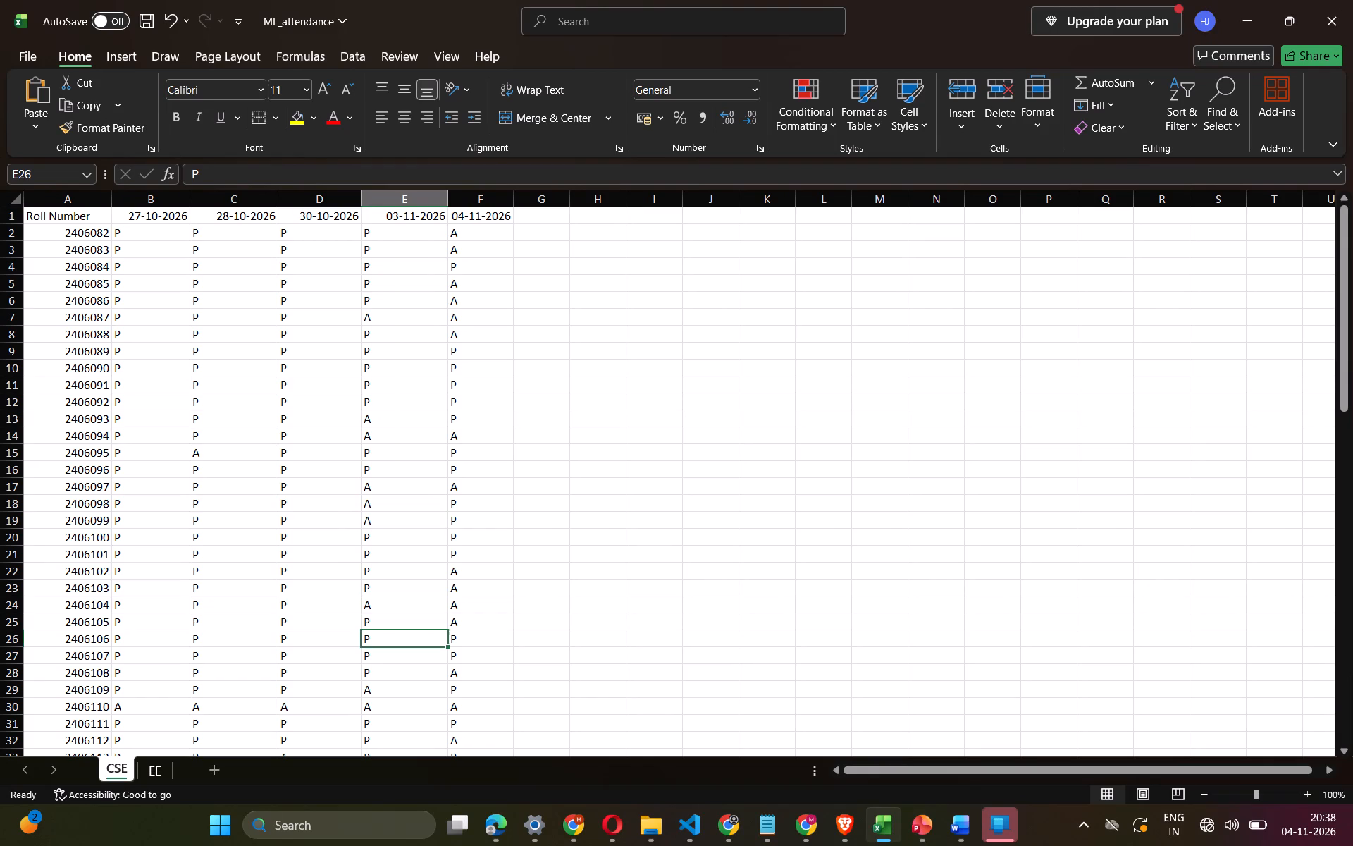
{"action": "key", "text": "Down"}
{"action": "key", "text": "Down"}
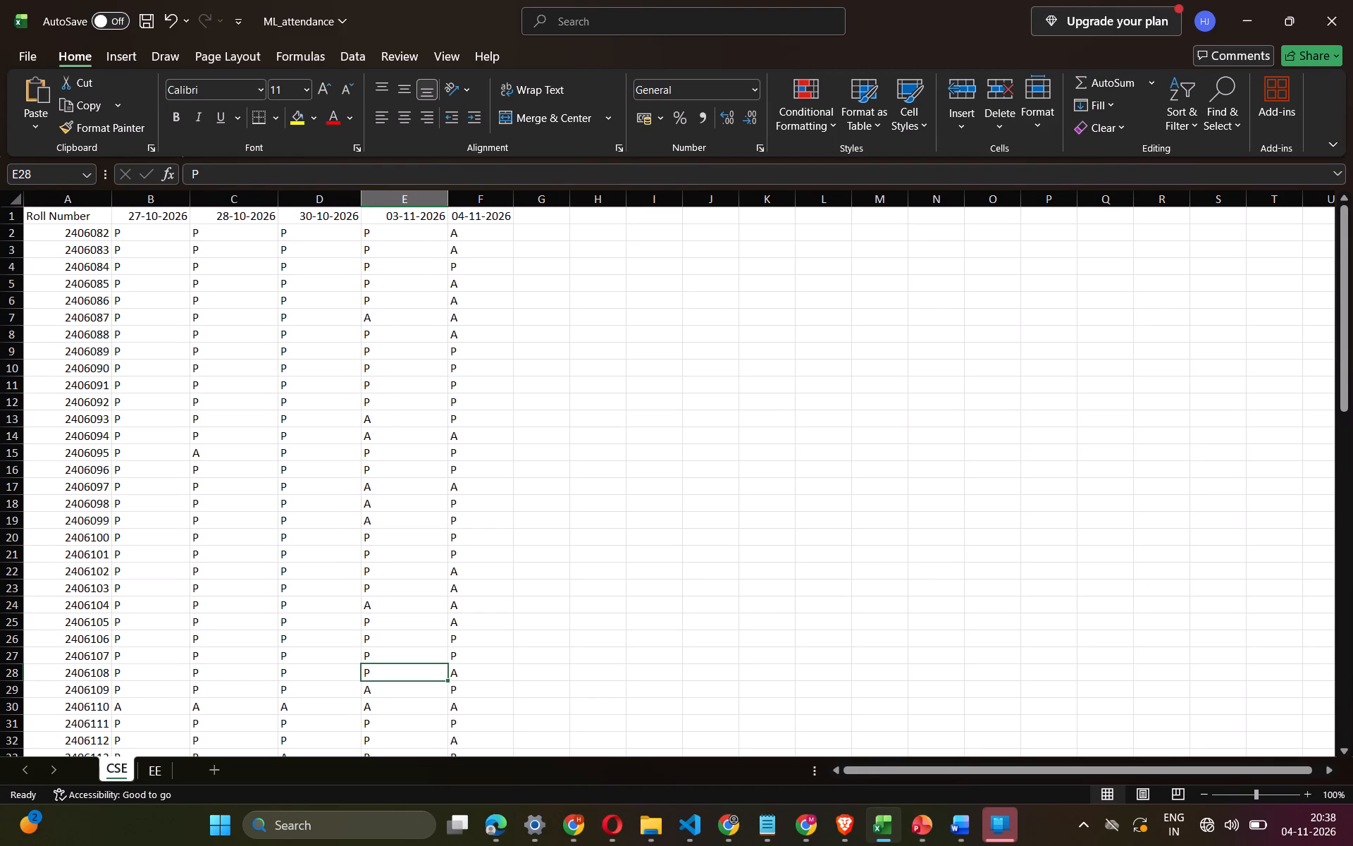
{"action": "key", "text": "Down"}
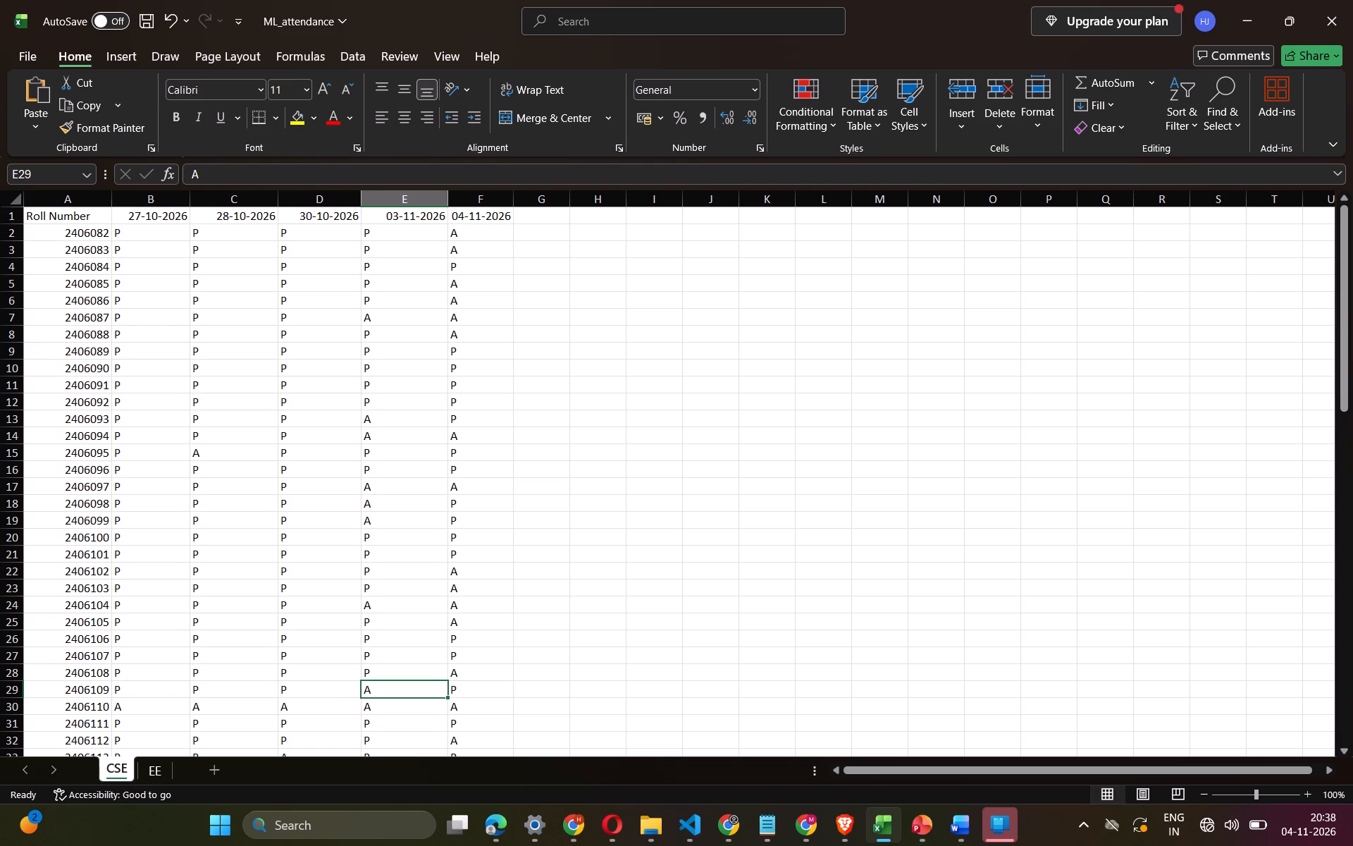
{"action": "key", "text": "Up"}
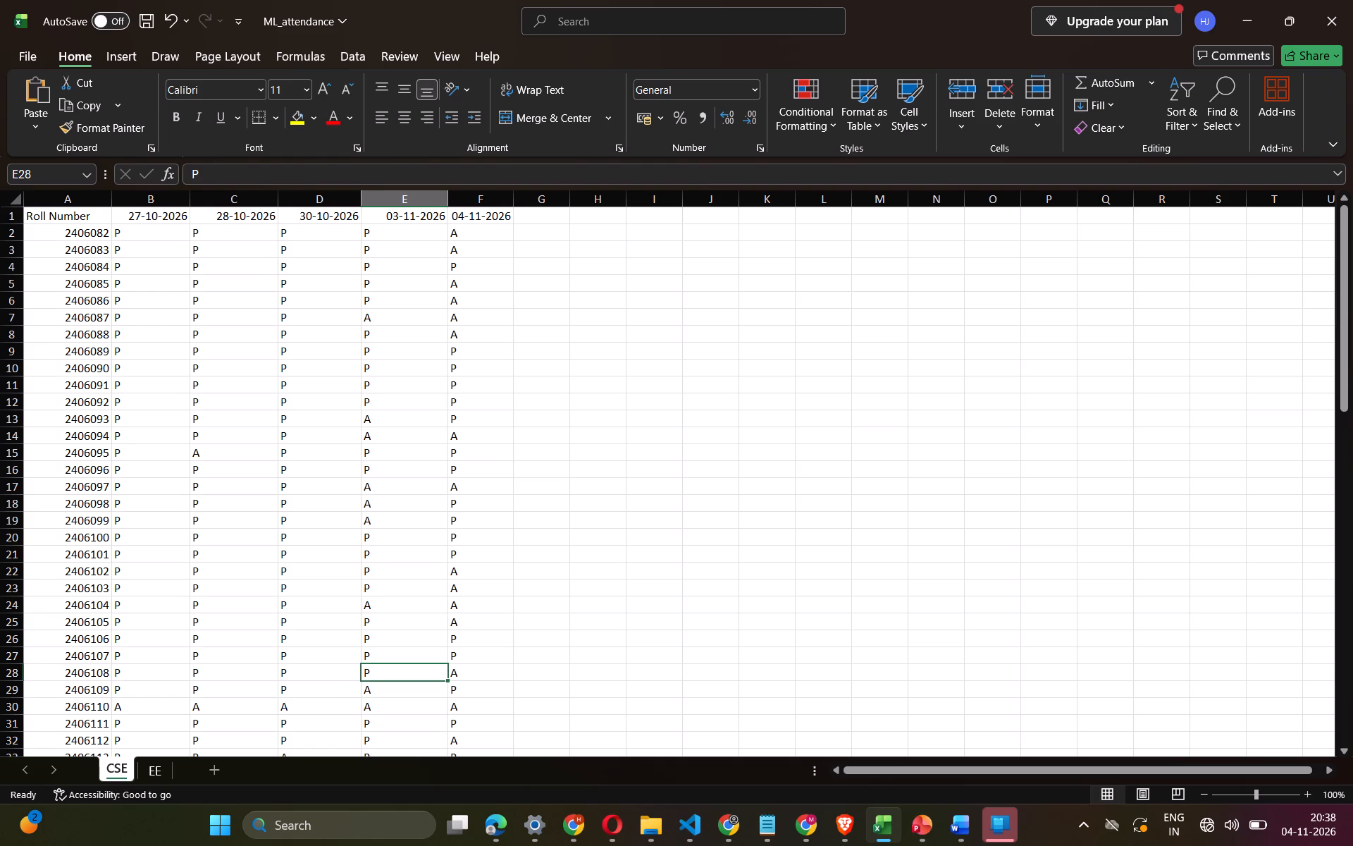
{"action": "key", "text": "Down"}
{"action": "key", "text": "Down"}
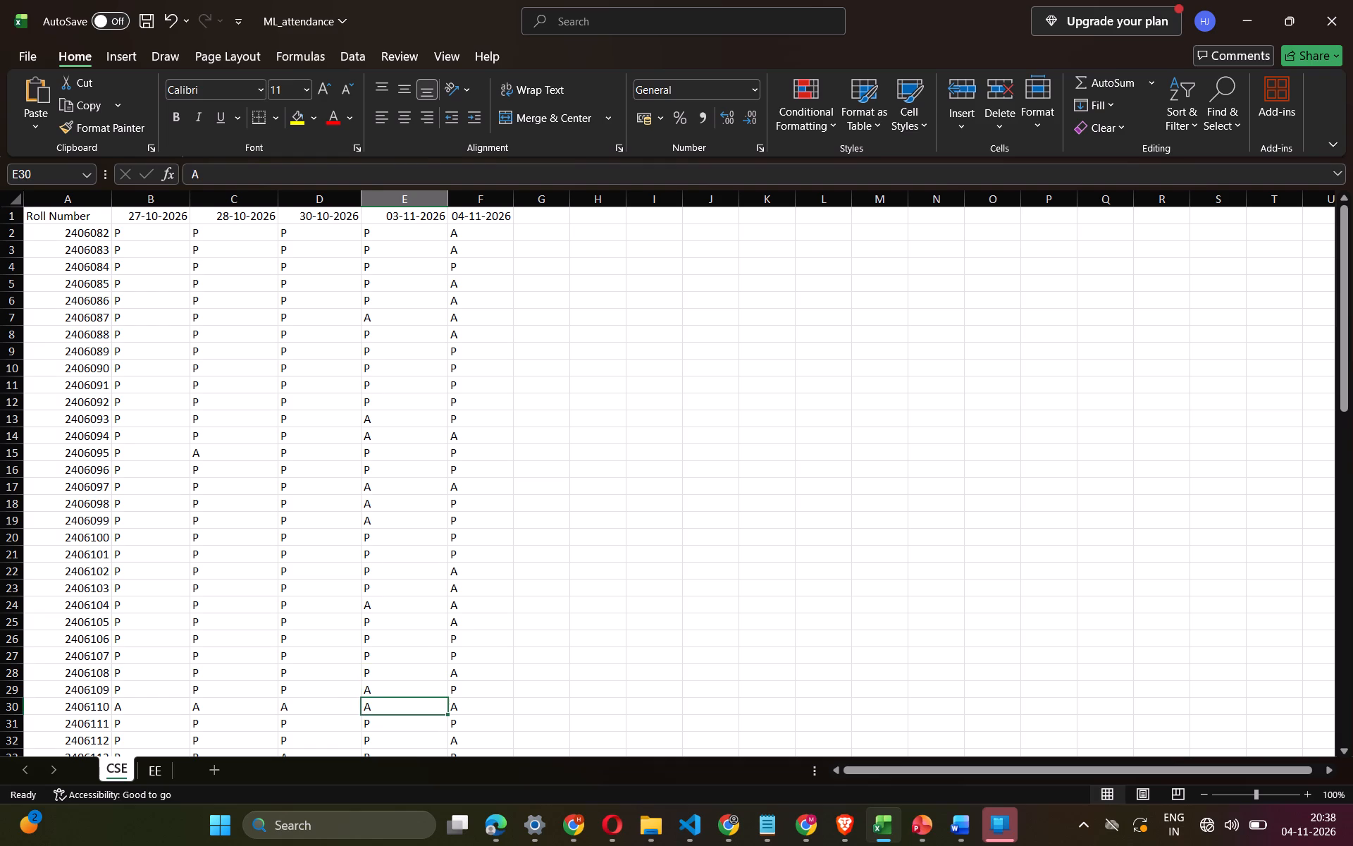
{"action": "key", "text": "Down"}
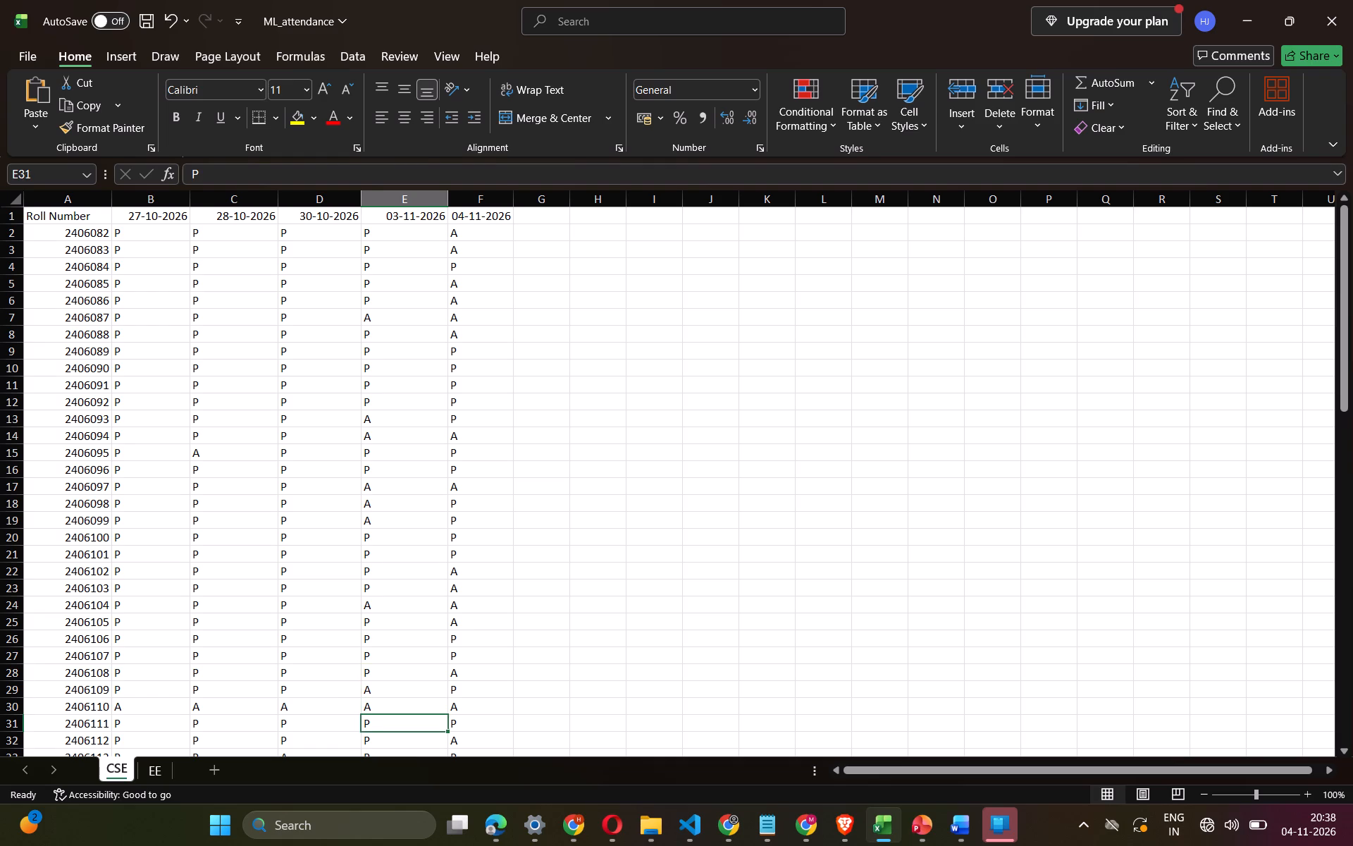
{"action": "key", "text": "Down"}
Set the 03-11-2026 attendance mark in E33 to A.
{"action": "key", "text": "Down"}
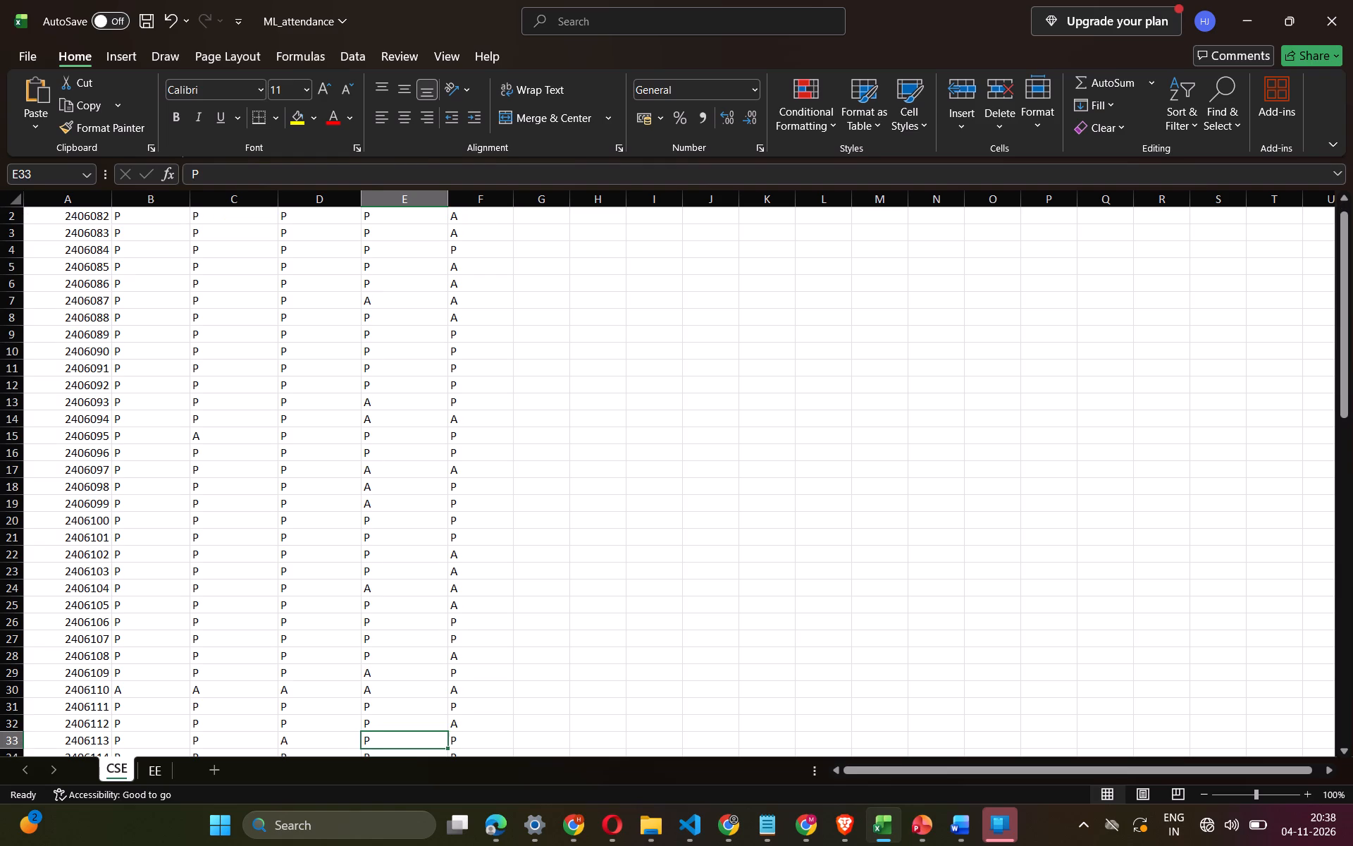
{"action": "key", "text": "a"}
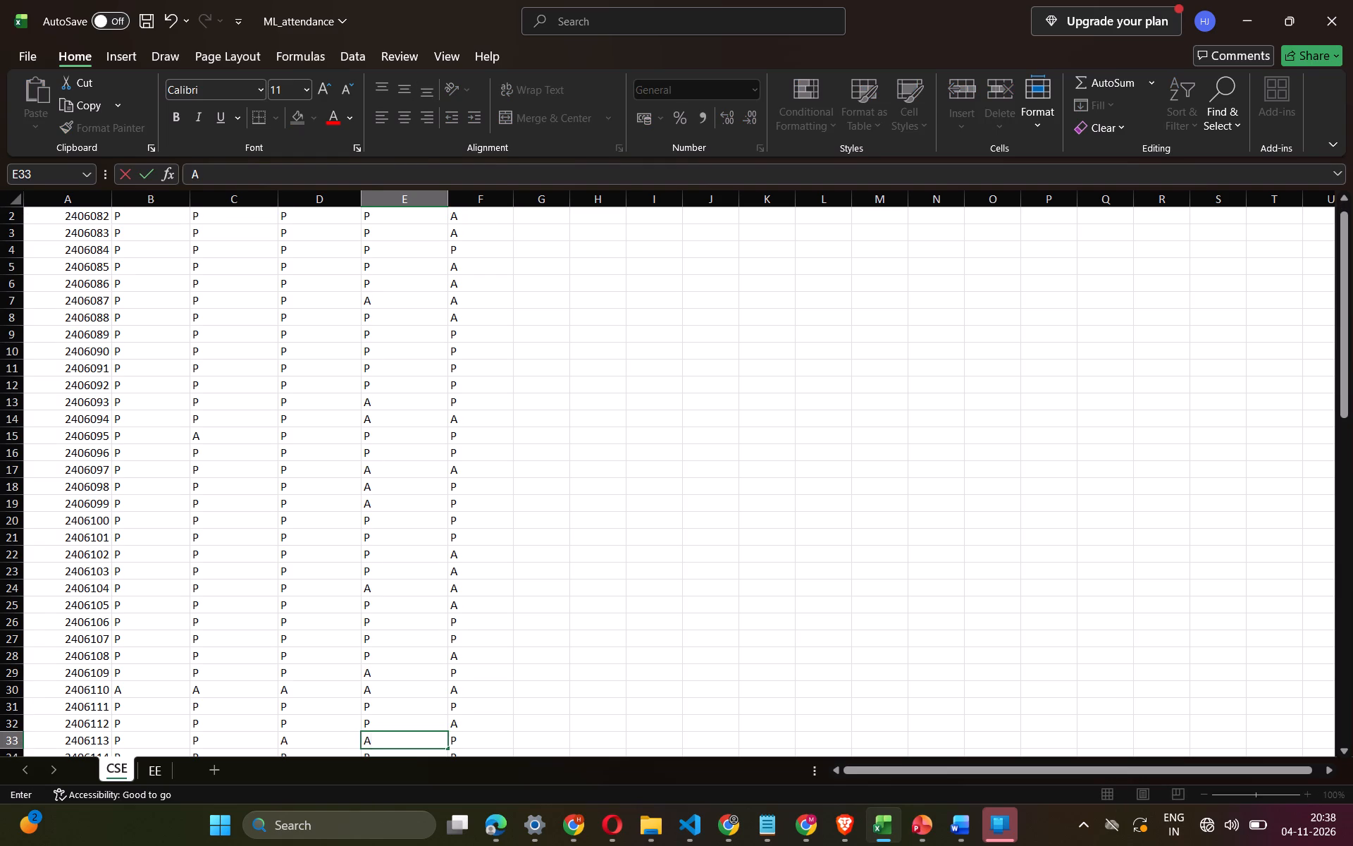
{"action": "key", "text": "Down"}
Change the 30-10-2026 attendance mark in D33 to P.
{"action": "key", "text": "Up"}
{"action": "key", "text": "Up"}
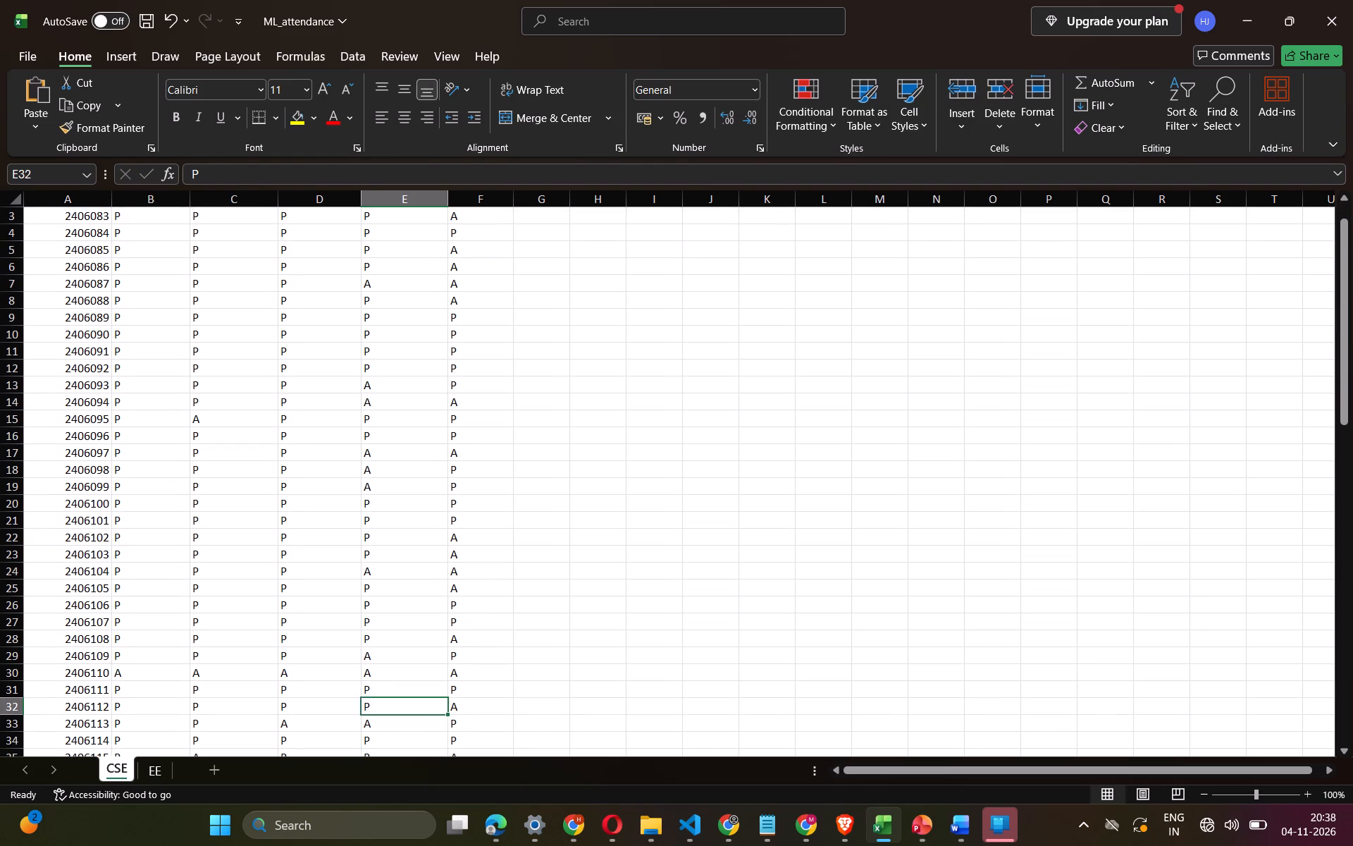
{"action": "key", "text": "Left"}
{"action": "key", "text": "Down"}
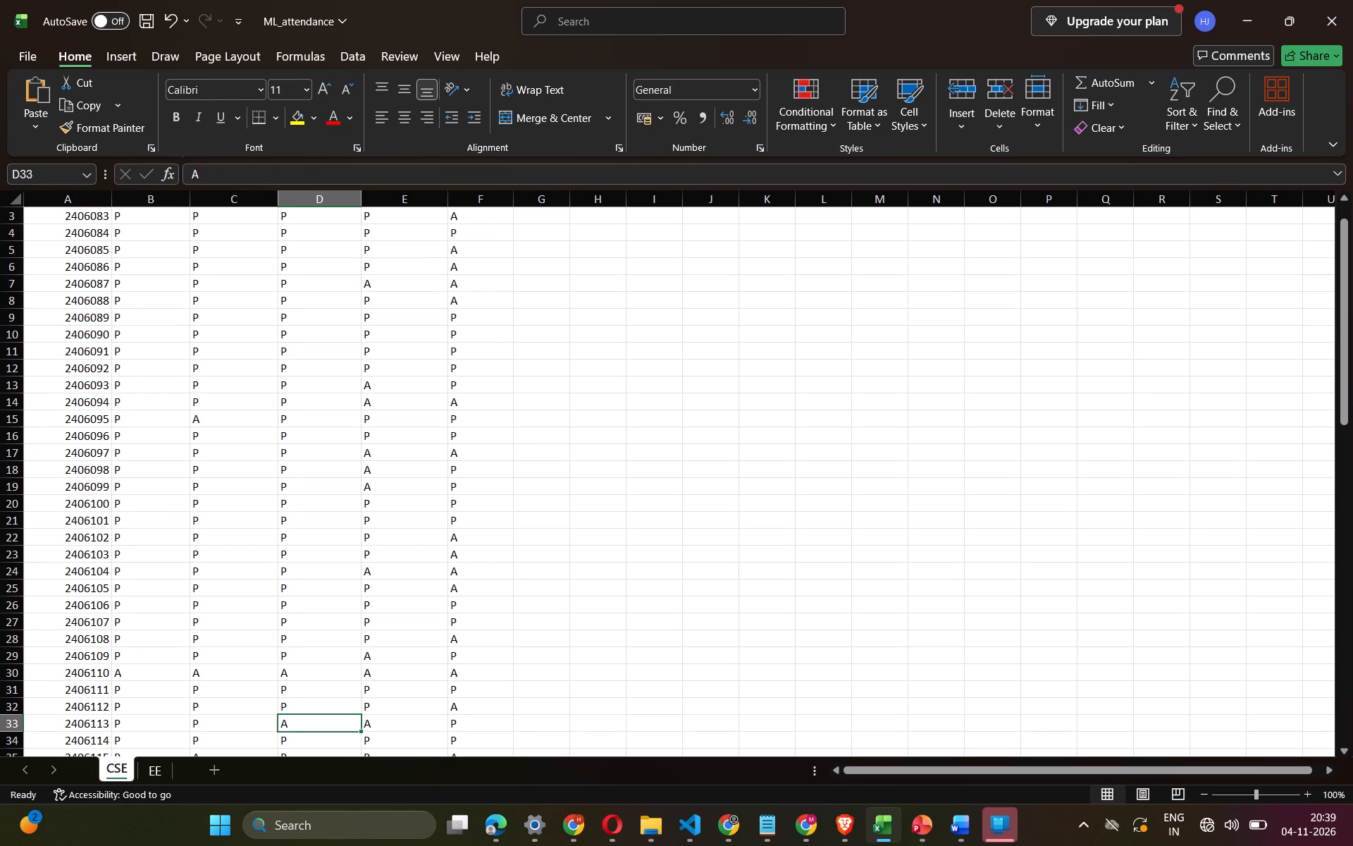
{"action": "key", "text": "BackSpace"}
{"action": "key", "text": "p"}
{"action": "key", "text": "Right"}
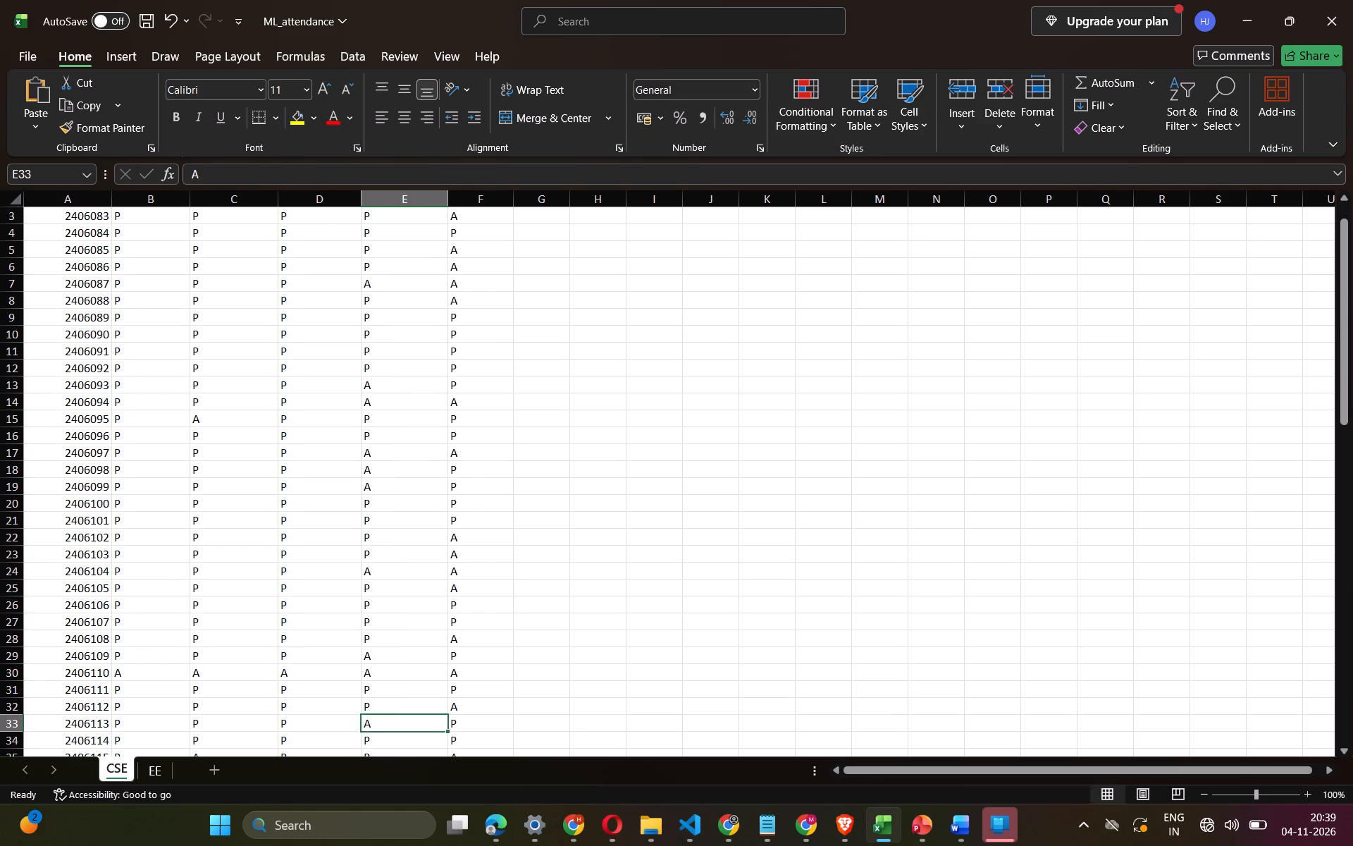
Check the next 03-11-2026 marks in column E and set the mark in E35 to A.
{"action": "key", "text": "Down"}
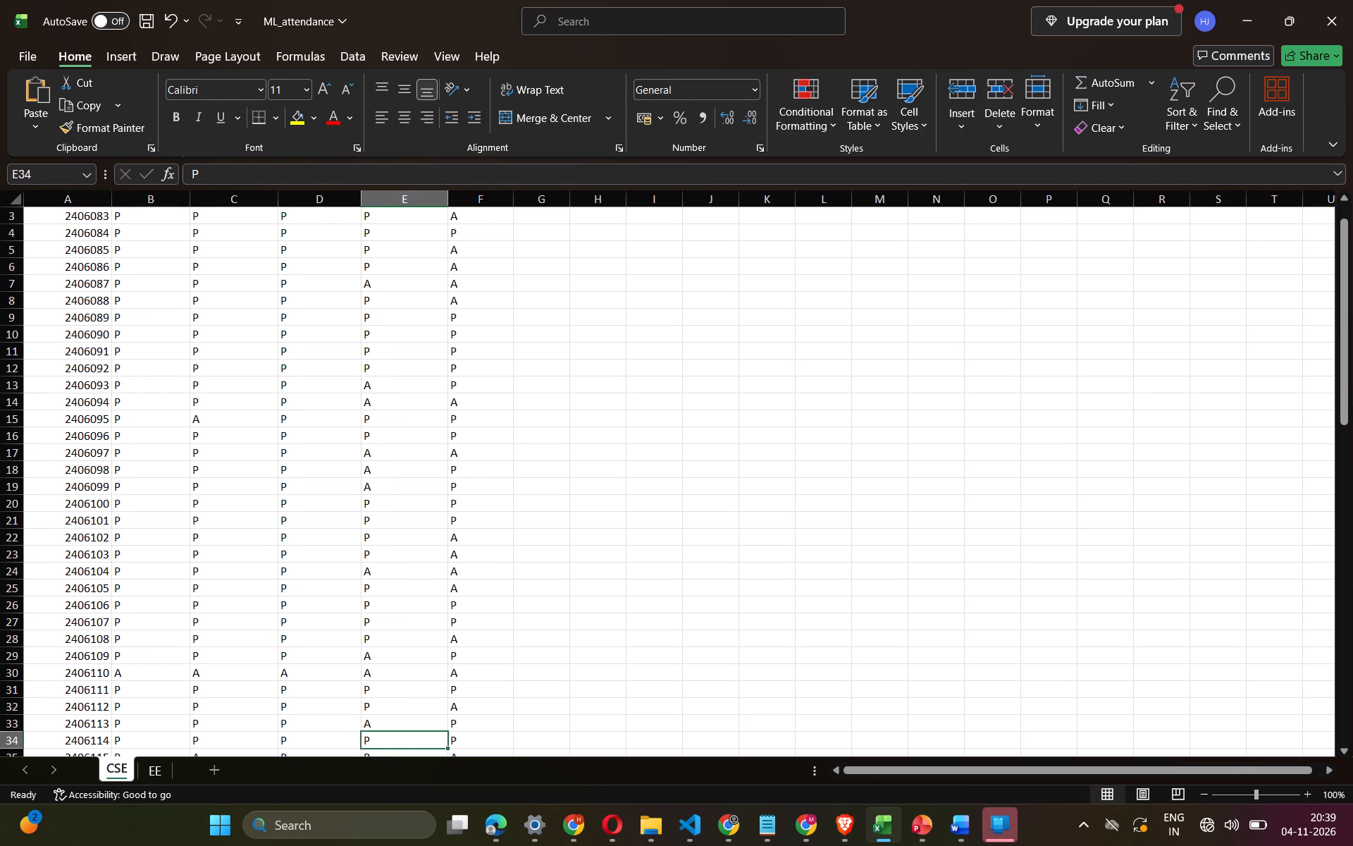
{"action": "key", "text": "Down"}
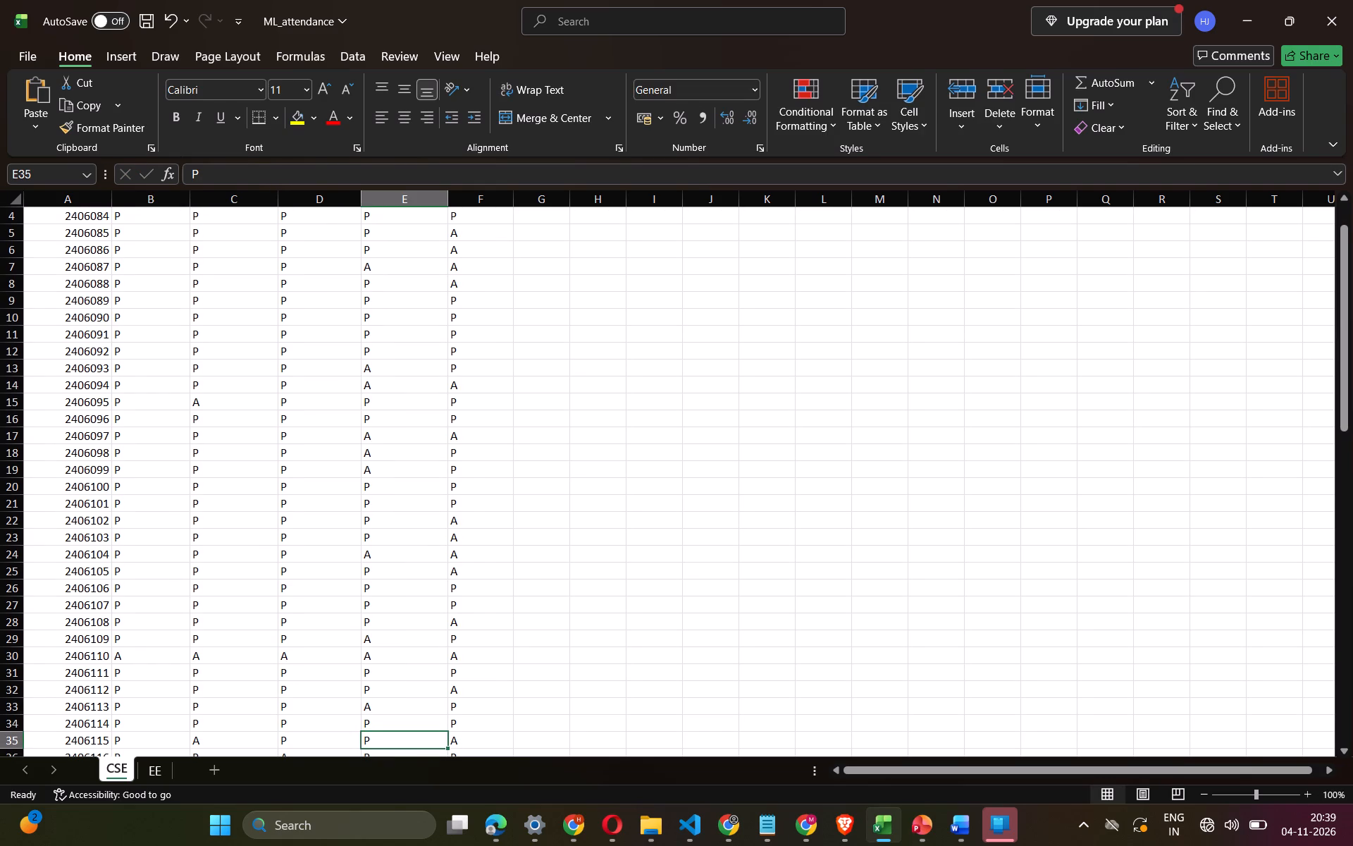
{"action": "key", "text": "Down"}
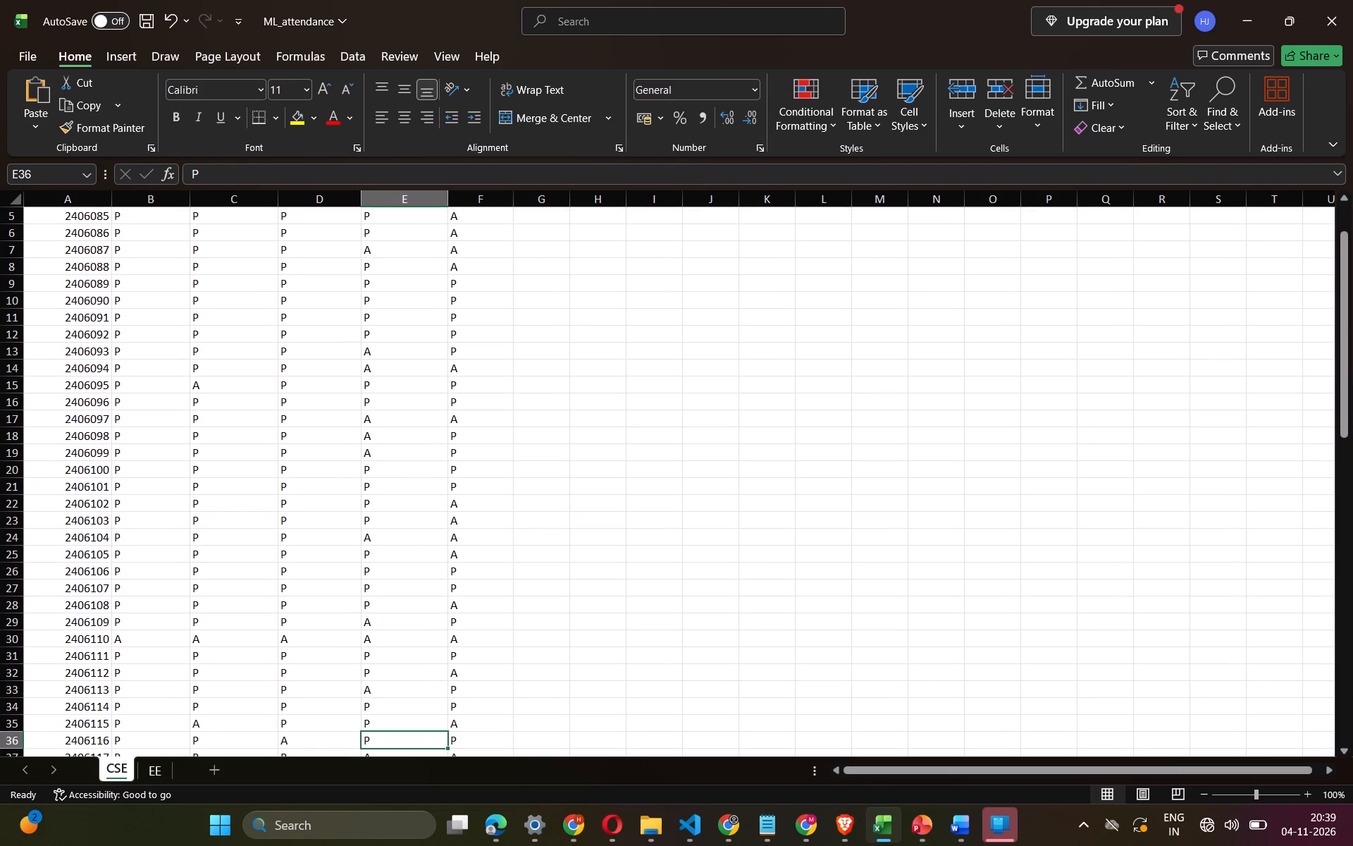
{"action": "key", "text": "Up"}
{"action": "key", "text": "BackSpace"}
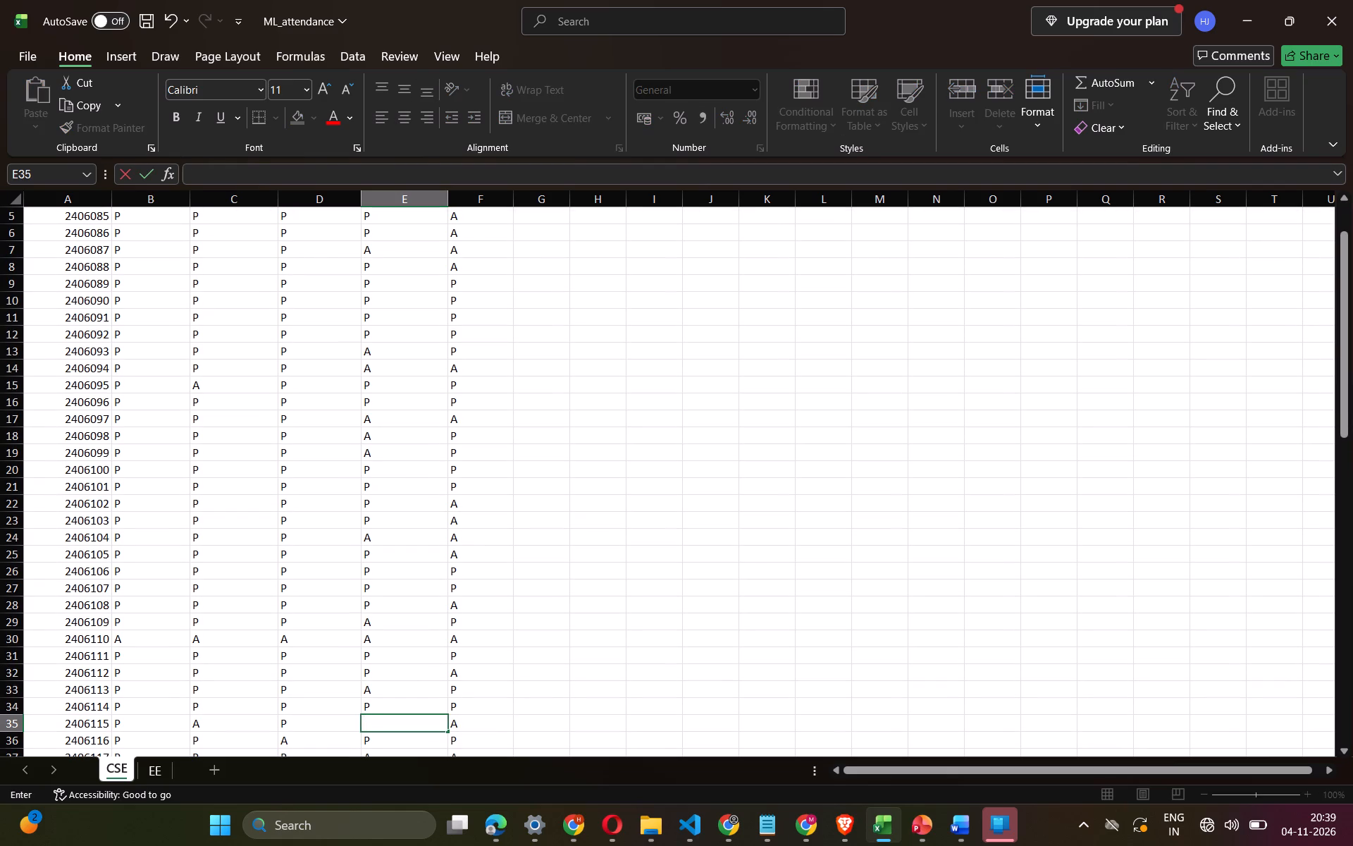
{"action": "key", "text": "a"}
{"action": "key", "text": "Down"}
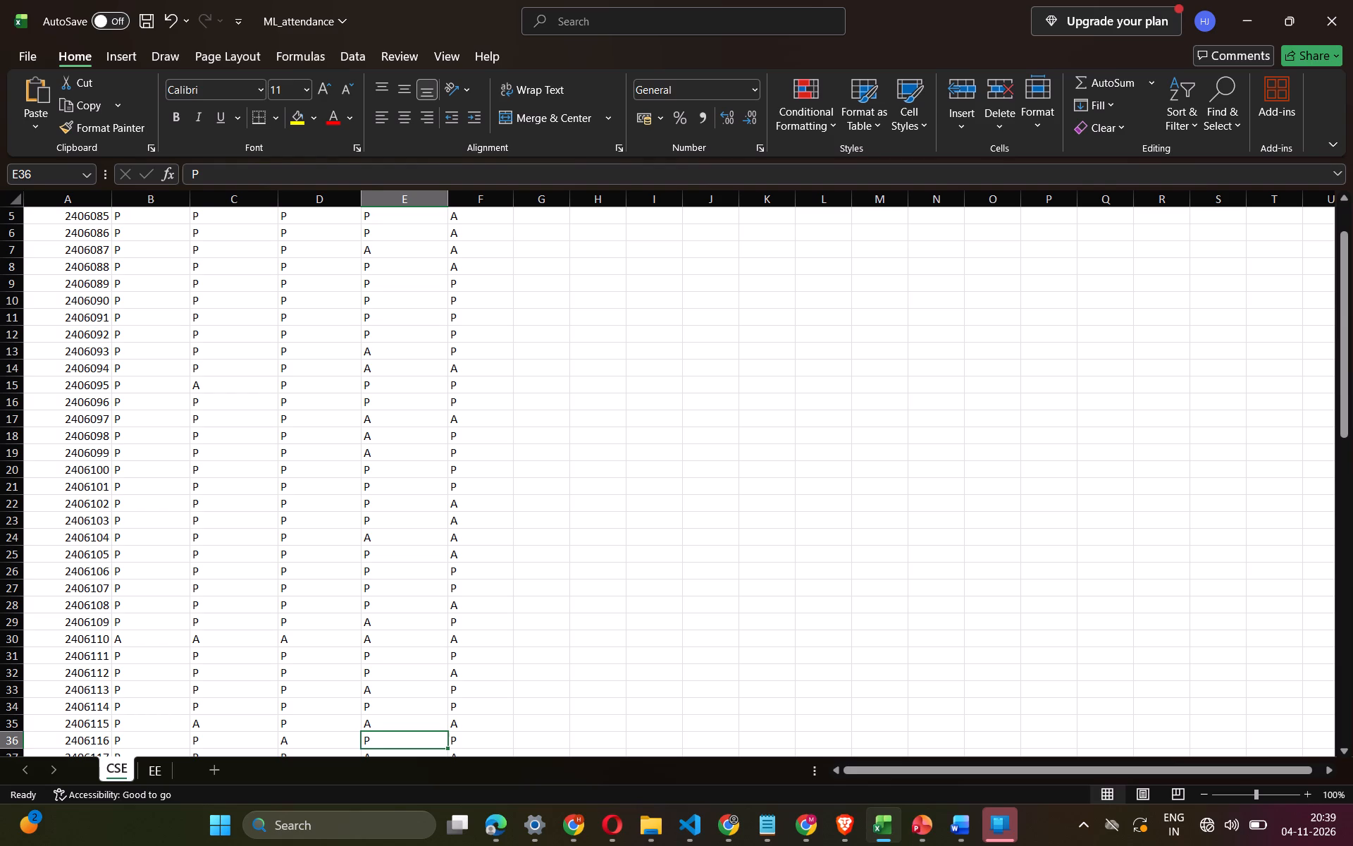
Continue checking the 03-11-2026 marks from E36 and set the mark in E38 to A.
{"action": "key", "text": "Down"}
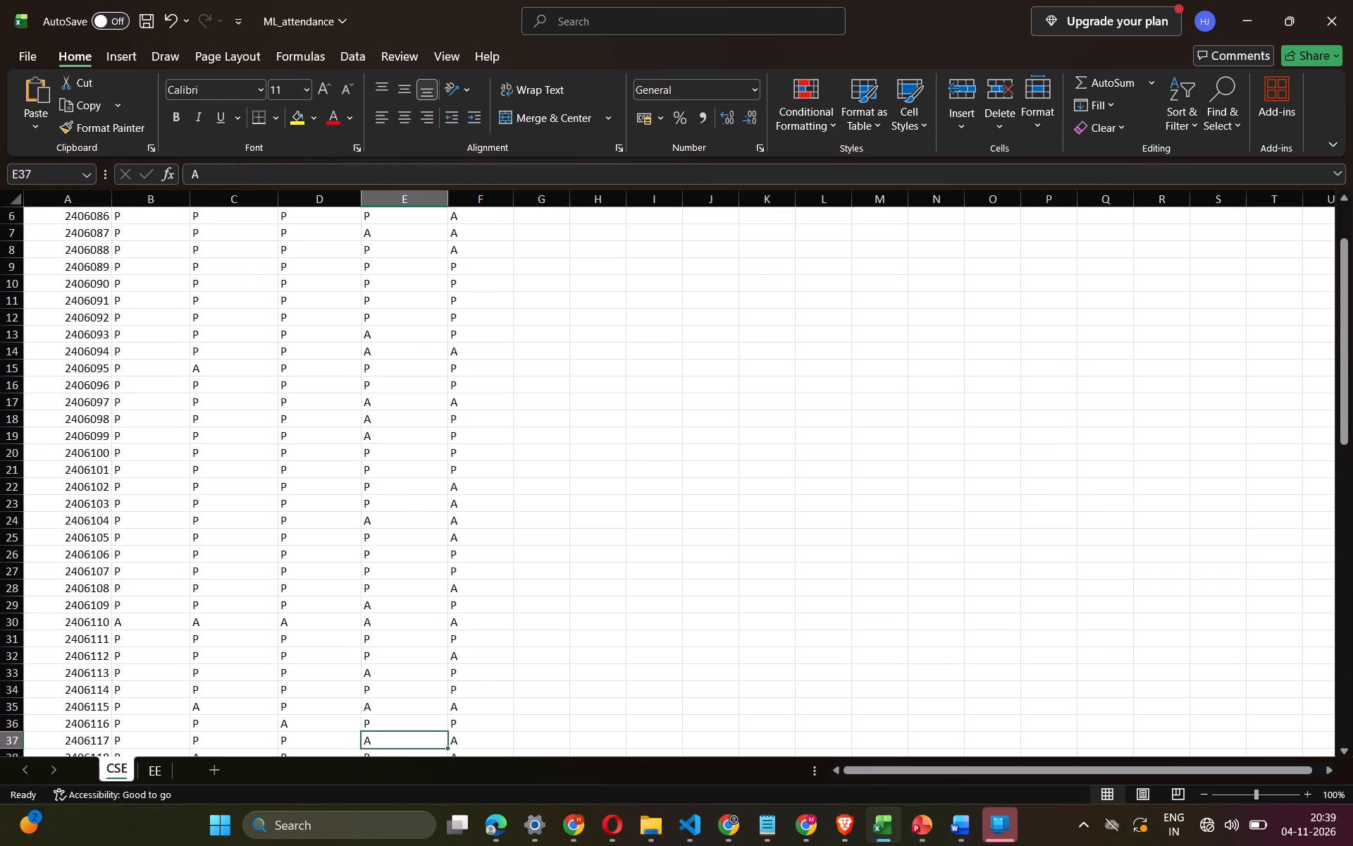
{"action": "key", "text": "Down"}
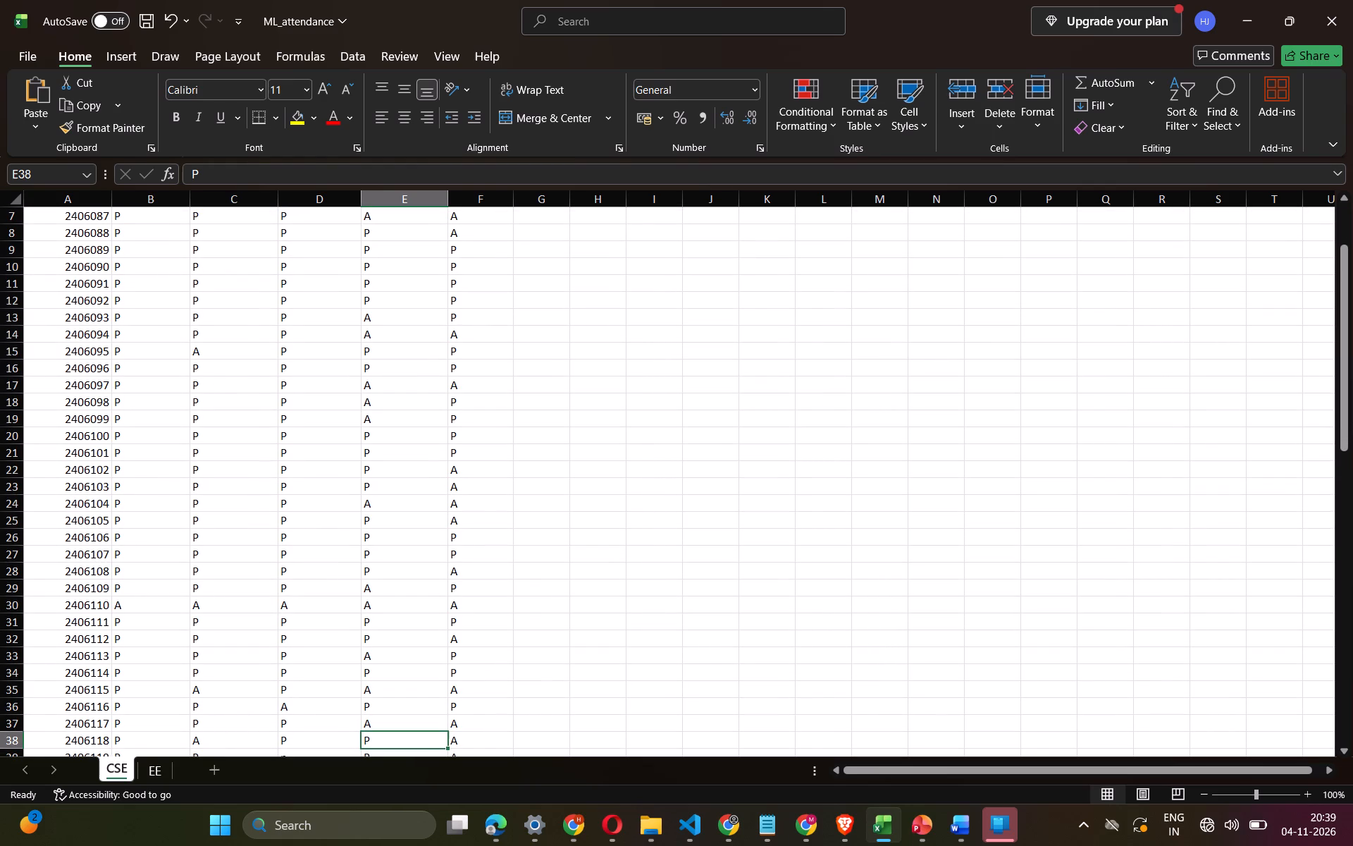
{"action": "key", "text": "Down"}
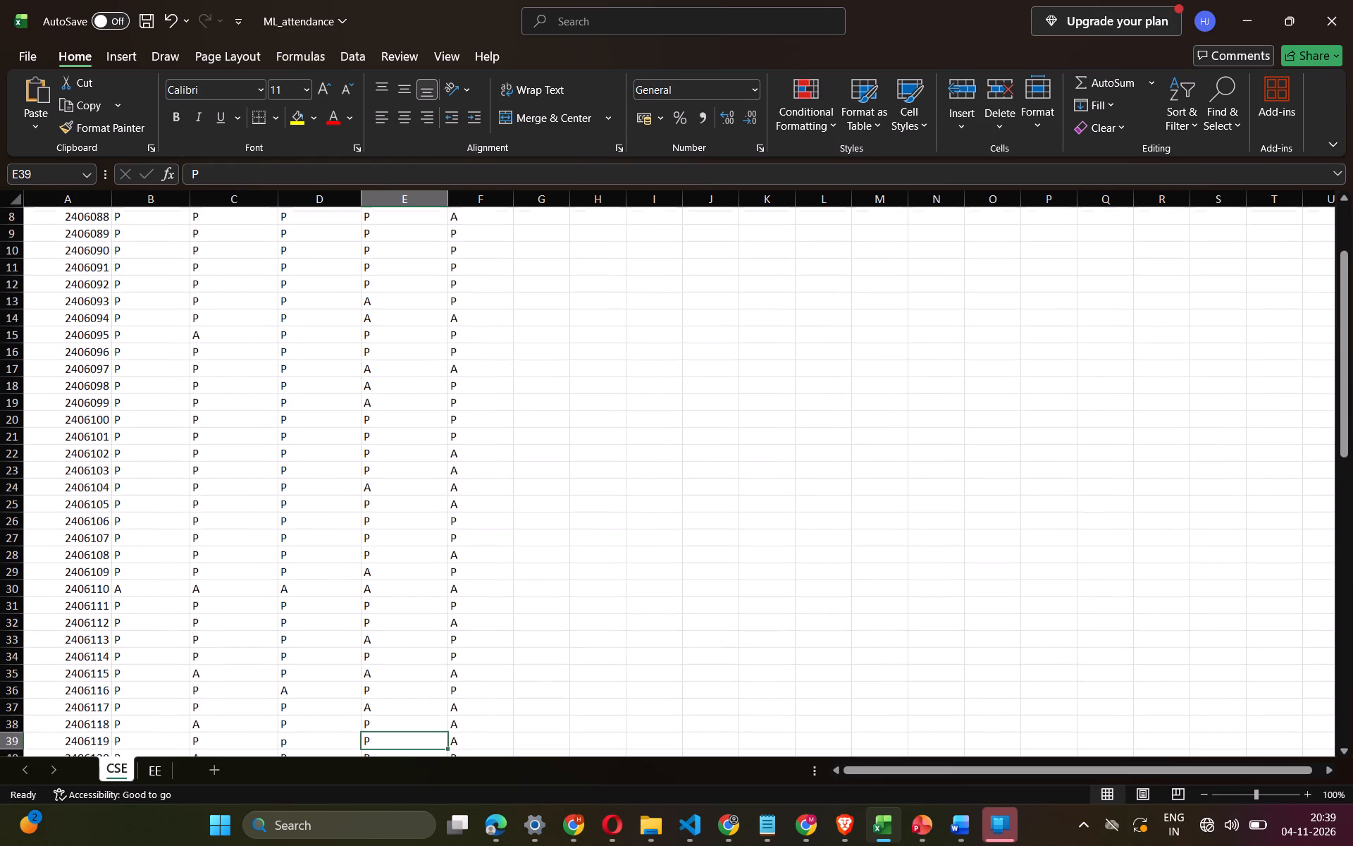
{"action": "key", "text": "Up"}
{"action": "key", "text": "BackSpace"}
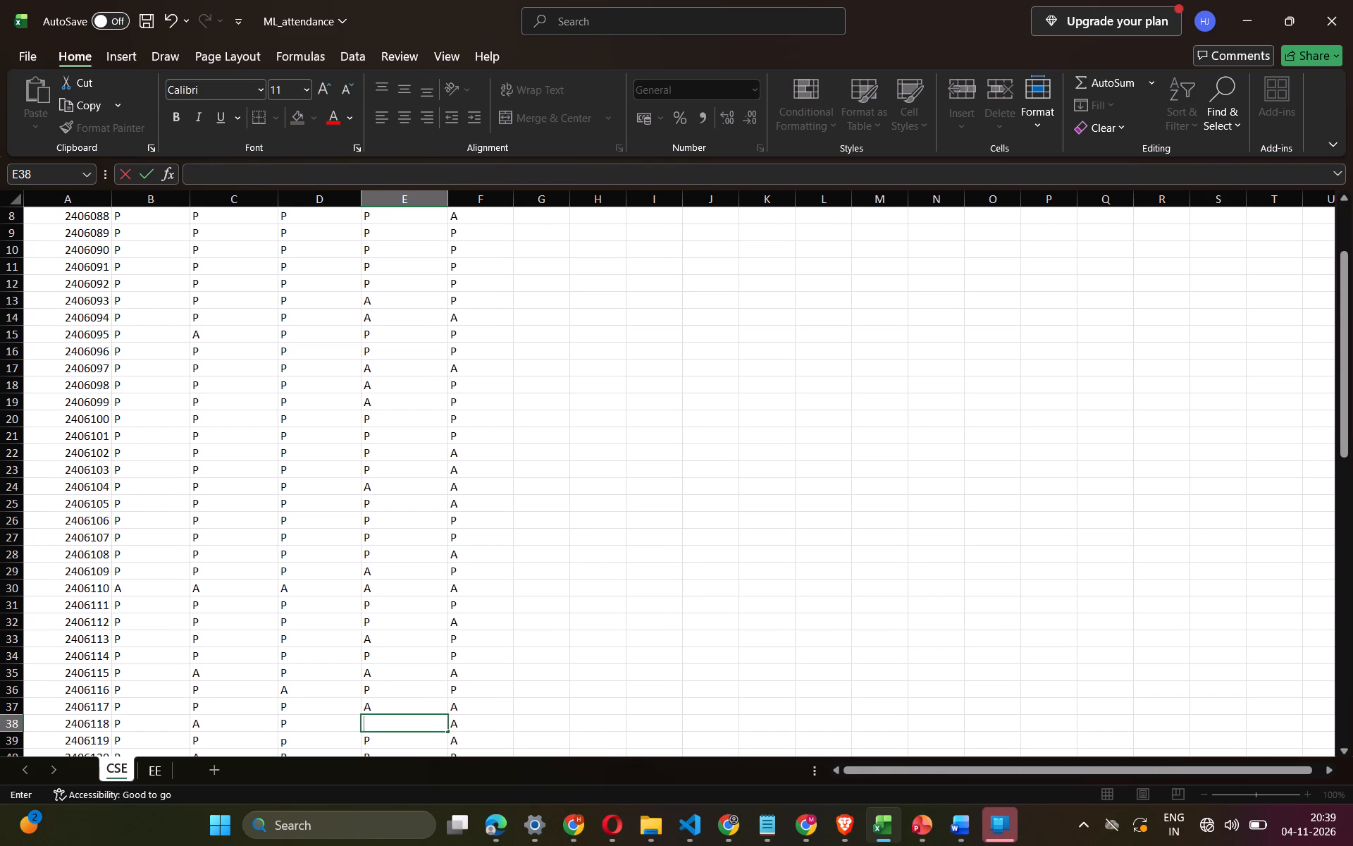
{"action": "key", "text": "a"}
{"action": "key", "text": "Down"}
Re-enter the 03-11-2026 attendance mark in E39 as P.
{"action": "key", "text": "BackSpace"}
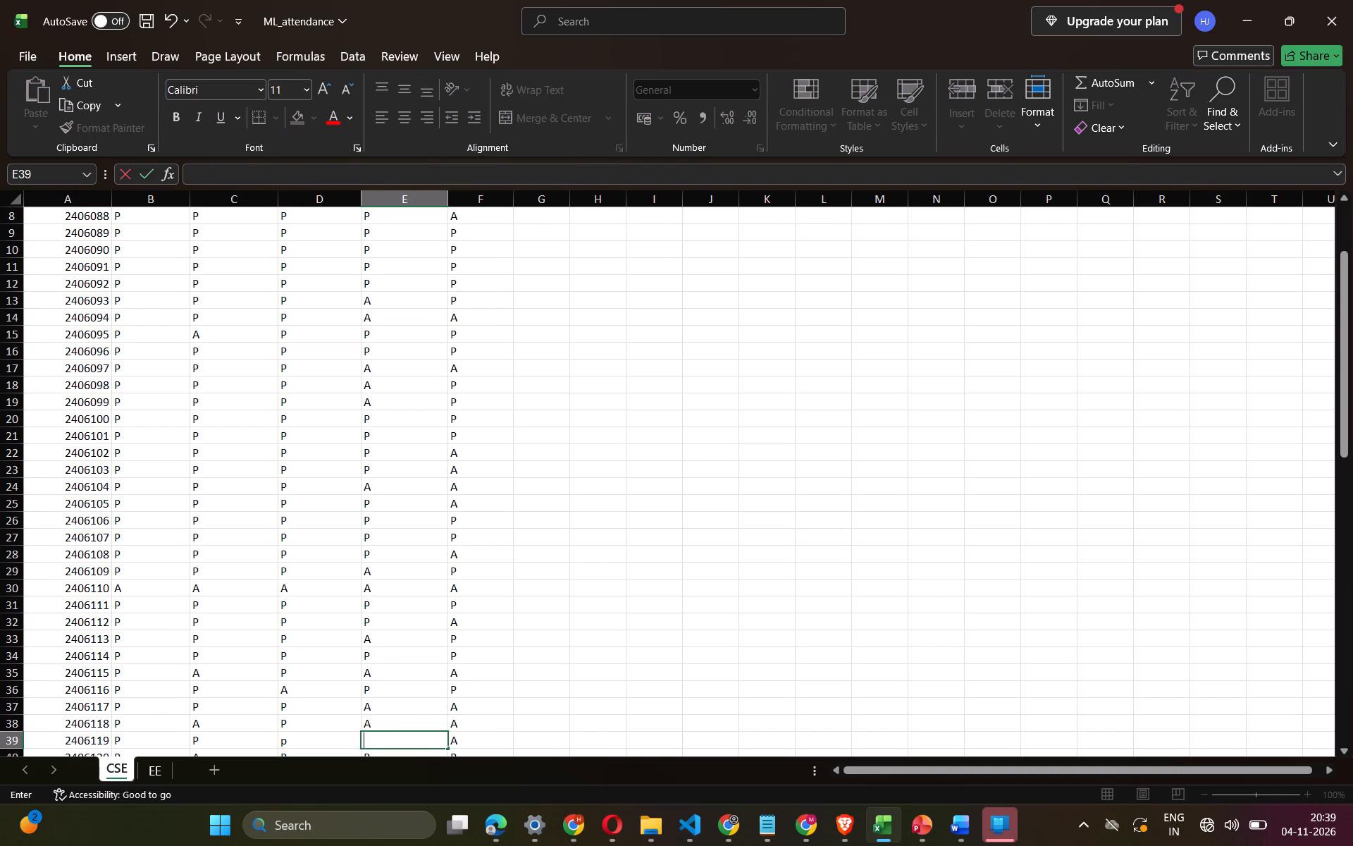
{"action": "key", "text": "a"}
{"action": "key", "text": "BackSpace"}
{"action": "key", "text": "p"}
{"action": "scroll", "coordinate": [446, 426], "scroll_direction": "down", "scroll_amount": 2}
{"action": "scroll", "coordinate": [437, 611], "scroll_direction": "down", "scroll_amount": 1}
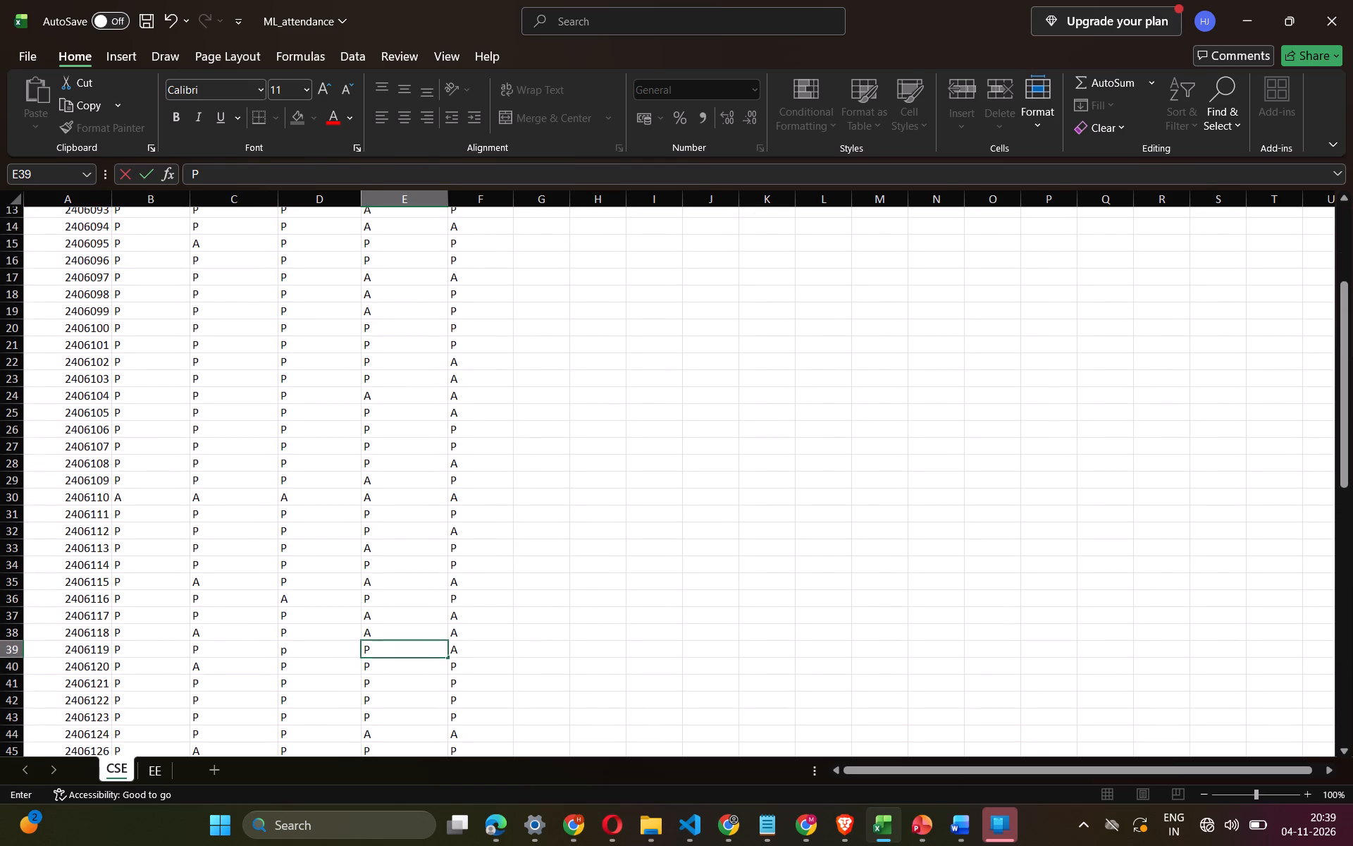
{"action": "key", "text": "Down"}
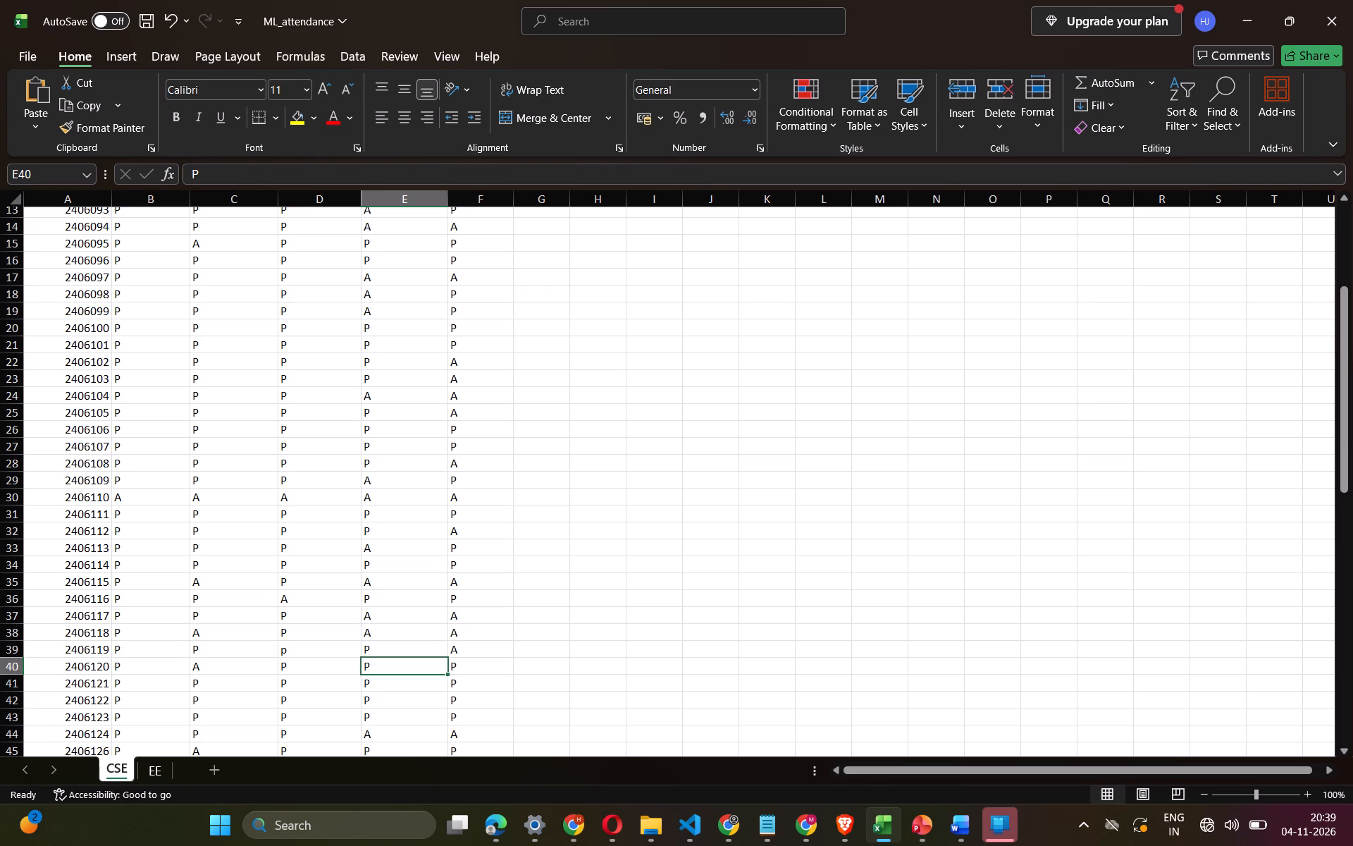
Review the remaining 03-11-2026 attendance marks from E40 to E44 and compare the rows across the CSE sheet.
{"action": "key", "text": "Down"}
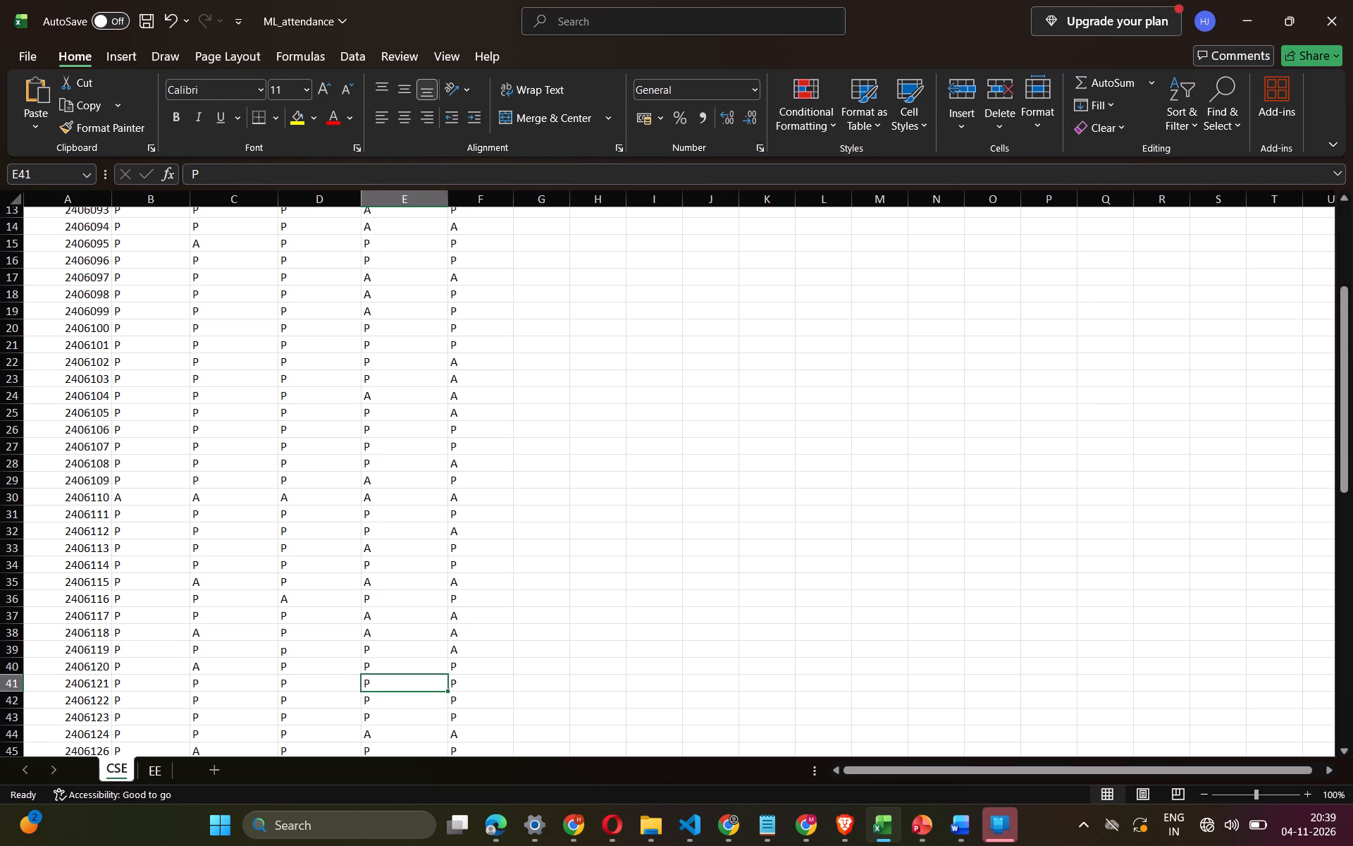
{"action": "key", "text": "Down"}
{"action": "key", "text": "Down"}
{"action": "key", "text": "Down"}
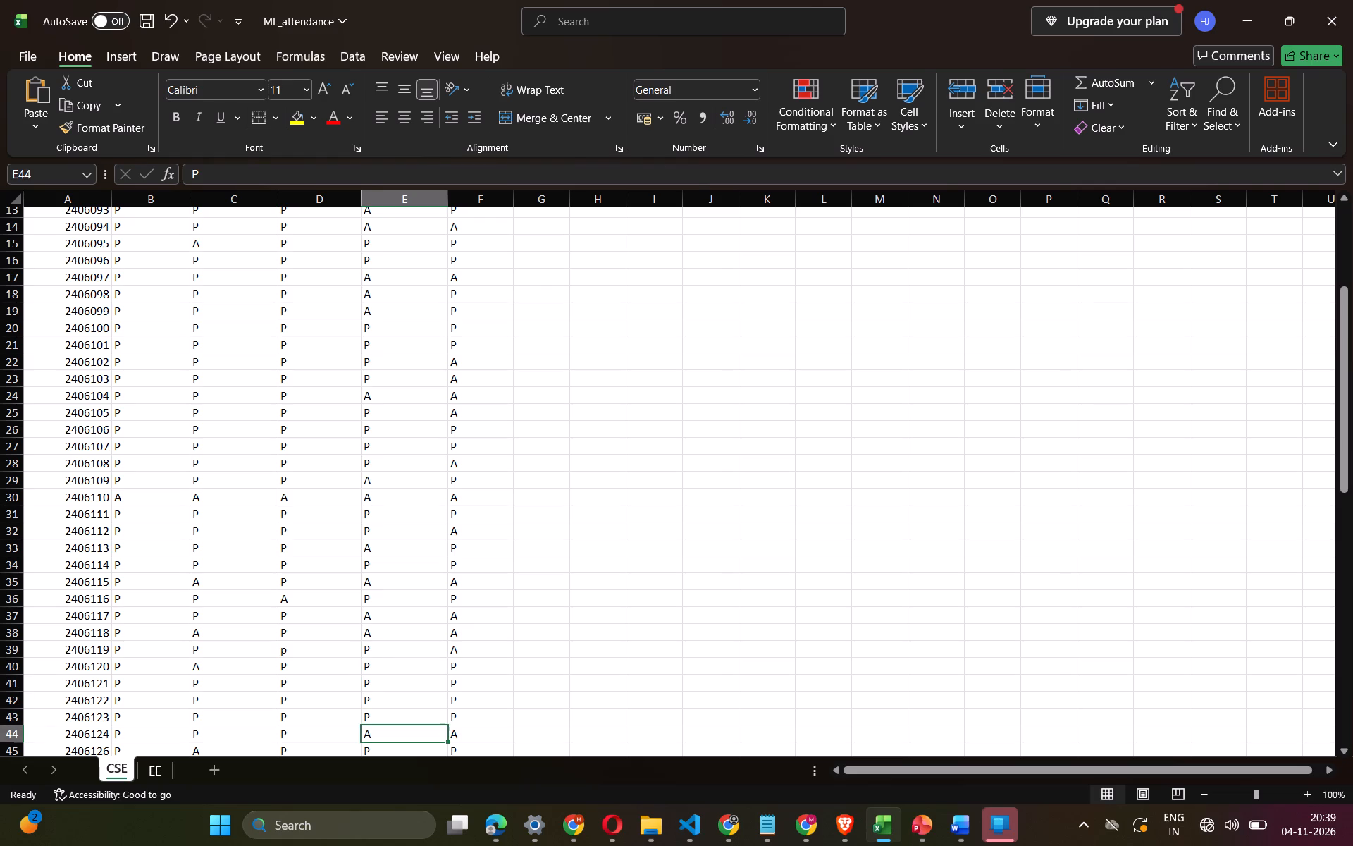
{"action": "scroll", "coordinate": [405, 679], "scroll_direction": "down", "scroll_amount": 1}
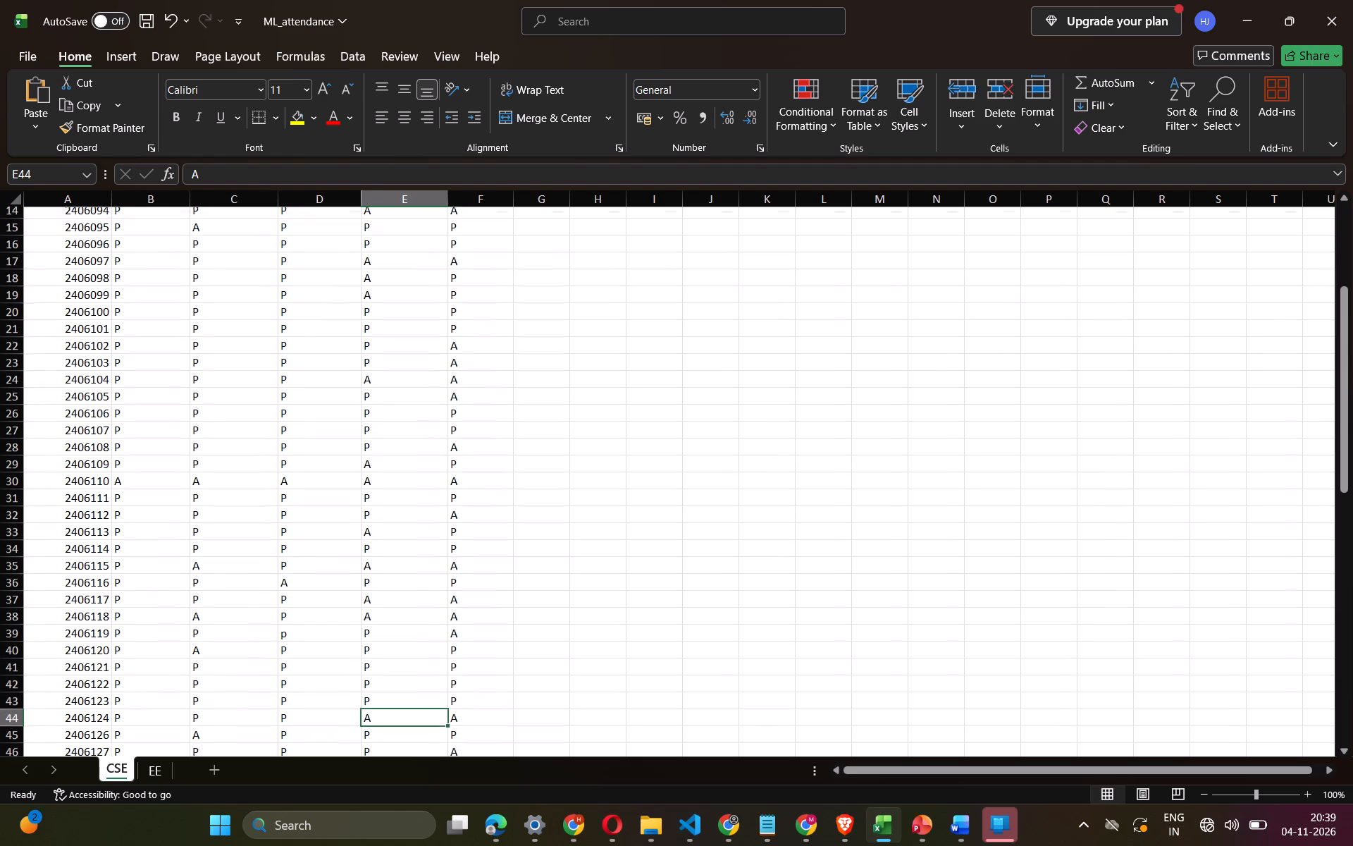
{"action": "scroll", "coordinate": [405, 679], "scroll_direction": "down", "scroll_amount": 4}
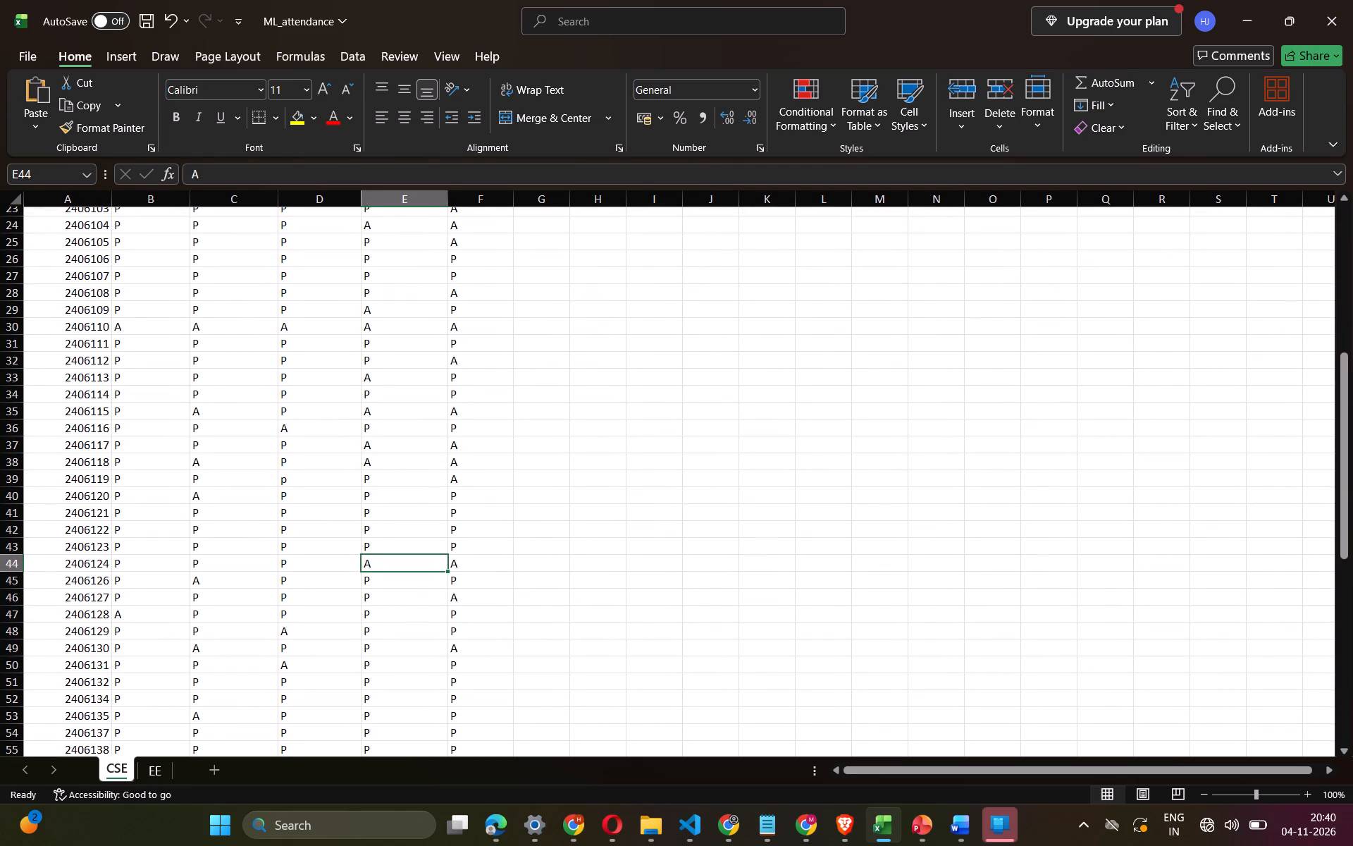
{"action": "scroll", "coordinate": [369, 531], "scroll_direction": "up", "scroll_amount": 4}
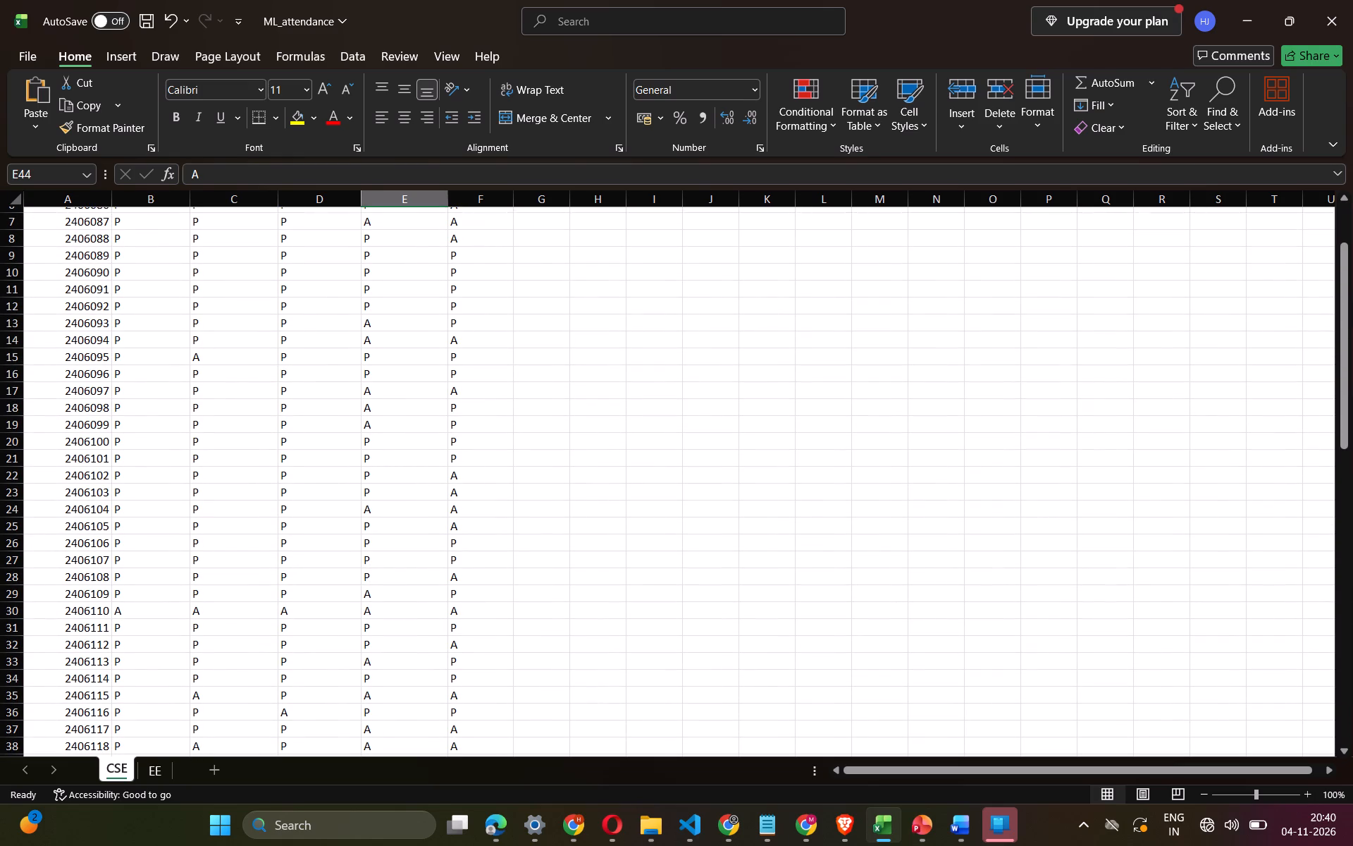
{"action": "scroll", "coordinate": [396, 510], "scroll_direction": "down", "scroll_amount": 3}
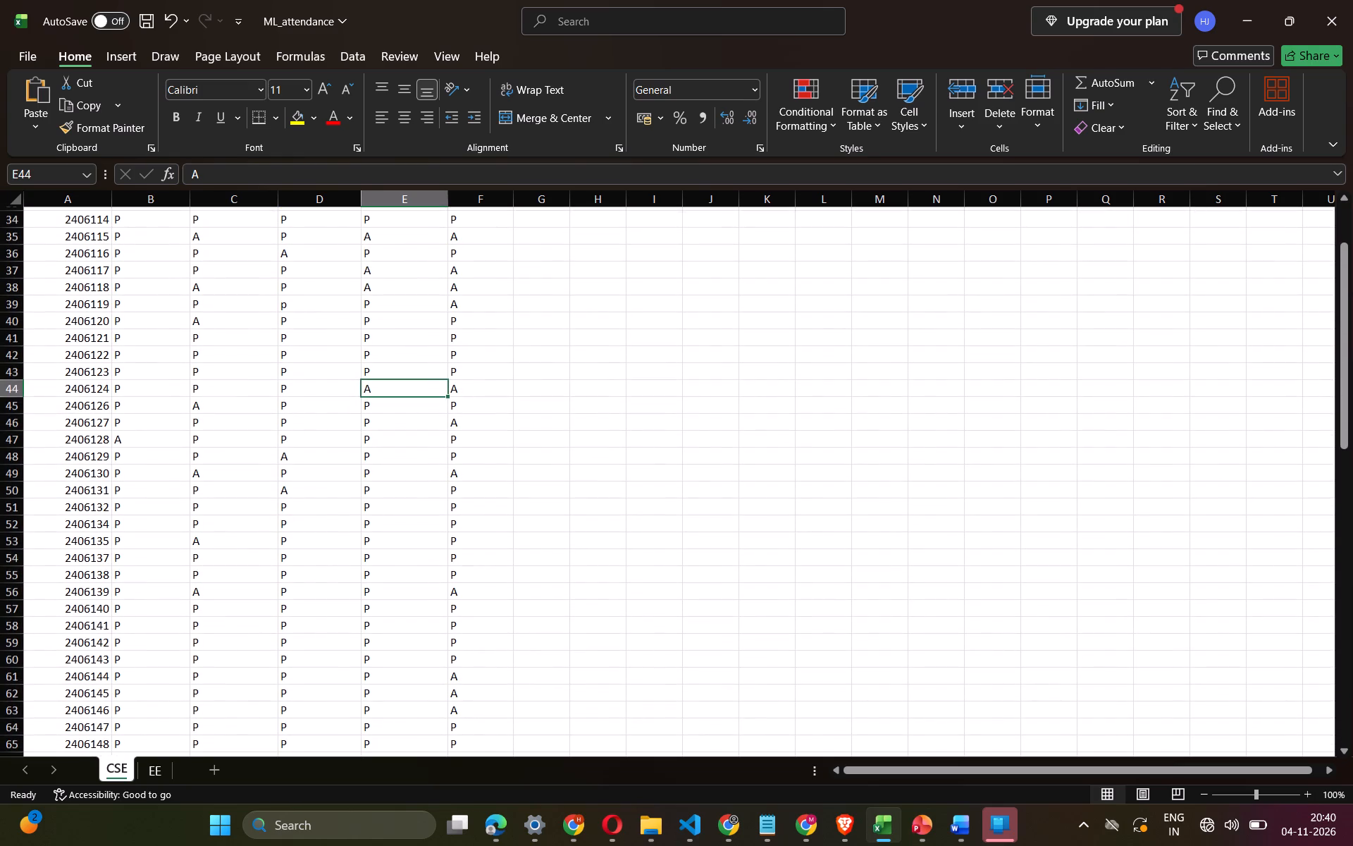
{"action": "scroll", "coordinate": [396, 510], "scroll_direction": "down", "scroll_amount": 1}
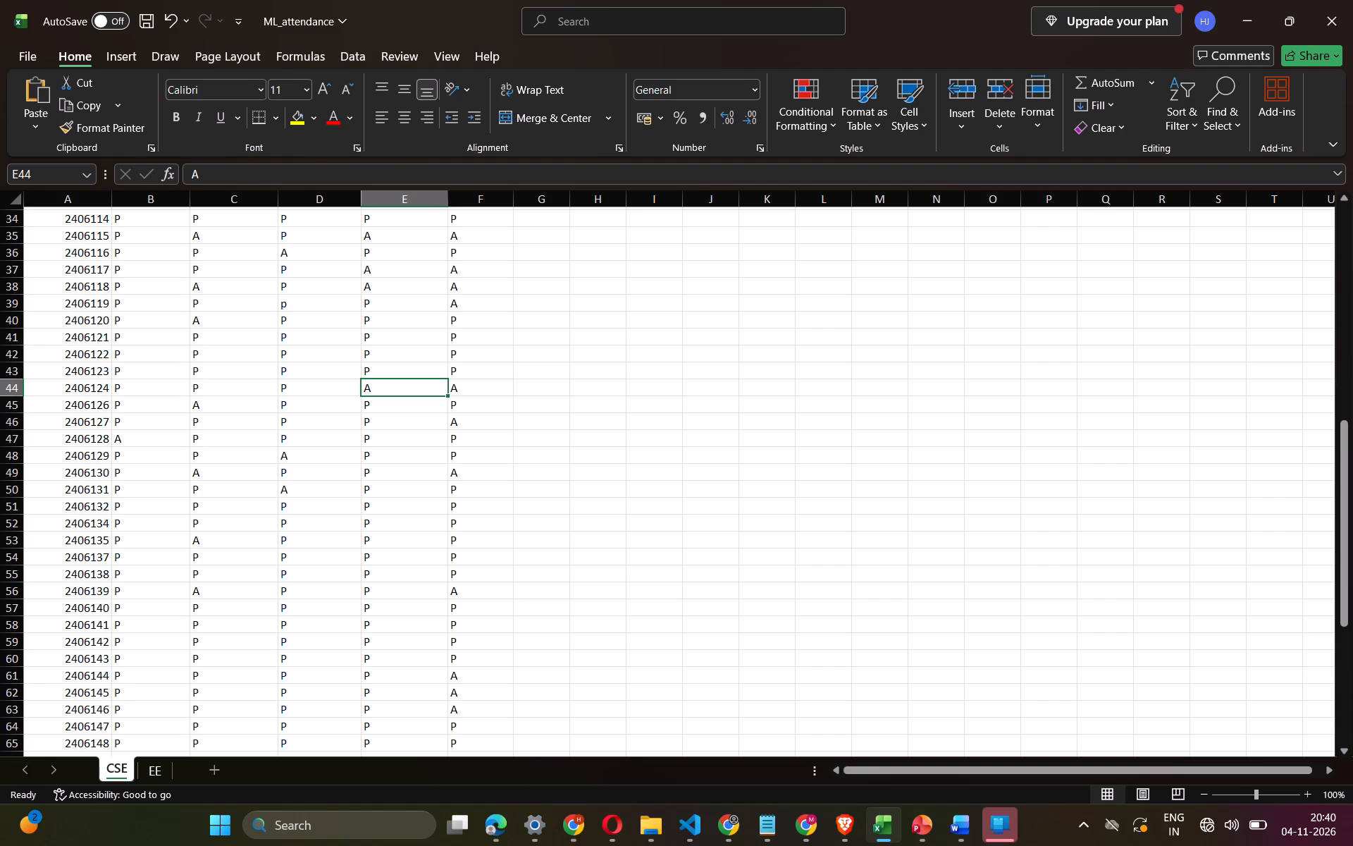
{"action": "scroll", "coordinate": [398, 417], "scroll_direction": "up", "scroll_amount": 2}
{"action": "scroll", "coordinate": [398, 417], "scroll_direction": "down", "scroll_amount": 1}
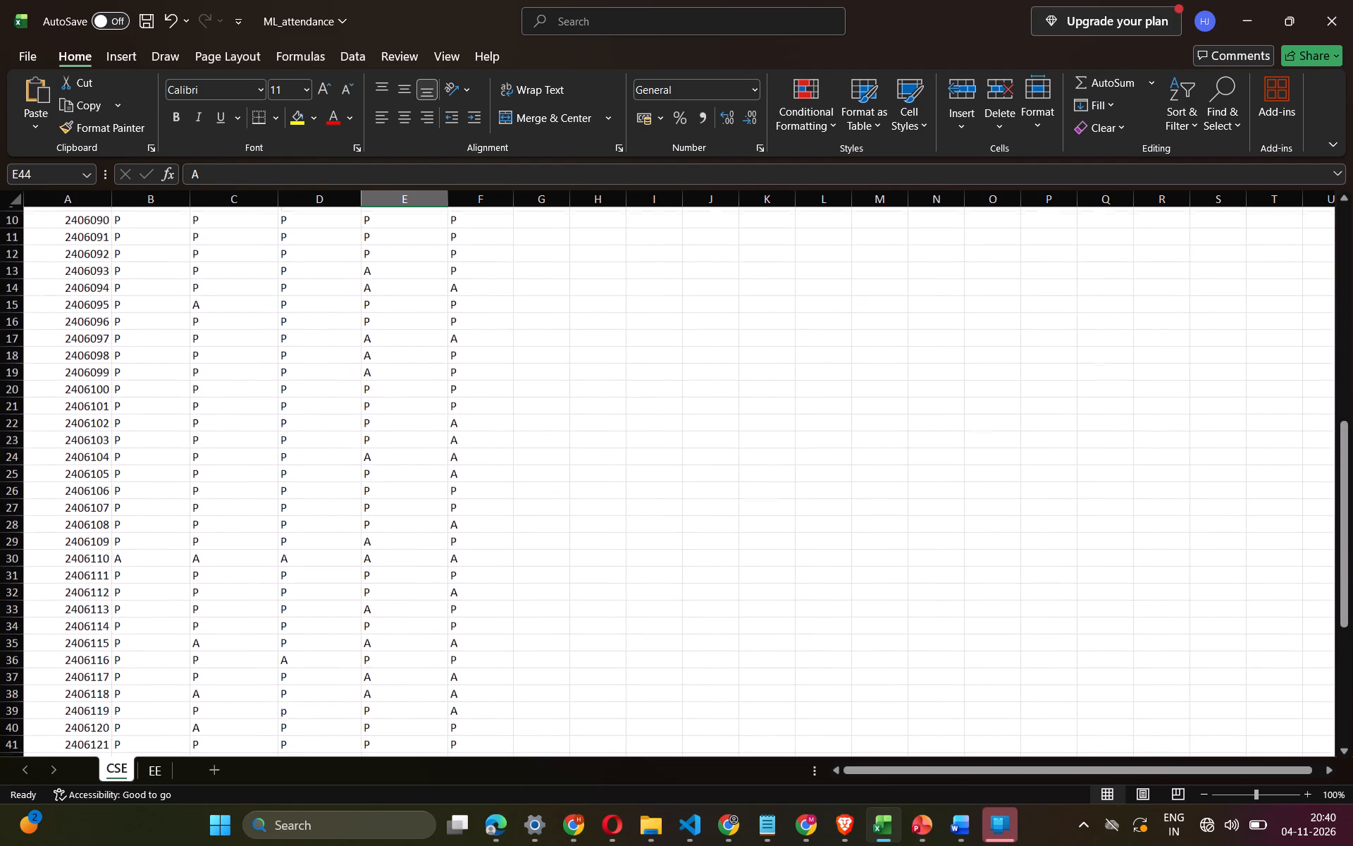
{"action": "scroll", "coordinate": [398, 417], "scroll_direction": "down", "scroll_amount": 1}
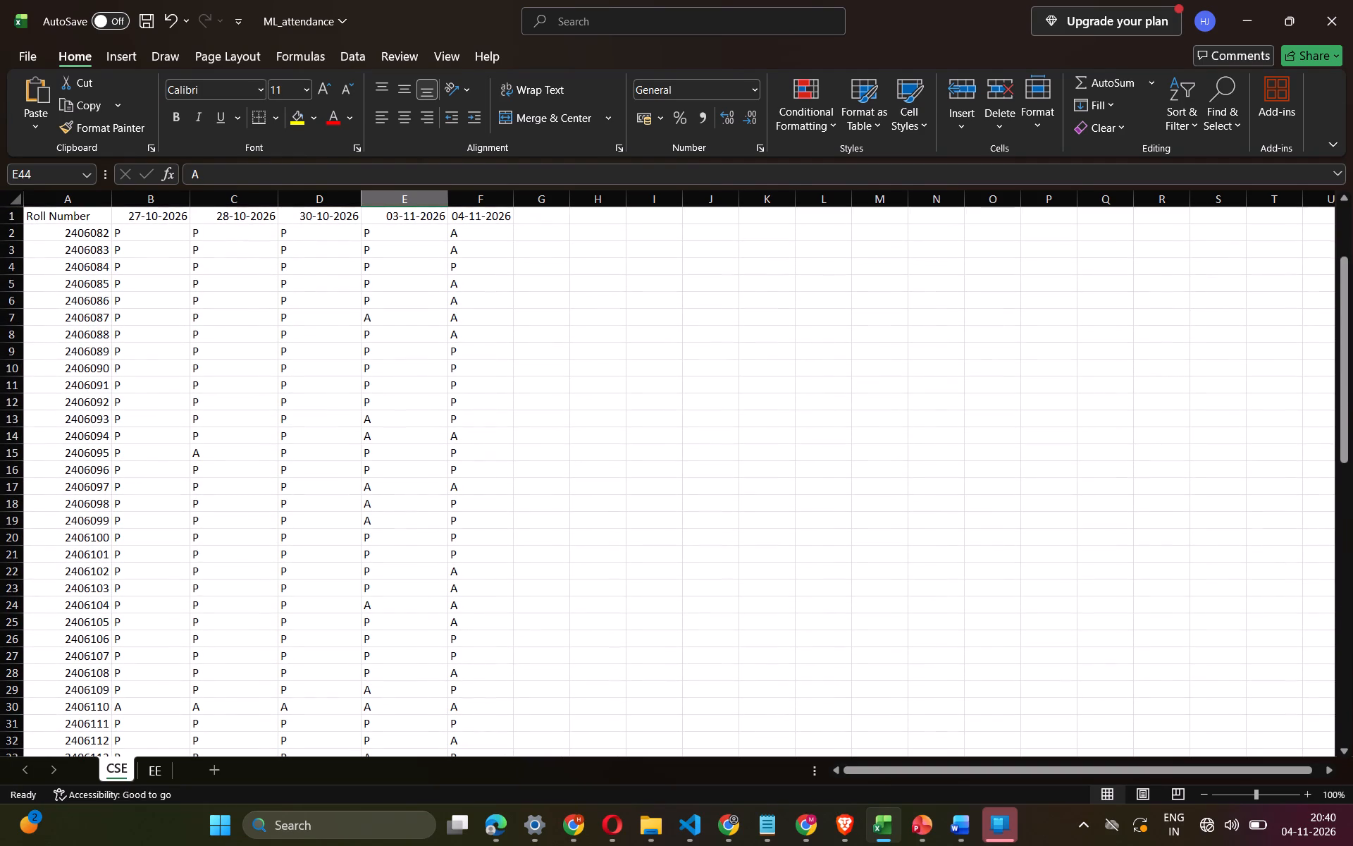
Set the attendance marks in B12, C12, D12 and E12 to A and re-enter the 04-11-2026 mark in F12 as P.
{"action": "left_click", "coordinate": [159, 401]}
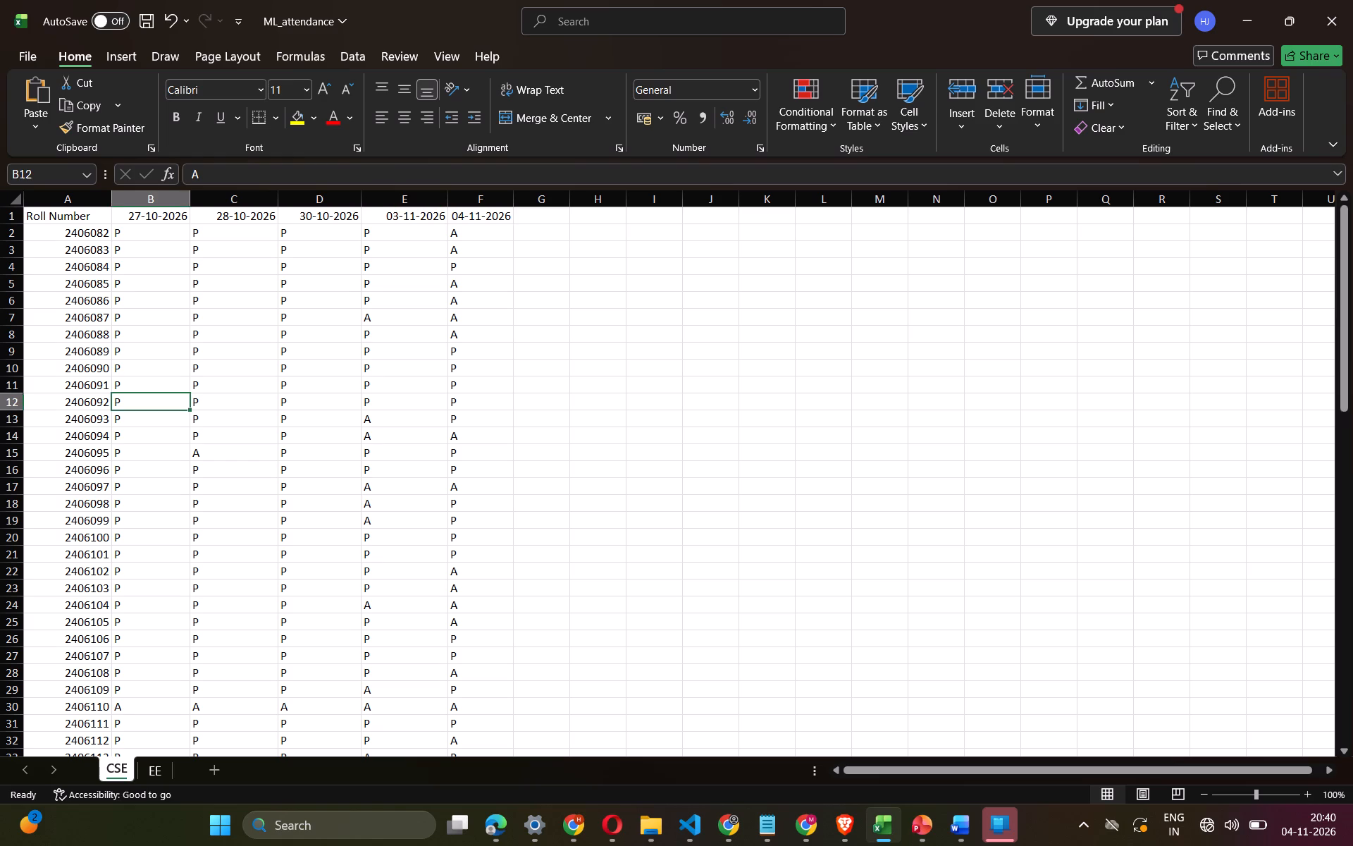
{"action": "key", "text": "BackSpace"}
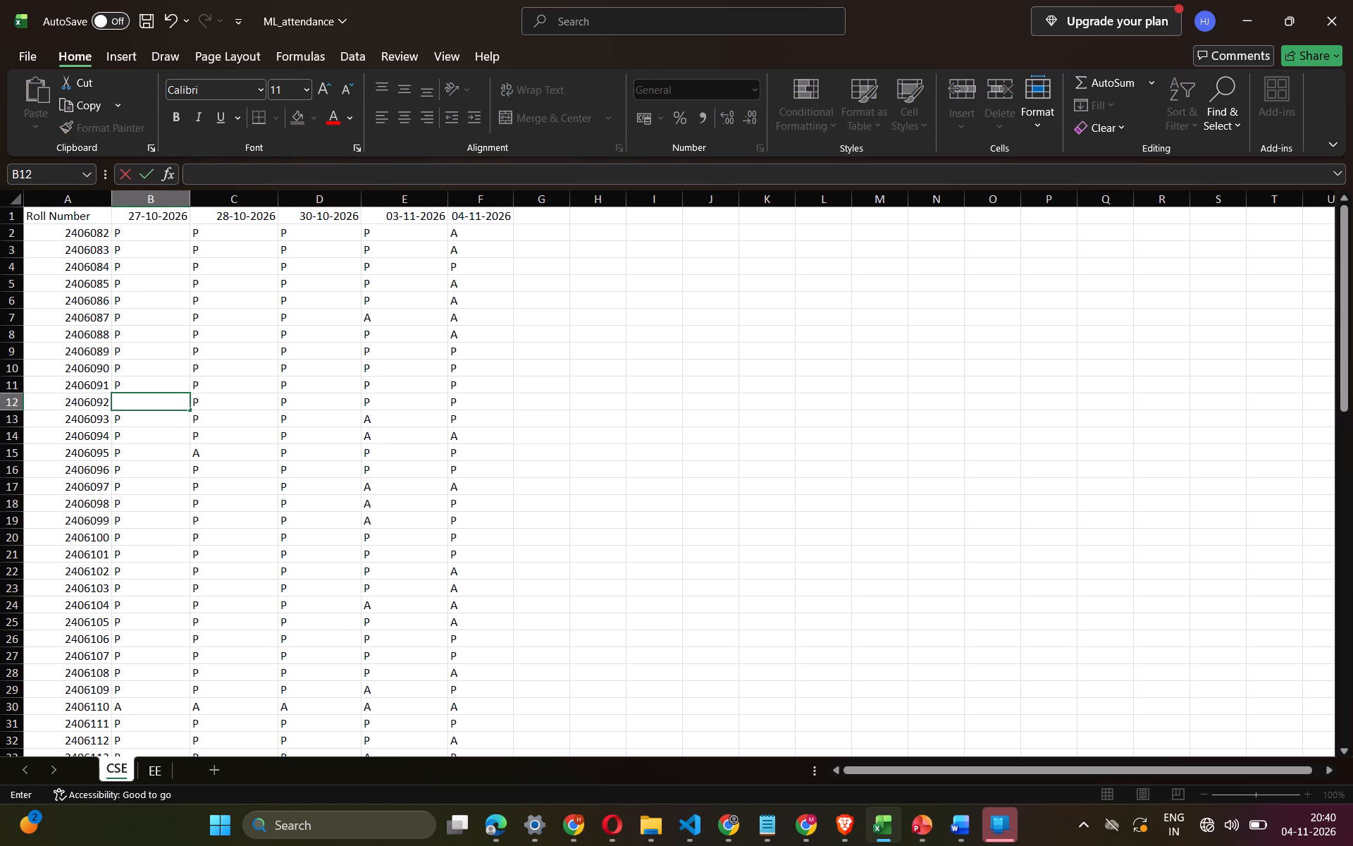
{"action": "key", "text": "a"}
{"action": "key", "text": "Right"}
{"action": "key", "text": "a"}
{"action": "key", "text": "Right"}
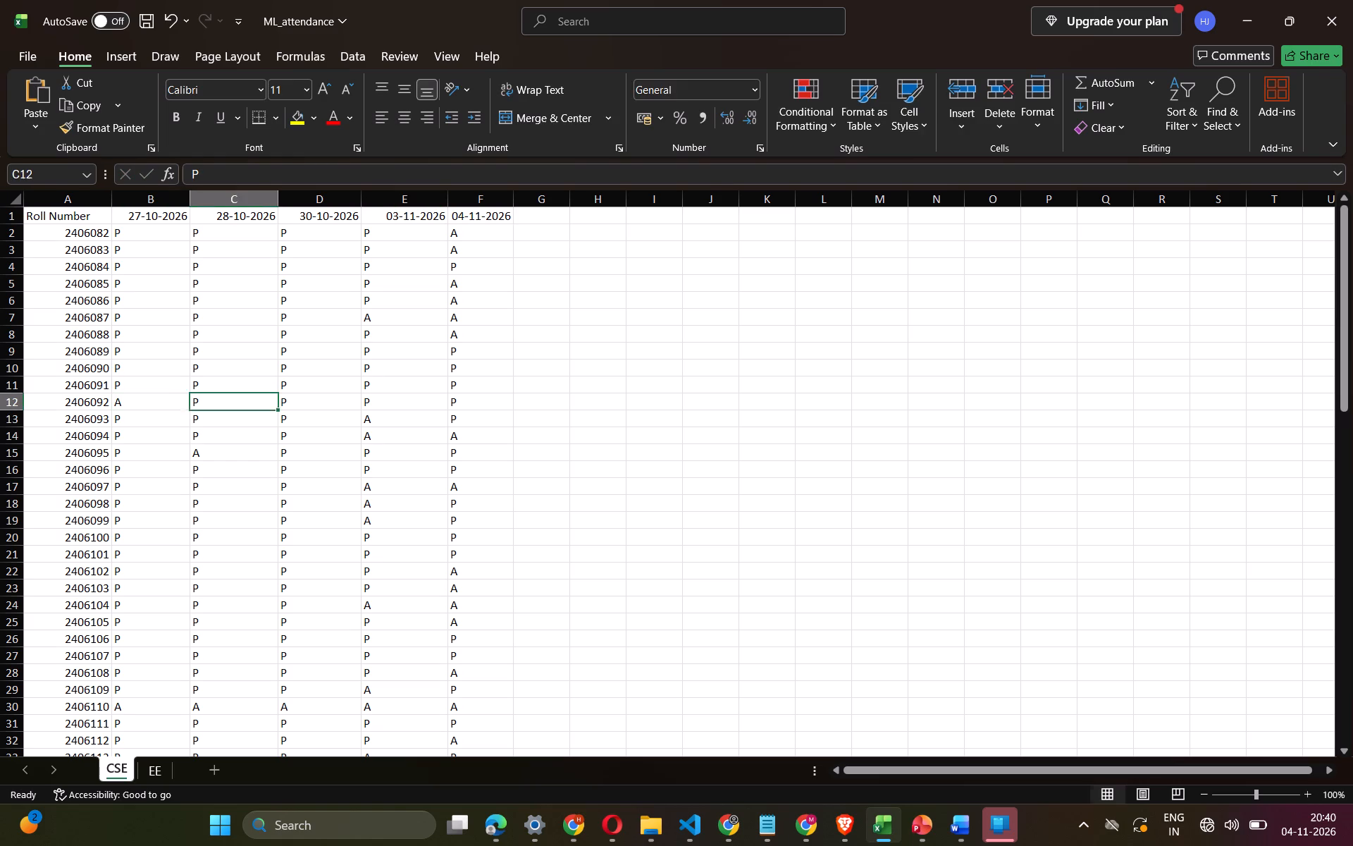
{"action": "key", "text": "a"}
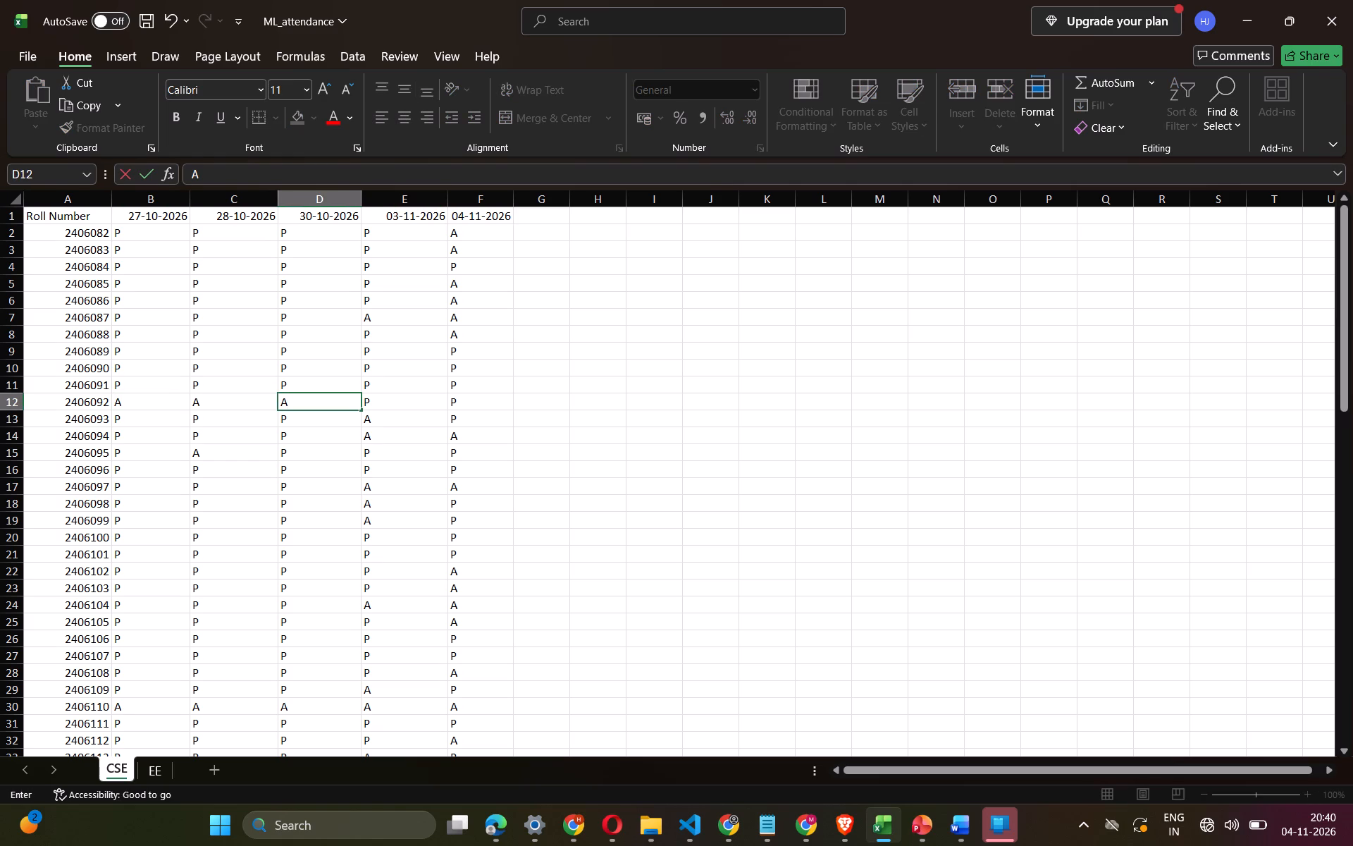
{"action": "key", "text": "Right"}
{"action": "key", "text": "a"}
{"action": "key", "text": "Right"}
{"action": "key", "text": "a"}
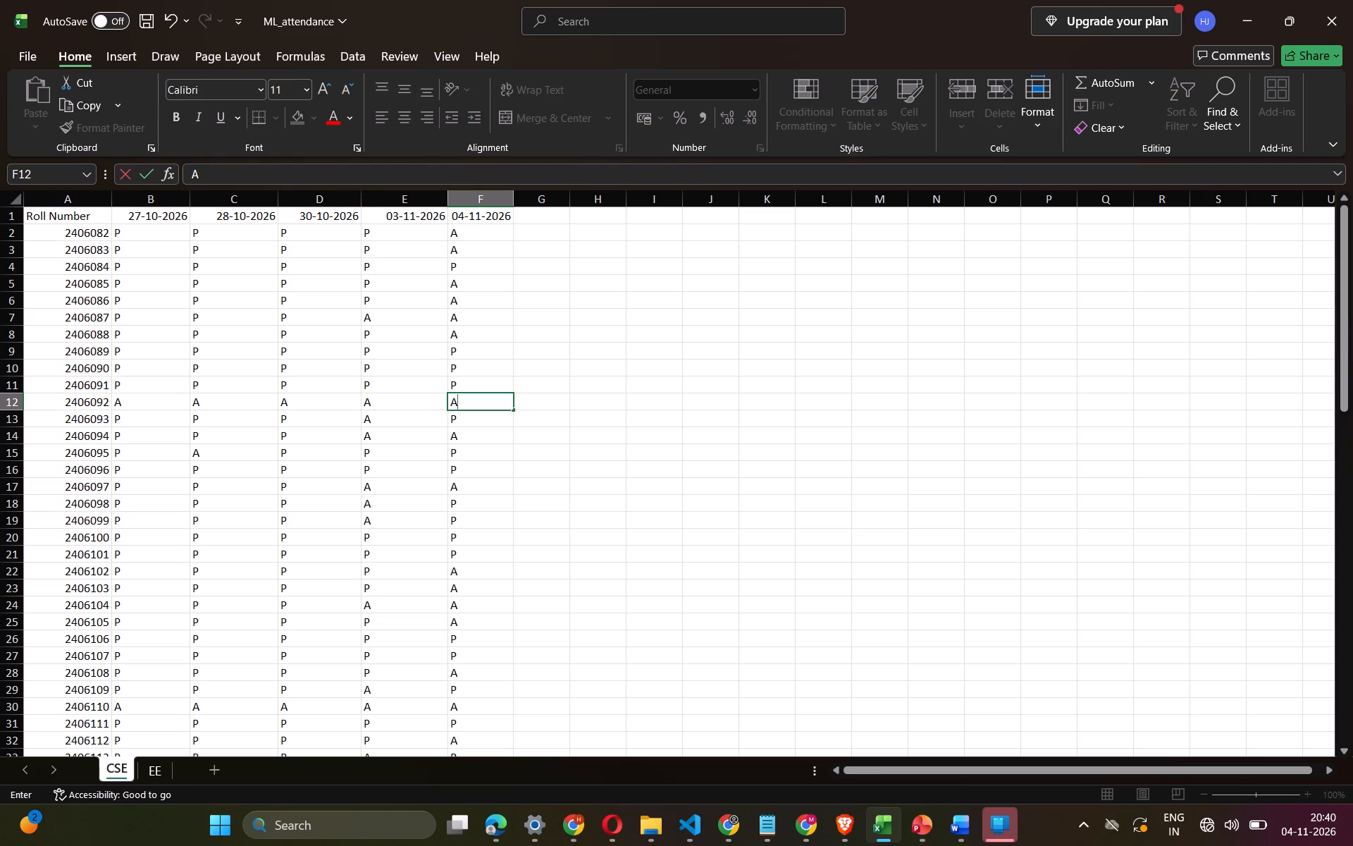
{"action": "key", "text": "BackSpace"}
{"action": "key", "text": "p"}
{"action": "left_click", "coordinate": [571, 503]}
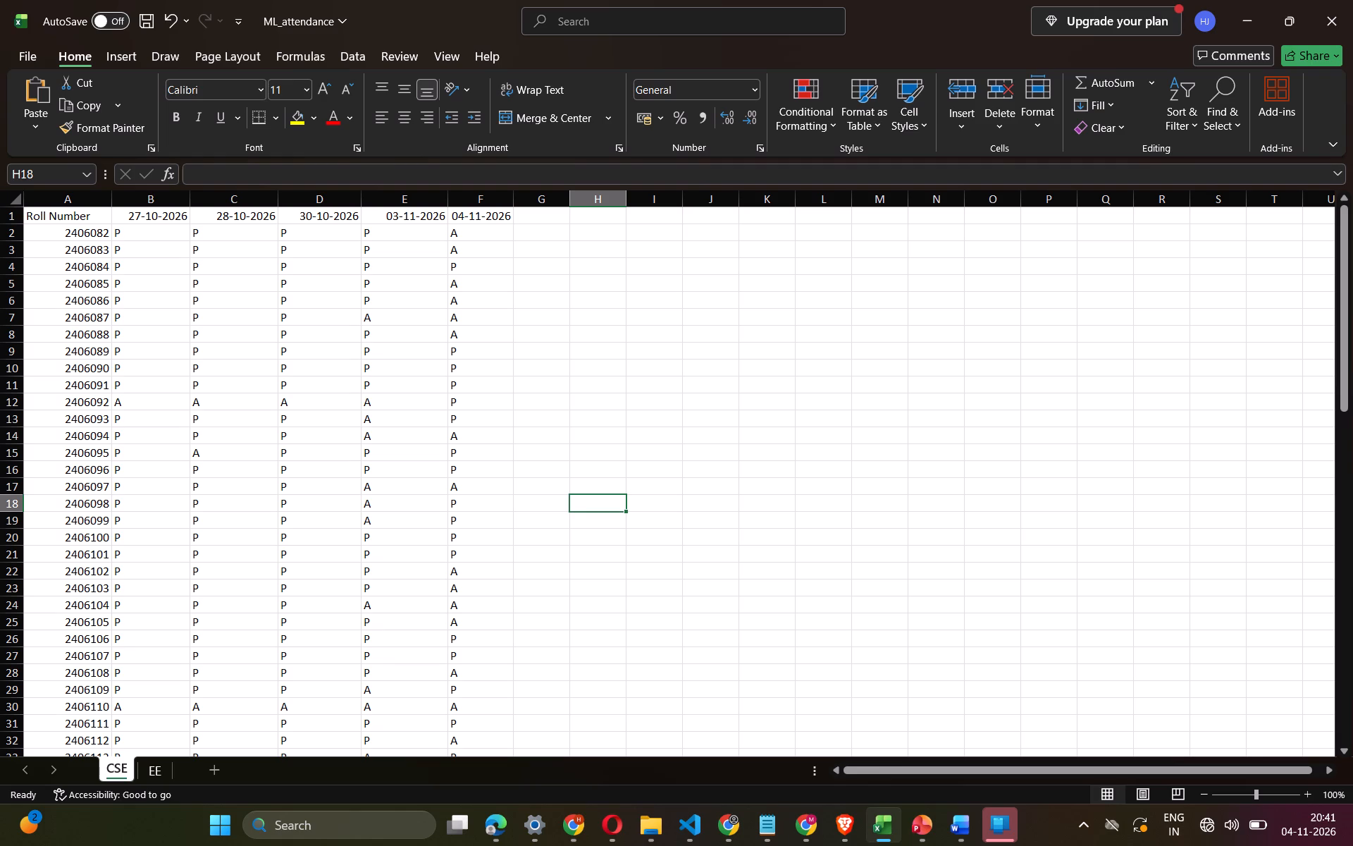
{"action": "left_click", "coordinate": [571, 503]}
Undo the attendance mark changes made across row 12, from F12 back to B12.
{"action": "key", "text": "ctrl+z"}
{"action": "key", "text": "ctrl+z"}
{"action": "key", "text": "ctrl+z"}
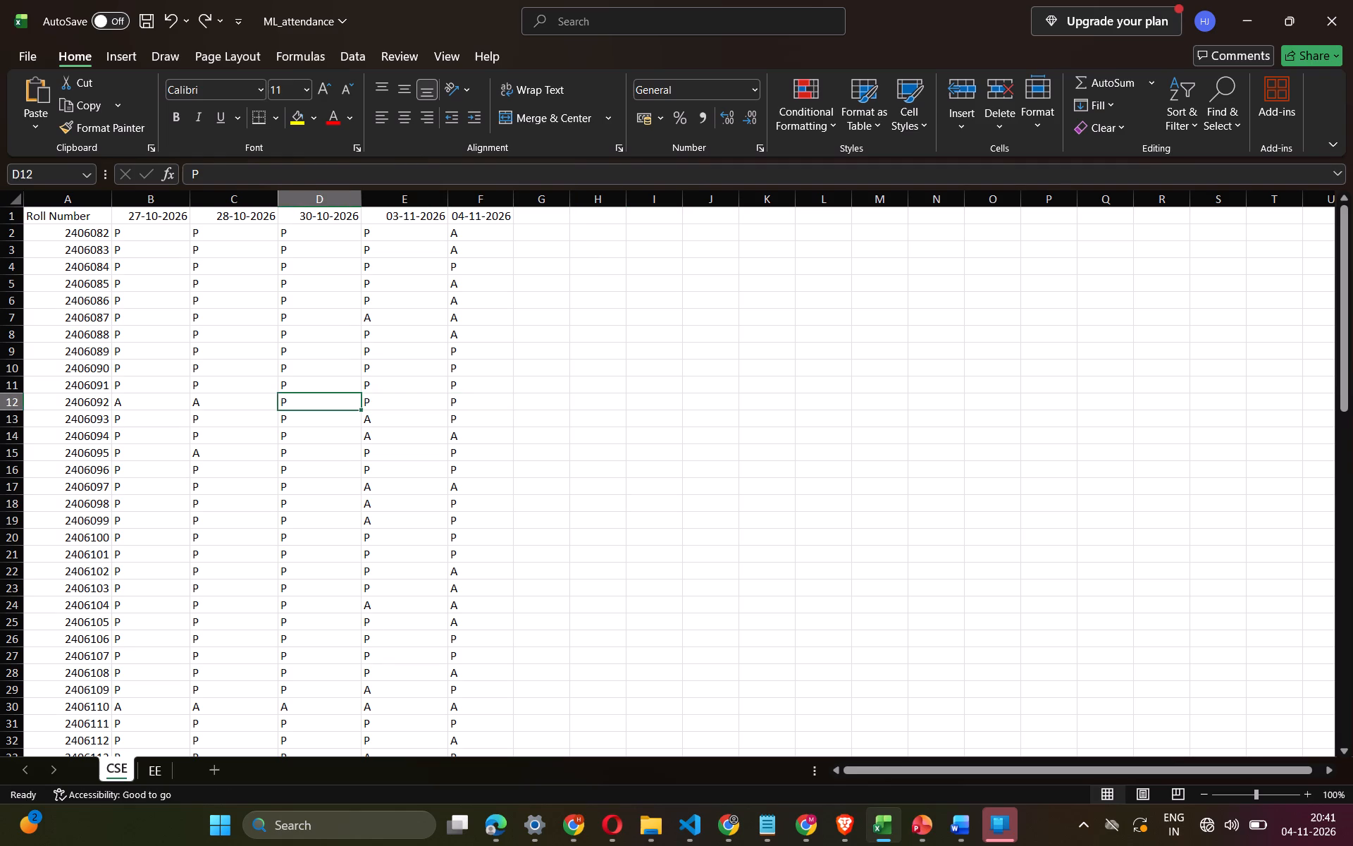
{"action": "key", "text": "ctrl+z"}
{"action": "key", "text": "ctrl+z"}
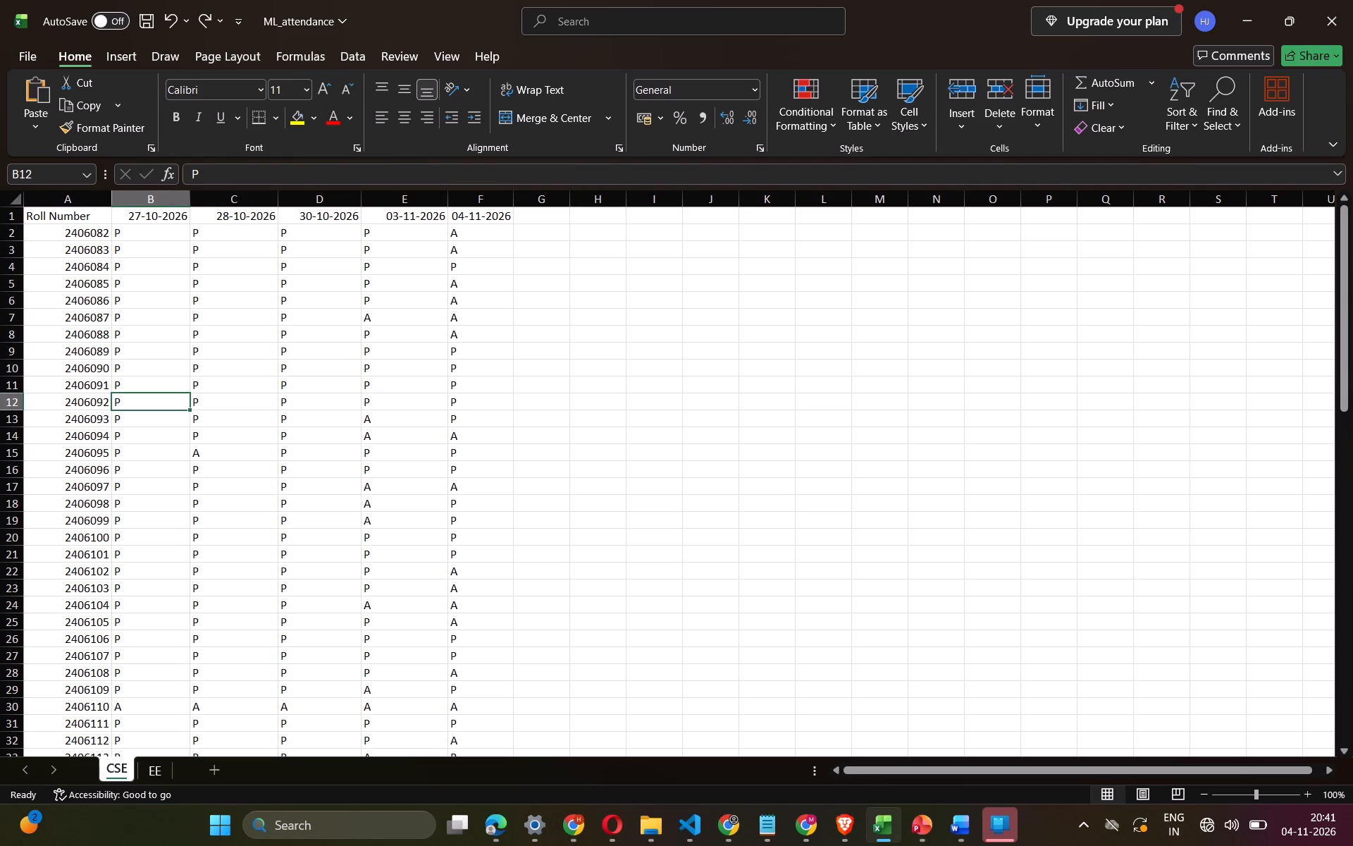
Set the attendance marks in B45, D45, E45 and F45 to A.
{"action": "scroll", "coordinate": [298, 649], "scroll_direction": "down", "scroll_amount": 4}
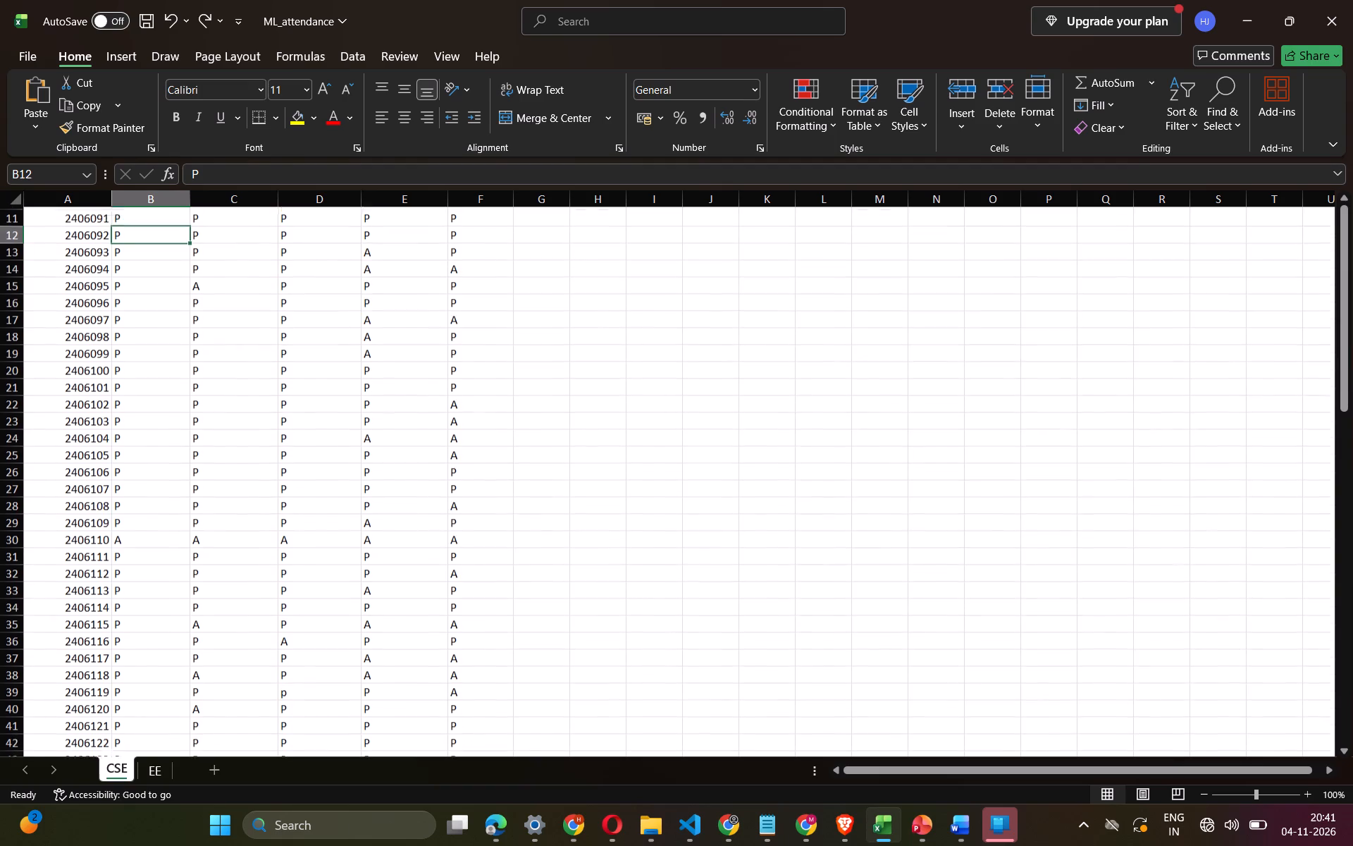
{"action": "scroll", "coordinate": [298, 649], "scroll_direction": "down", "scroll_amount": 2}
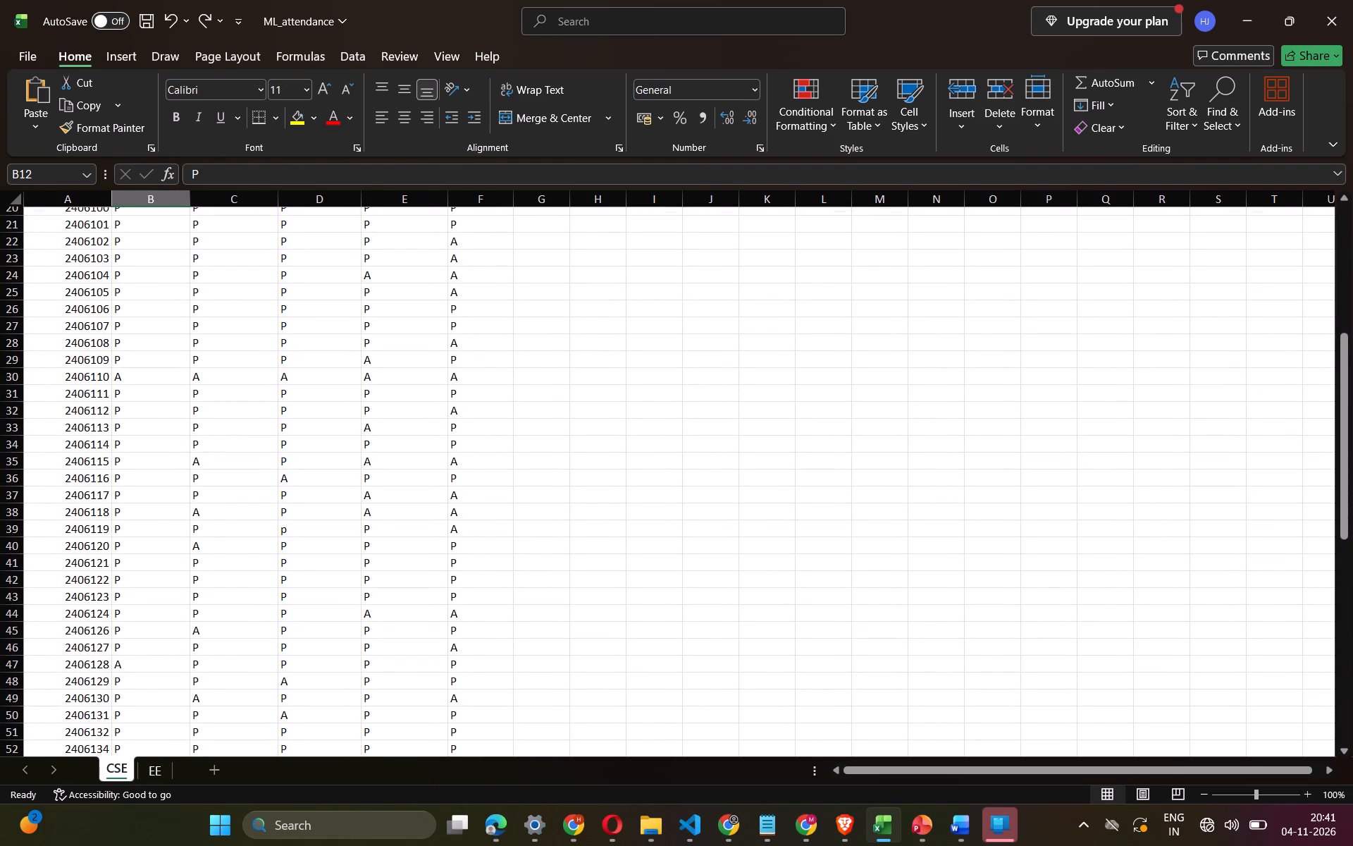
{"action": "left_click", "coordinate": [143, 629]}
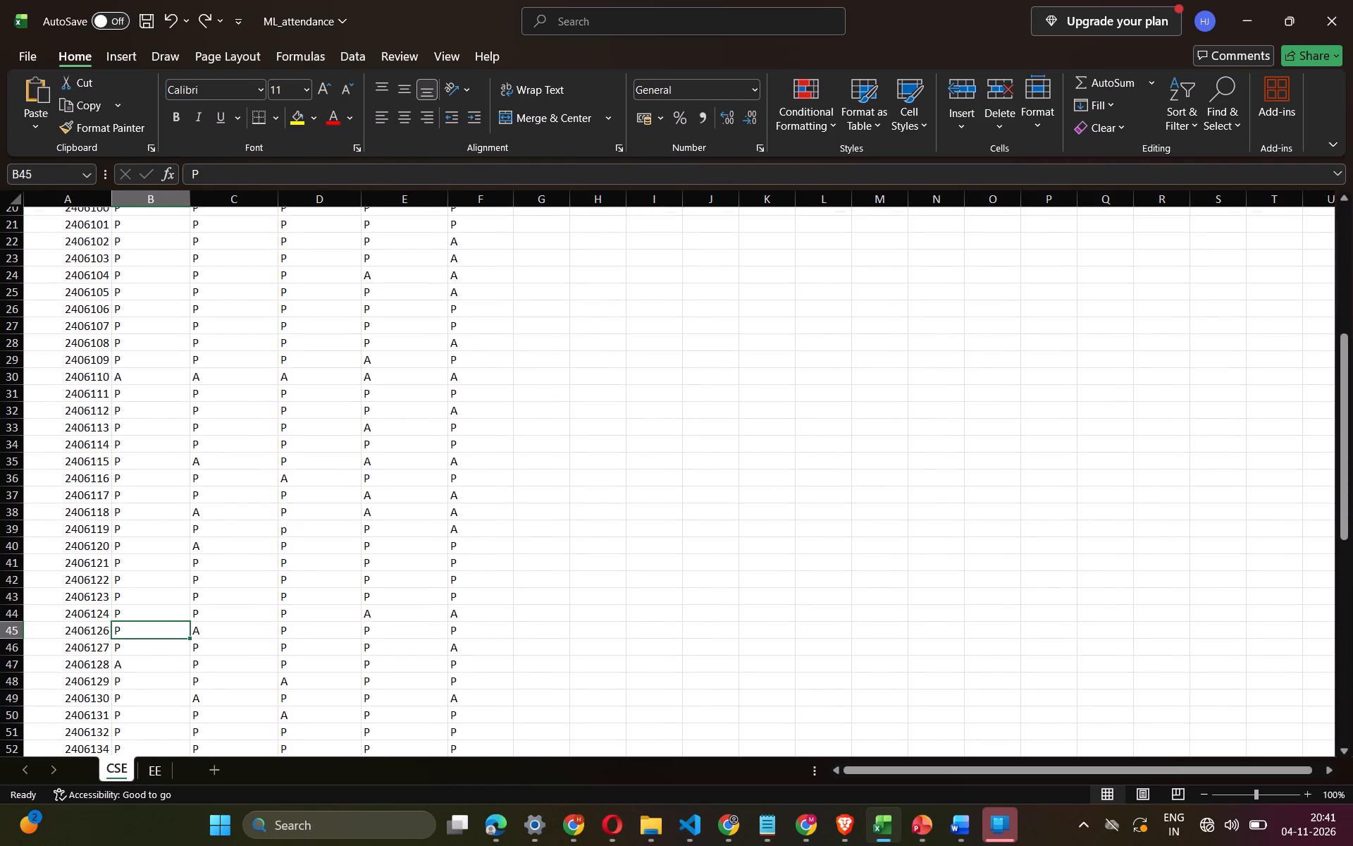
{"action": "key", "text": "a"}
{"action": "key", "text": "Right"}
{"action": "key", "text": "Right"}
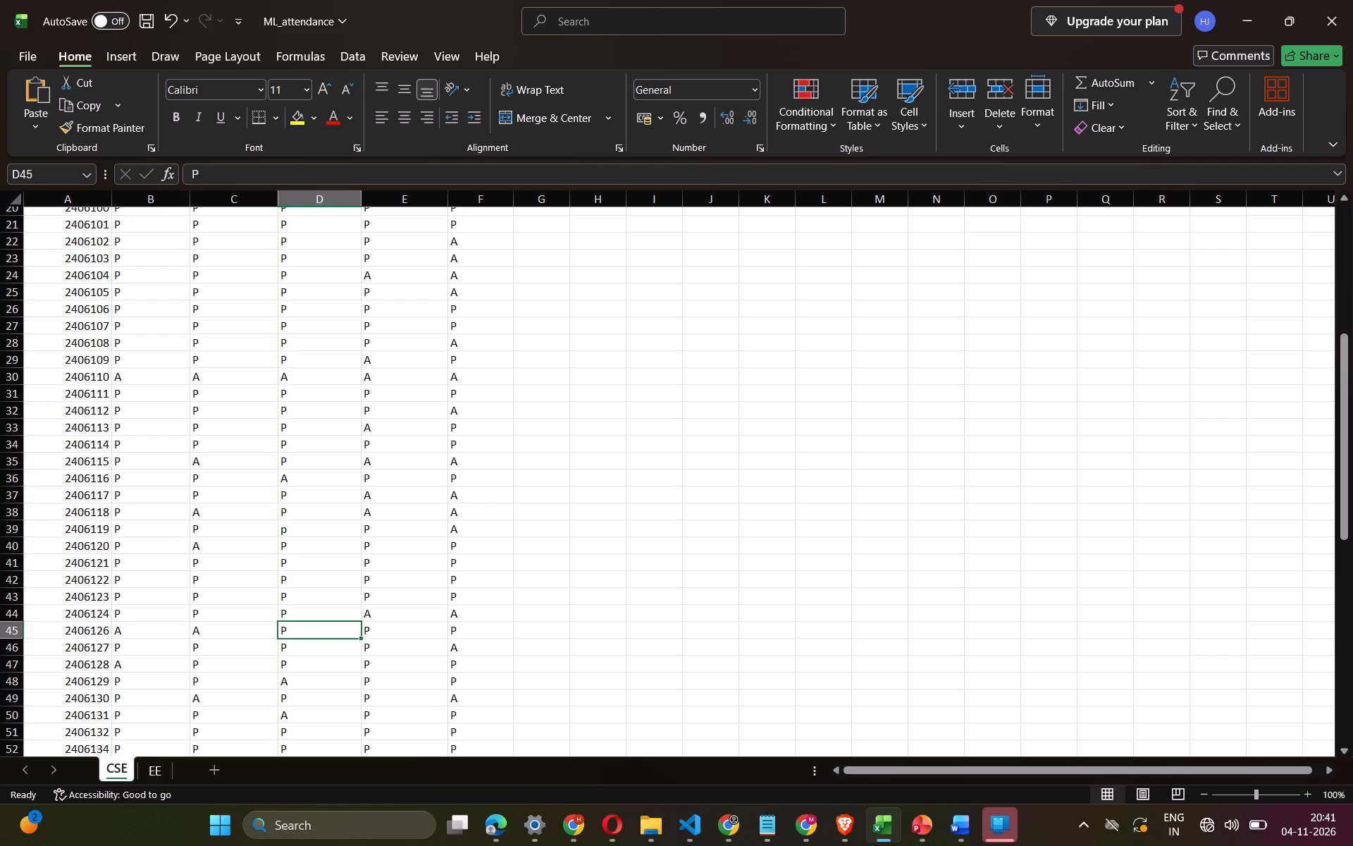
{"action": "key", "text": "a"}
{"action": "key", "text": "Right"}
{"action": "key", "text": "a"}
{"action": "key", "text": "Right"}
{"action": "key", "text": "a"}
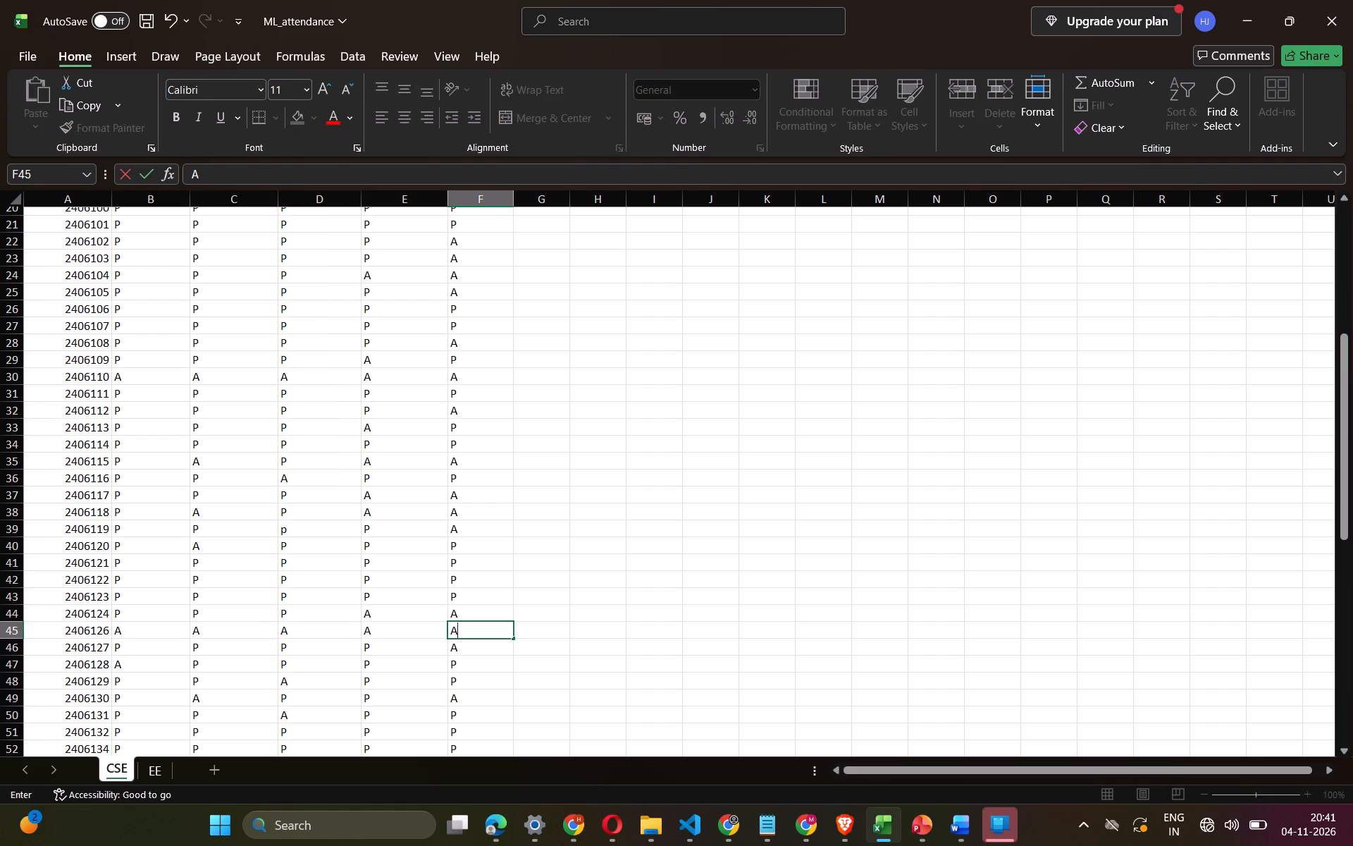
{"action": "key", "text": "BackSpace"}
{"action": "key", "text": "a"}
{"action": "key", "text": "Down"}
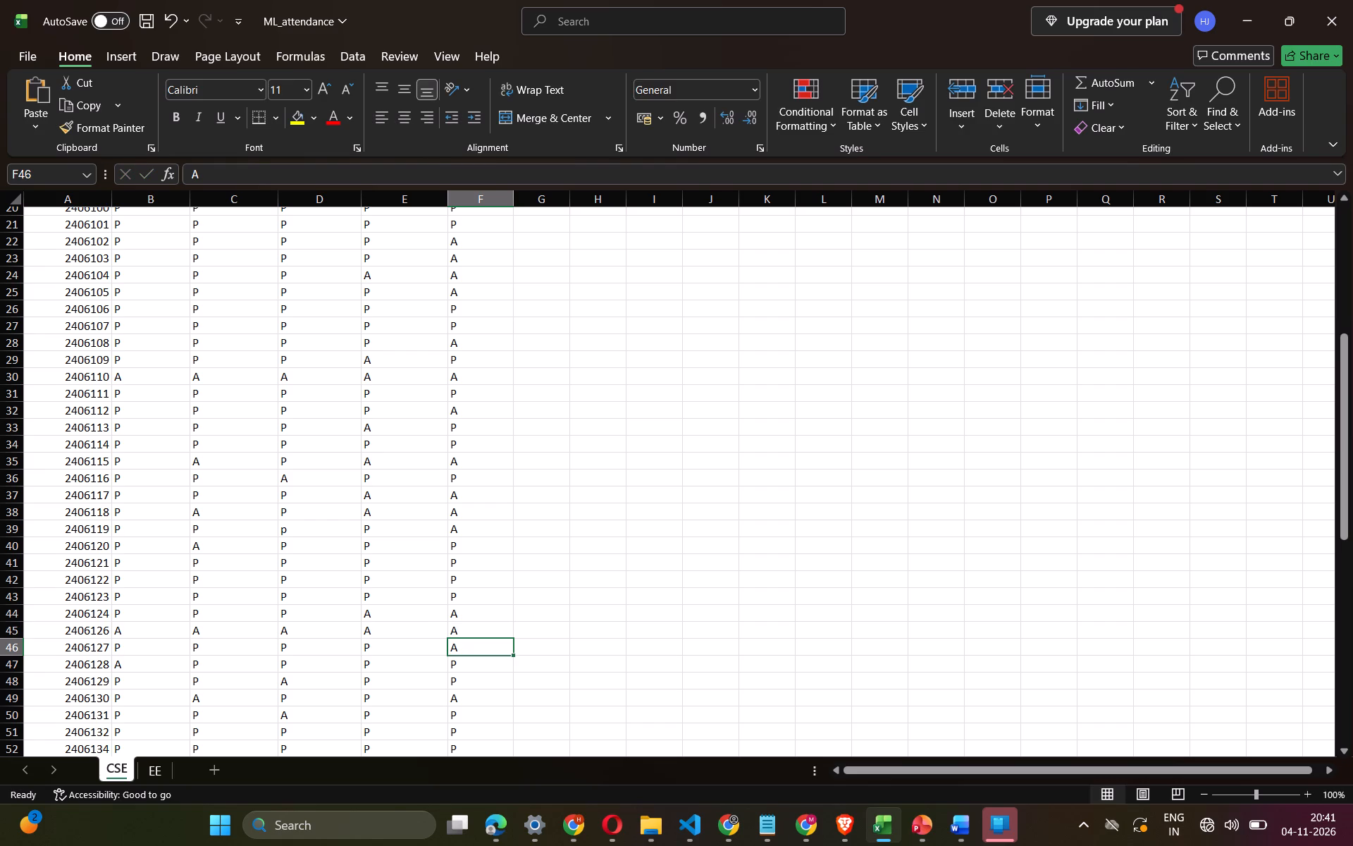
Set the 03-11-2026 mark in E46 and the 30-10-2026 mark in D46 to A.
{"action": "key", "text": "Up"}
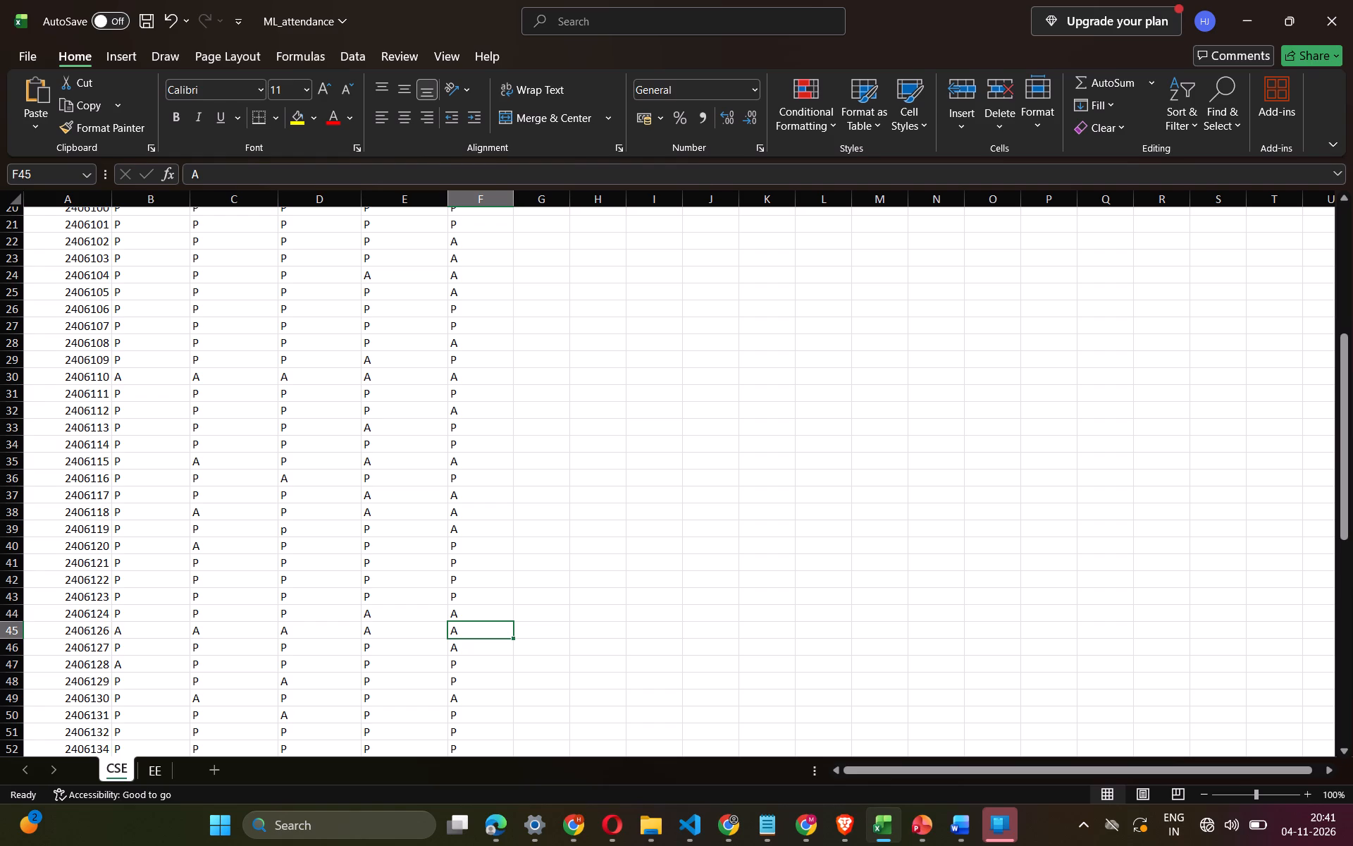
{"action": "key", "text": "Down"}
{"action": "key", "text": "Left"}
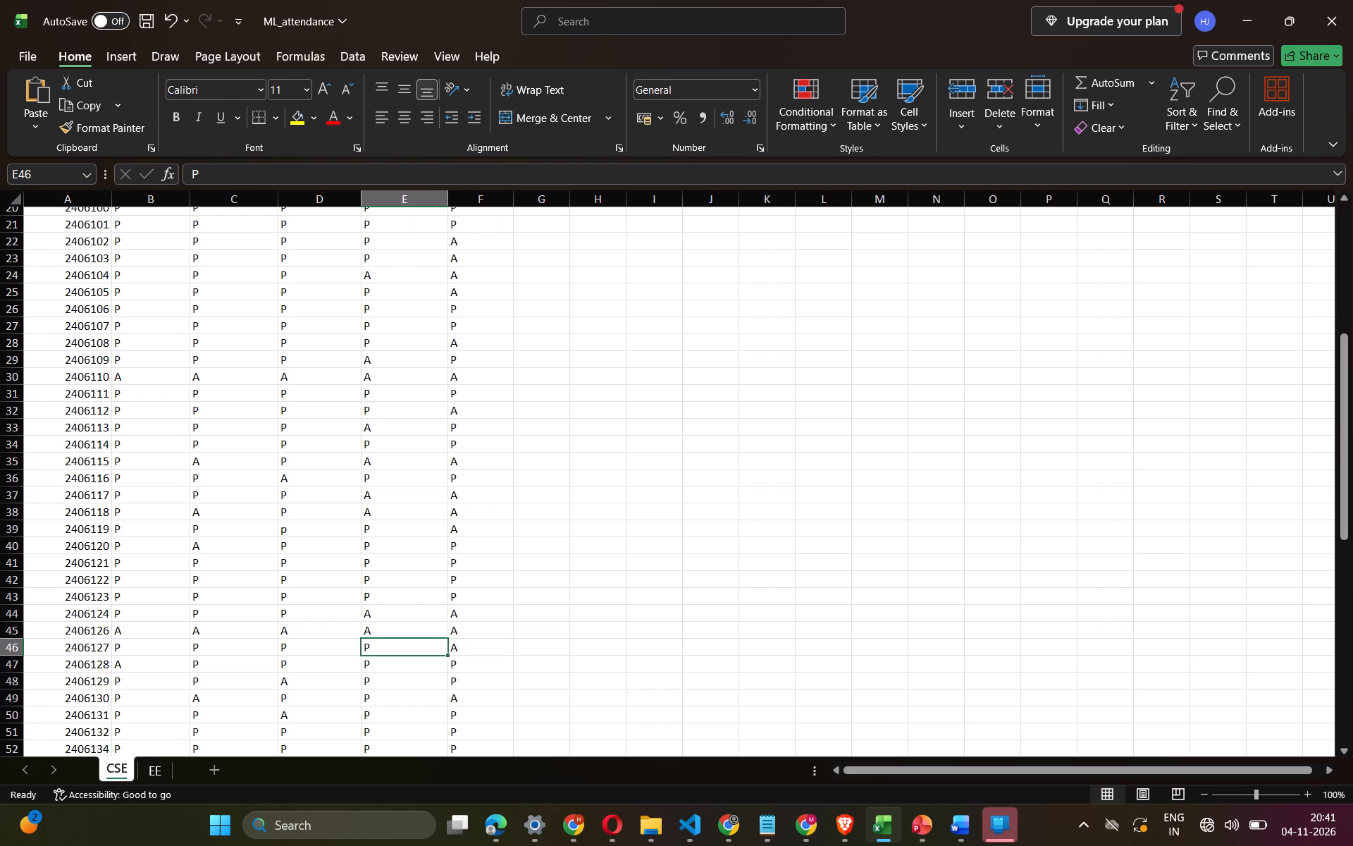
{"action": "key", "text": "BackSpace"}
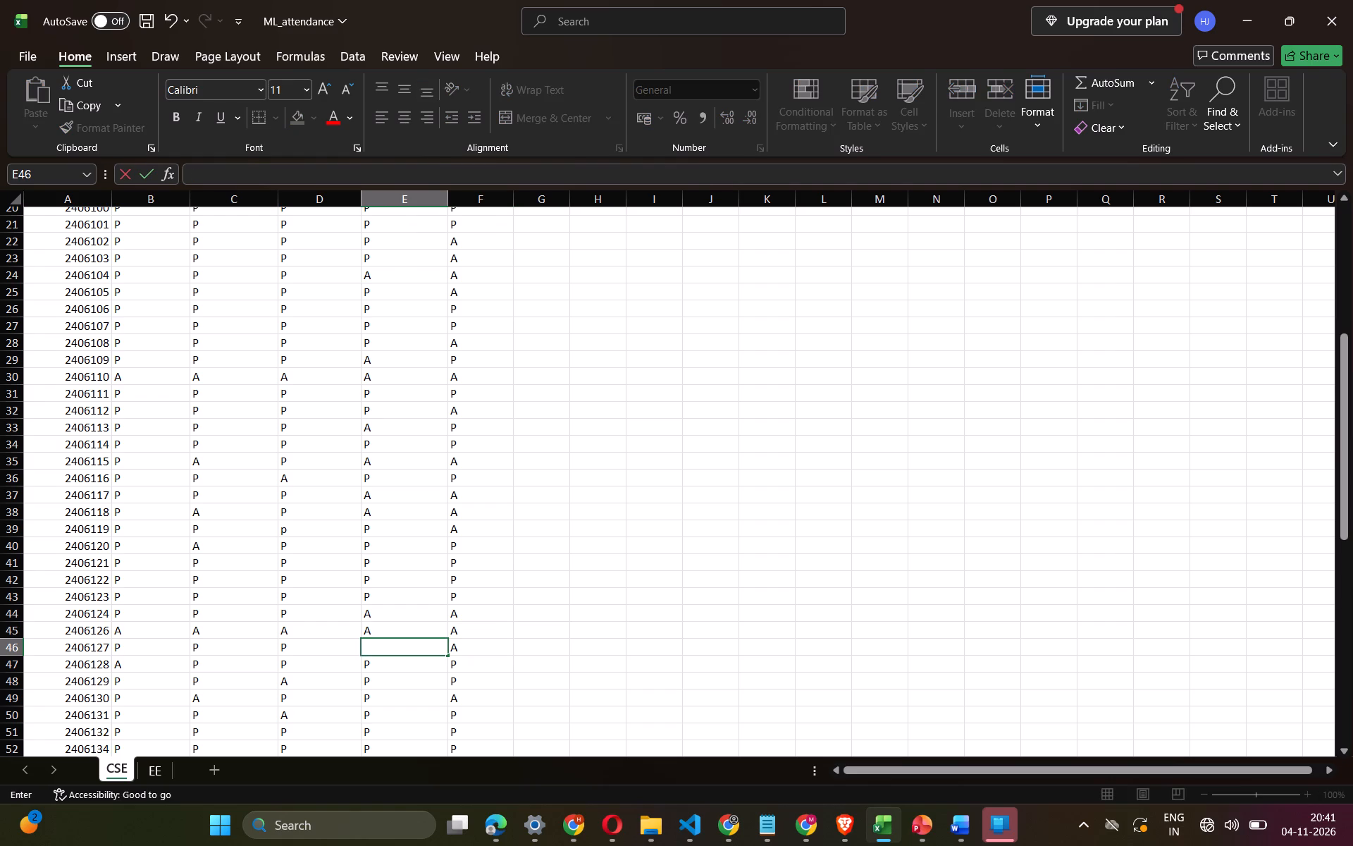
{"action": "key", "text": "a"}
{"action": "key", "text": "Left"}
{"action": "key", "text": "a"}
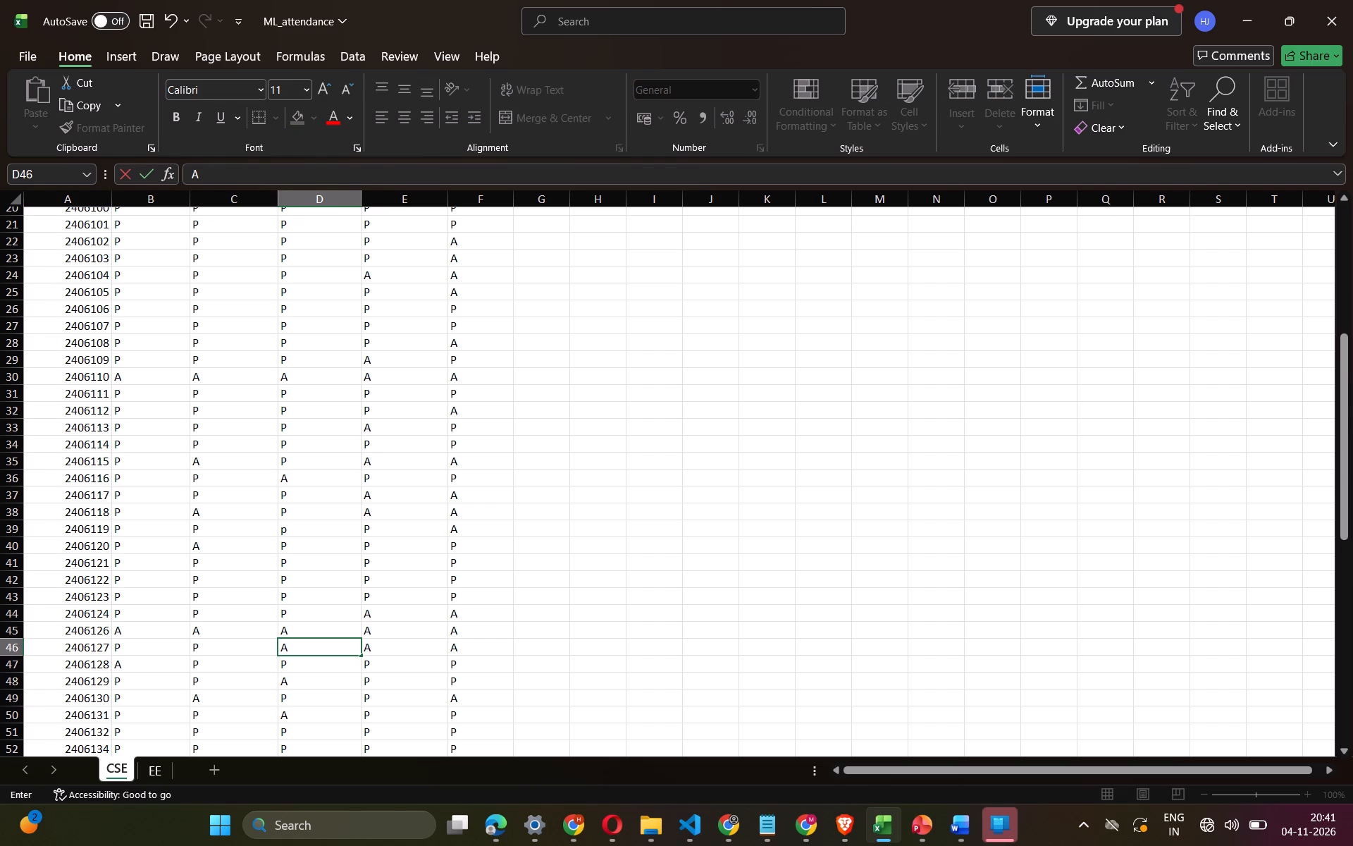
{"action": "key", "text": "Left"}
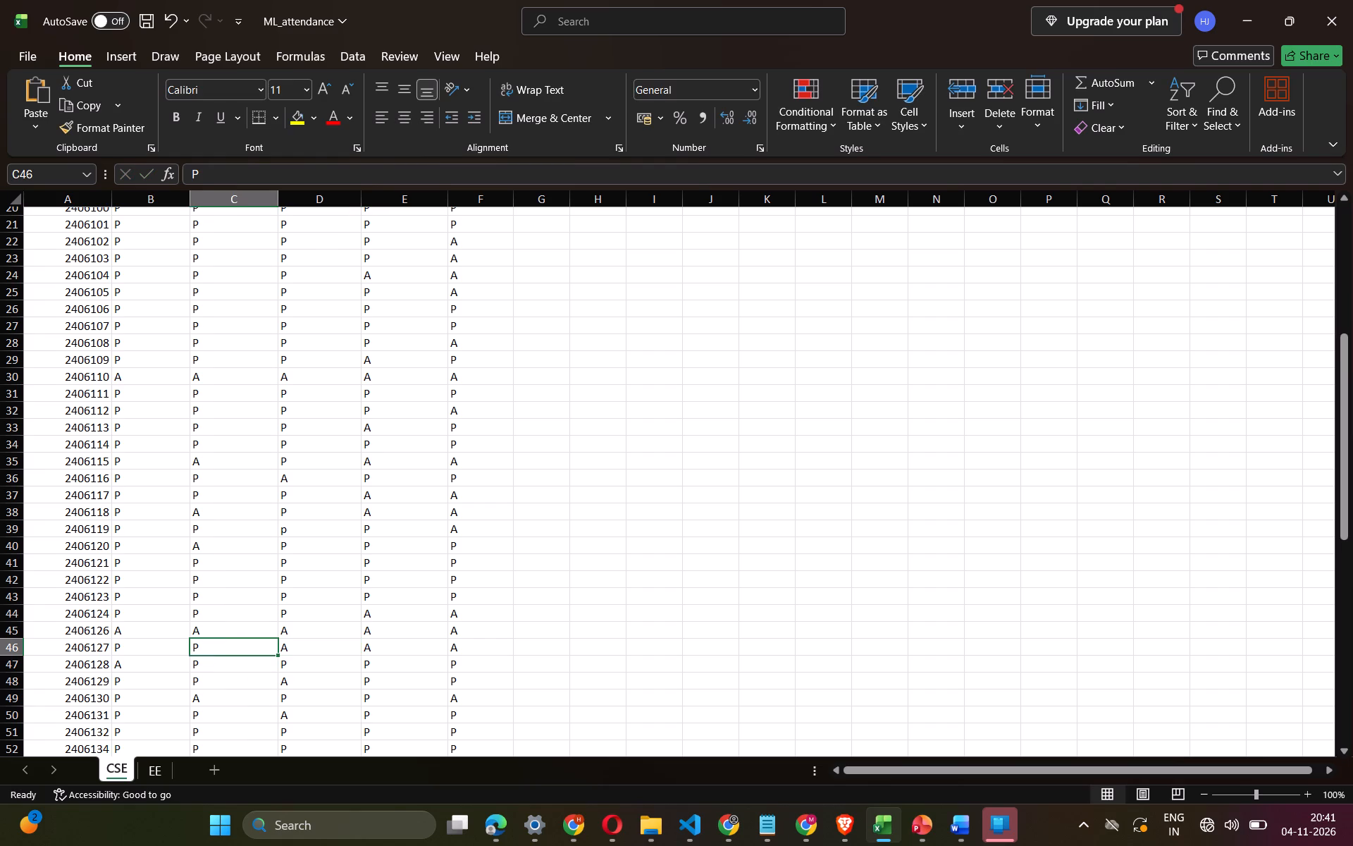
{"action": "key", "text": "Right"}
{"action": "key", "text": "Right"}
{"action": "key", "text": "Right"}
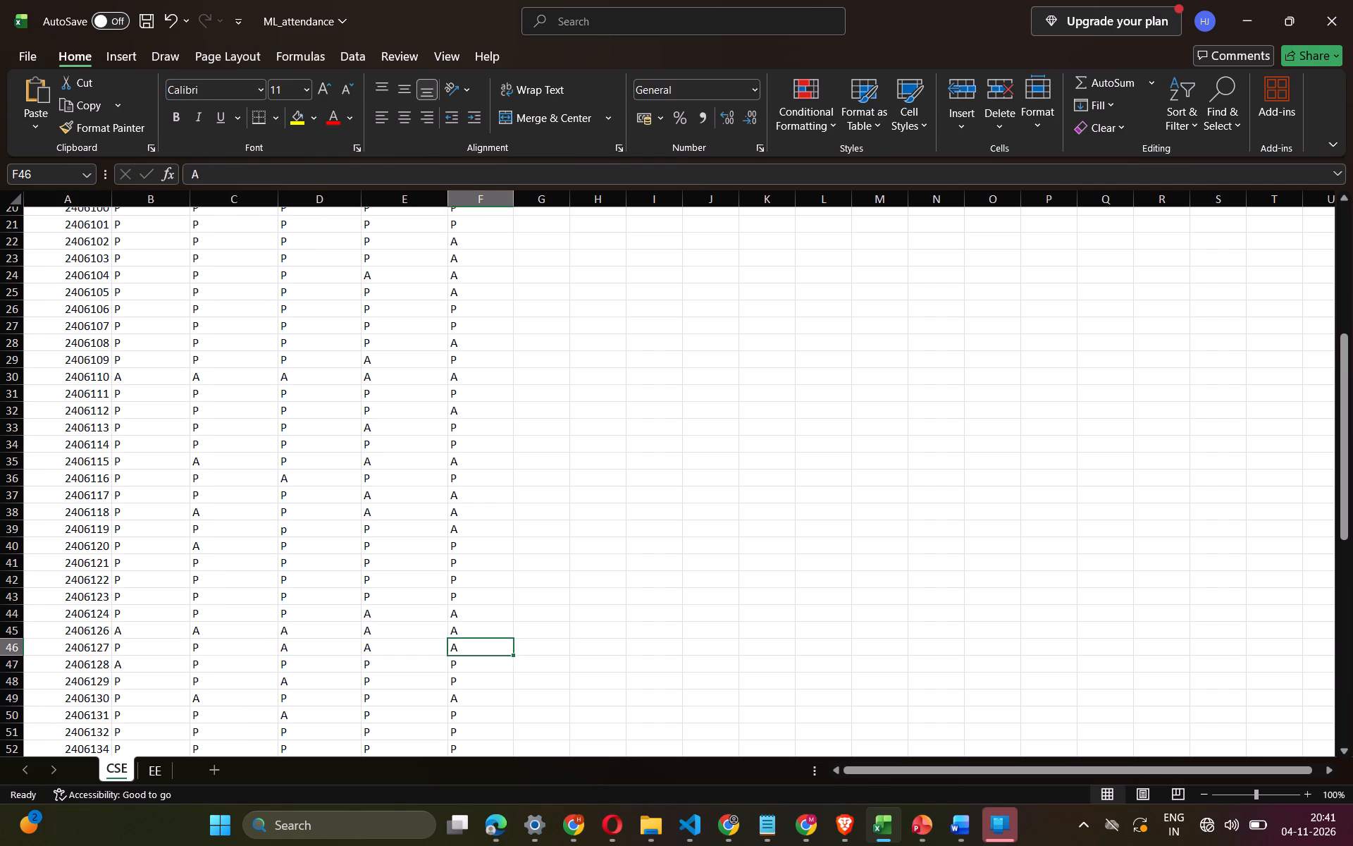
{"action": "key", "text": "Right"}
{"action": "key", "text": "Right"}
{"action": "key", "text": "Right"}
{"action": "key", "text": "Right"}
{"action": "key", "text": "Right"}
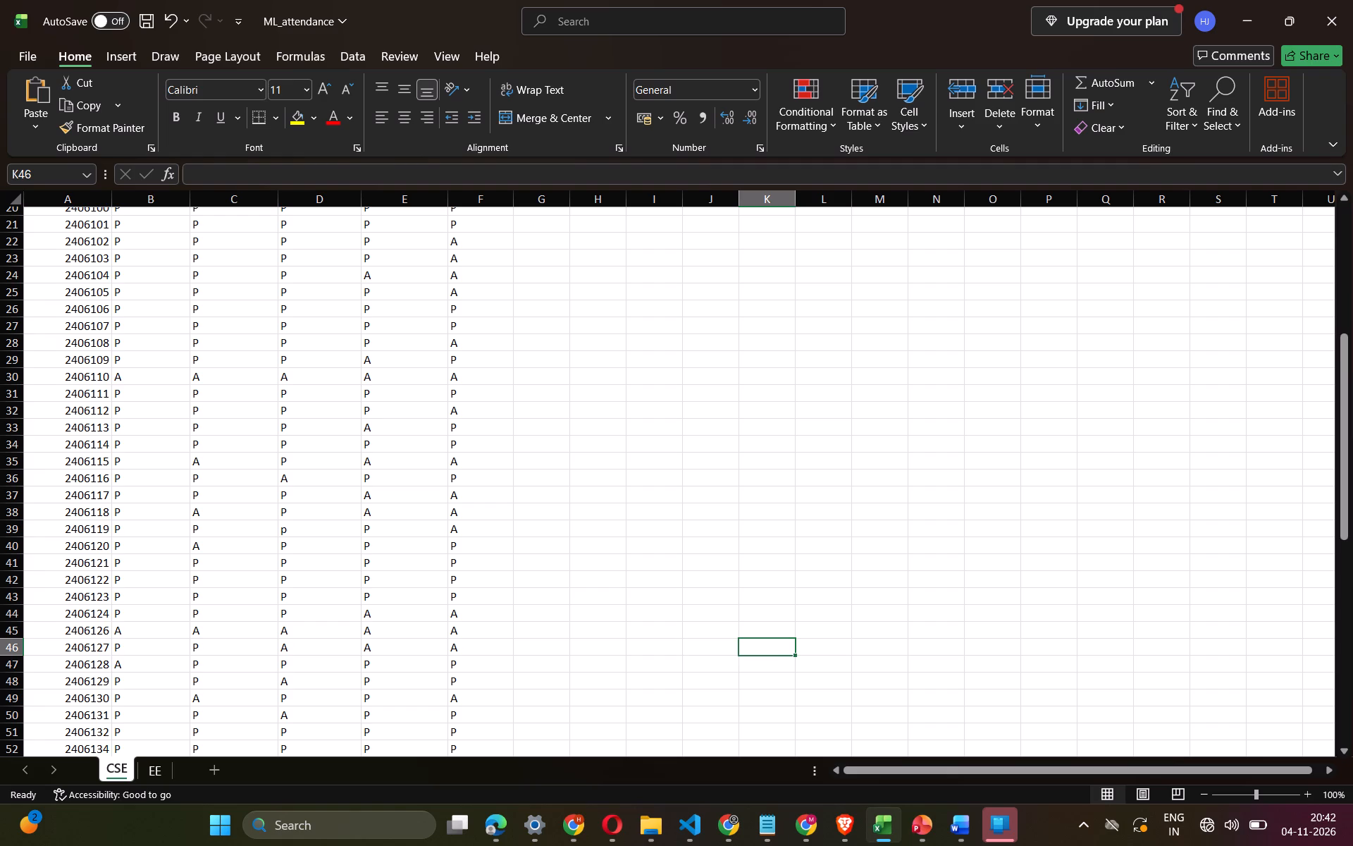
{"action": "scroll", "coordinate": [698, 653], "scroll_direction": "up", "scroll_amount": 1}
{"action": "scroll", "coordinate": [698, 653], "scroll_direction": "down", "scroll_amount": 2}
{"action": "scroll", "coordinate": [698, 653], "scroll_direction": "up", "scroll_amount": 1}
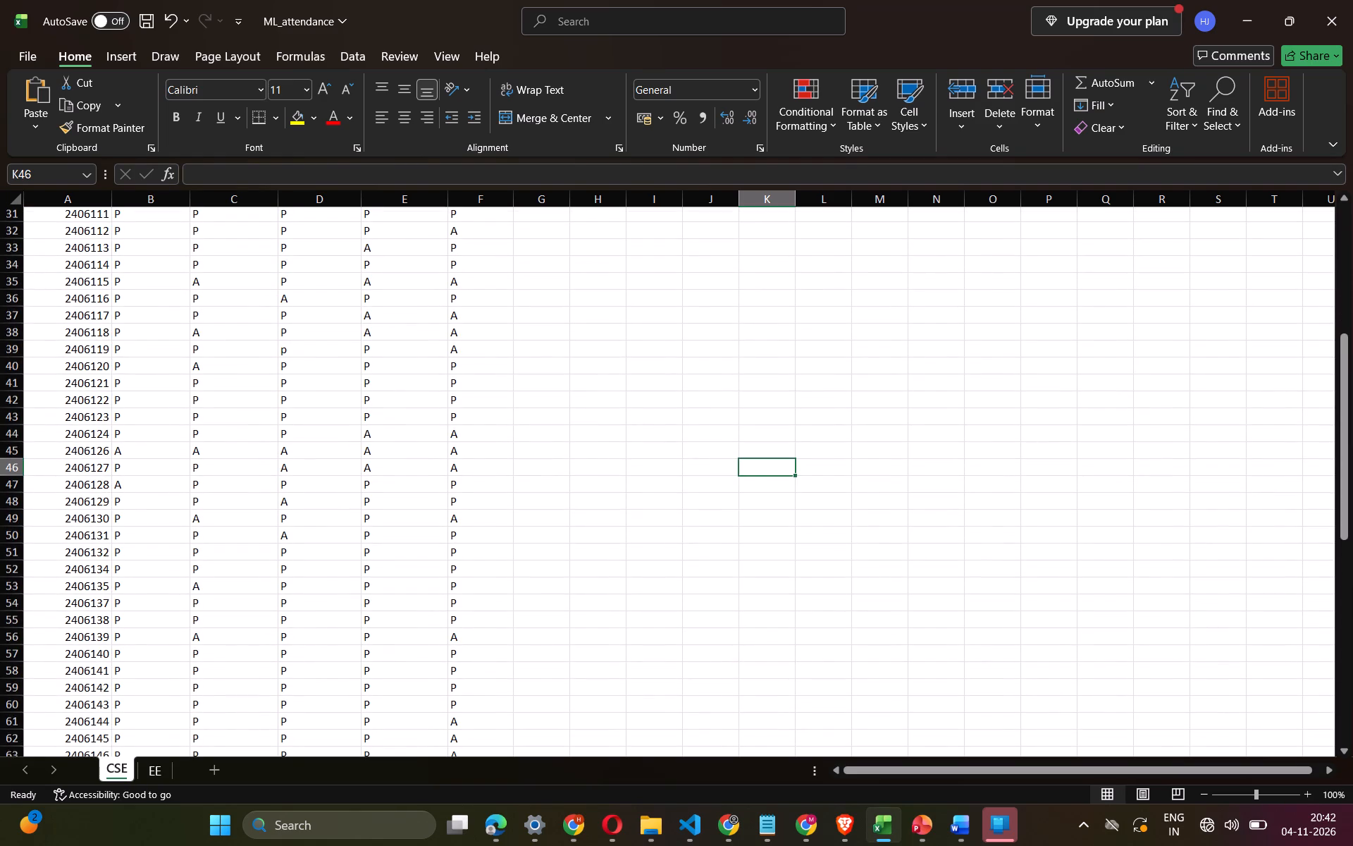
Undo the attendance mark changes made in rows 46 and 45, and the earlier edit to E39.
{"action": "scroll", "coordinate": [698, 653], "scroll_direction": "up", "scroll_amount": 1}
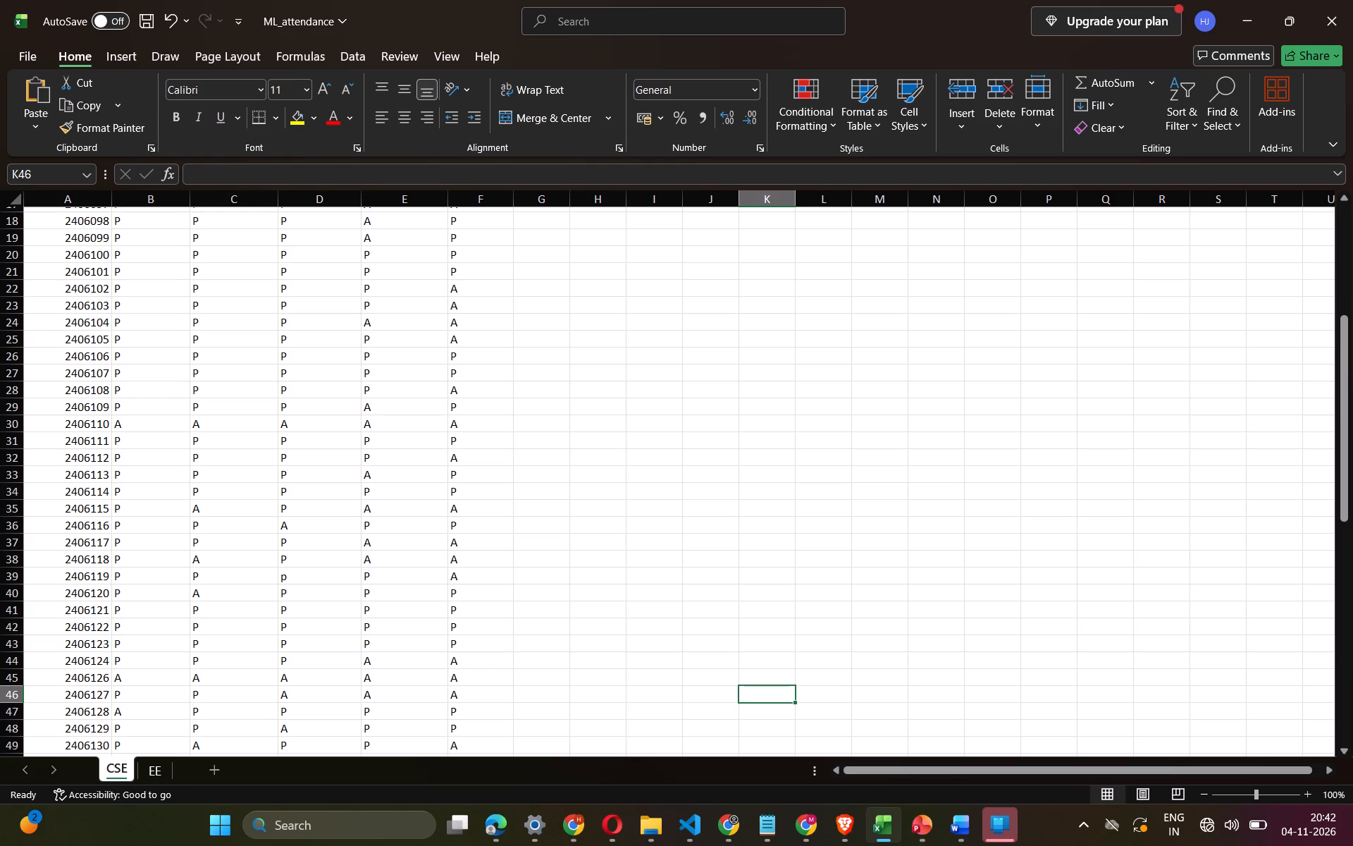
{"action": "key", "text": "ctrl+z"}
{"action": "key", "text": "ctrl+z"}
{"action": "key", "text": "ctrl+z"}
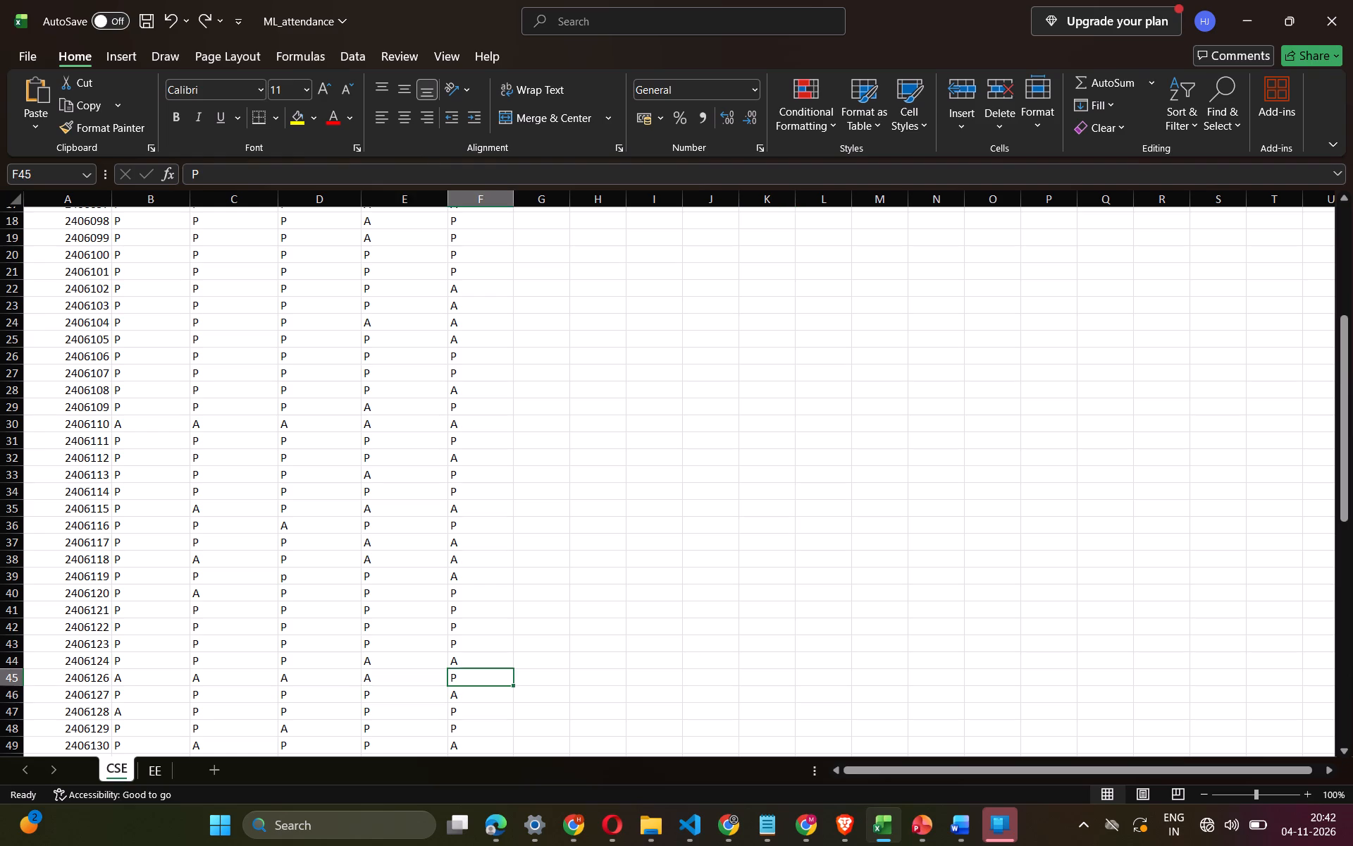
{"action": "key", "text": "ctrl+z"}
{"action": "key", "text": "ctrl+z"}
{"action": "key", "text": "ctrl+z"}
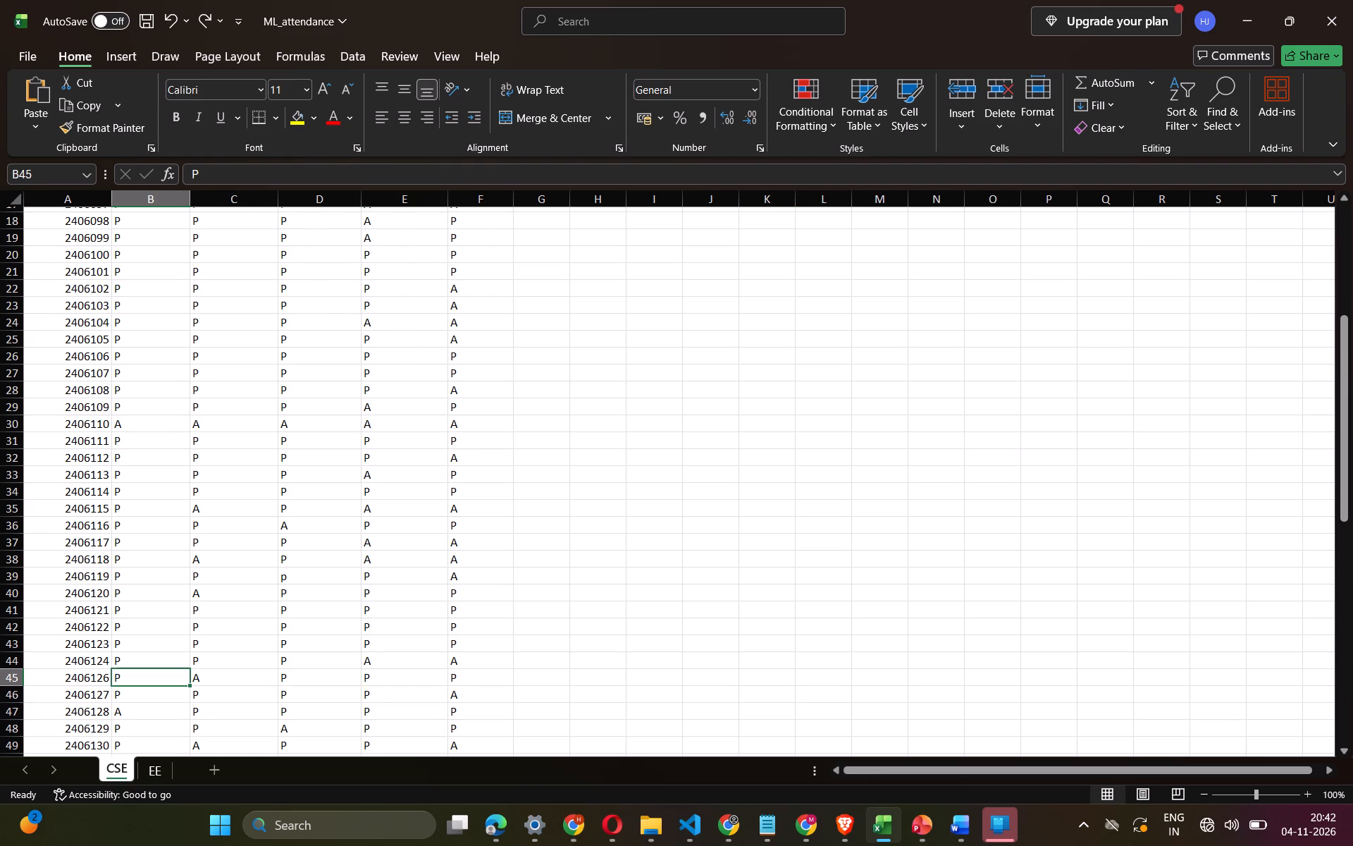
{"action": "key", "text": "ctrl+z"}
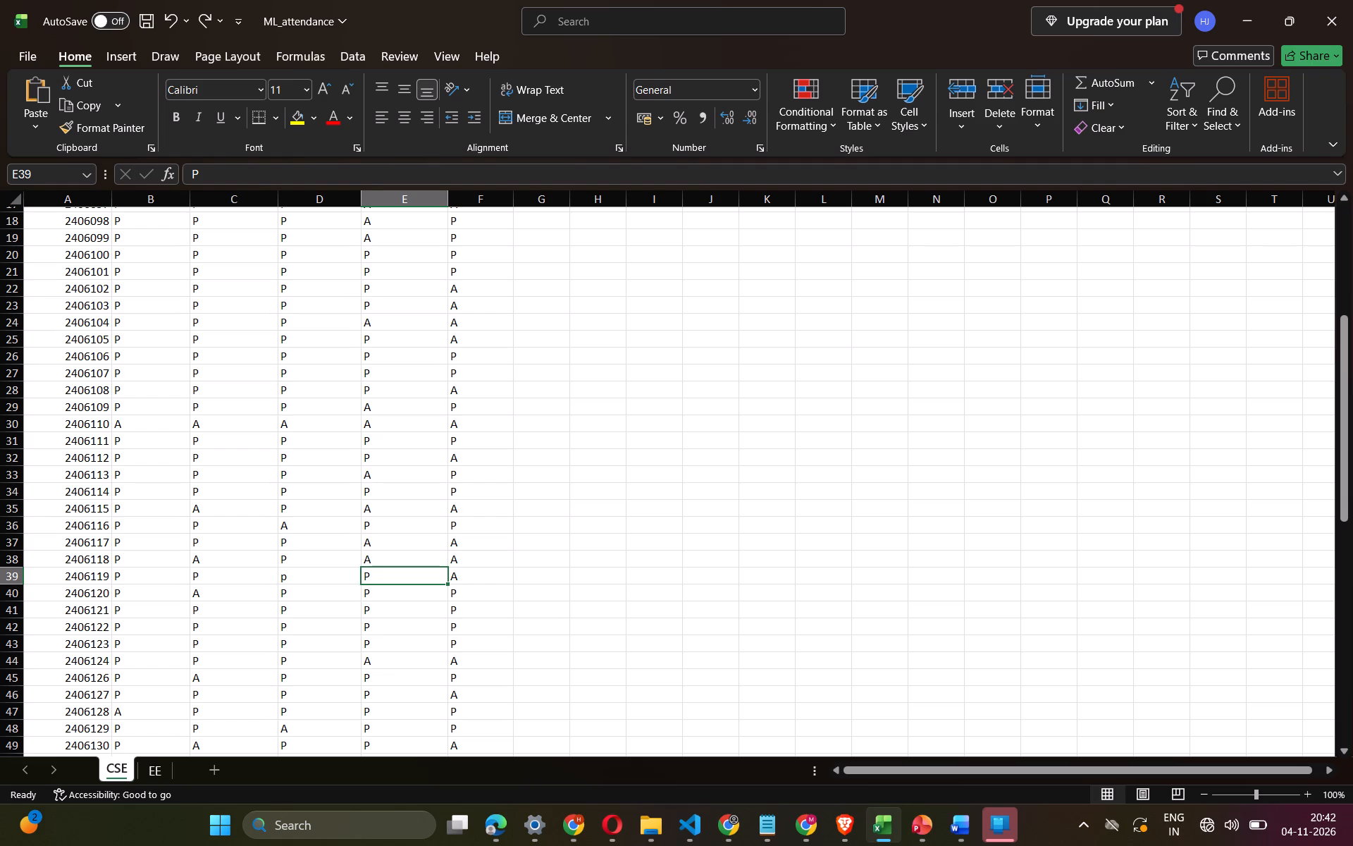
{"action": "scroll", "coordinate": [458, 666], "scroll_direction": "down", "scroll_amount": 3}
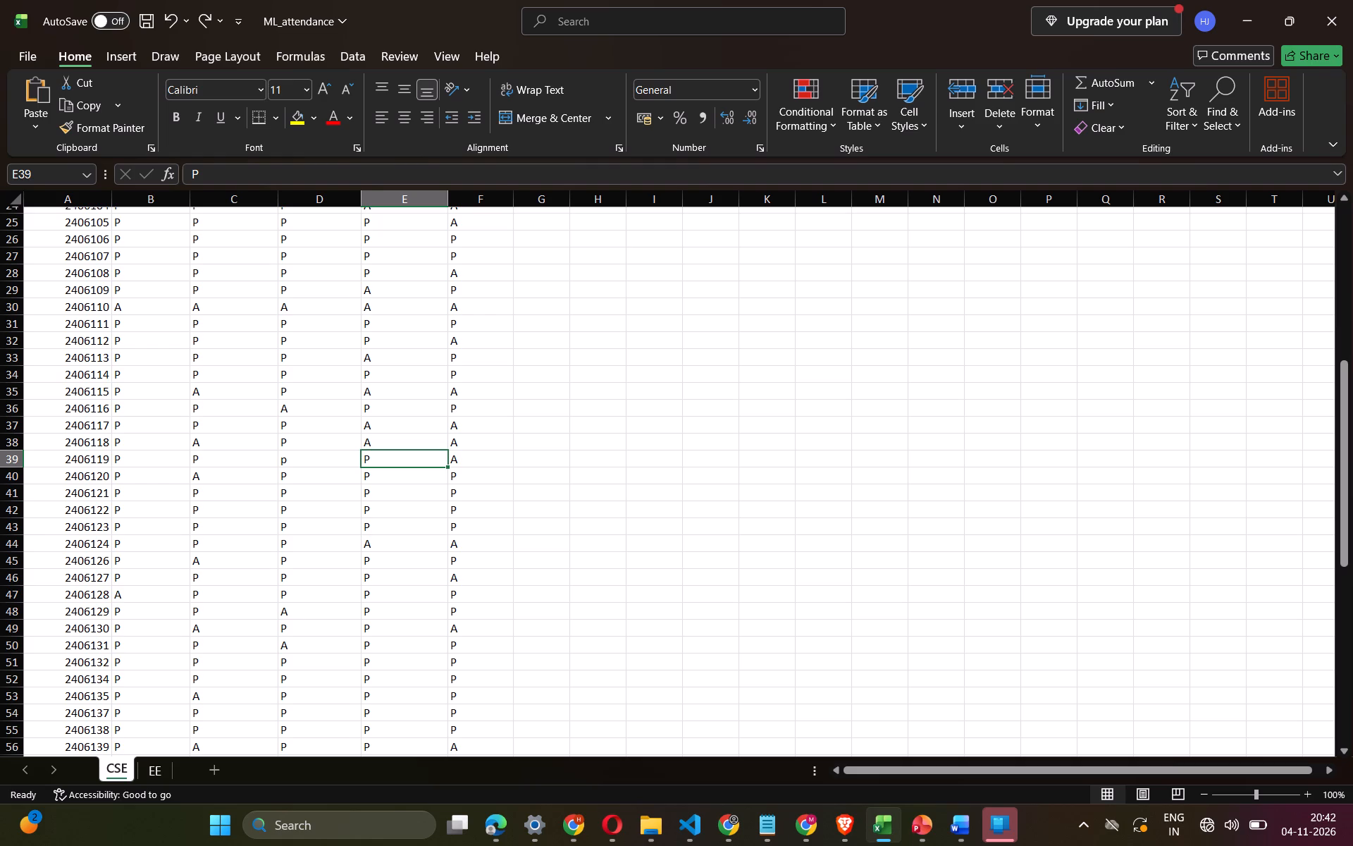
{"action": "scroll", "coordinate": [390, 539], "scroll_direction": "down", "scroll_amount": 1}
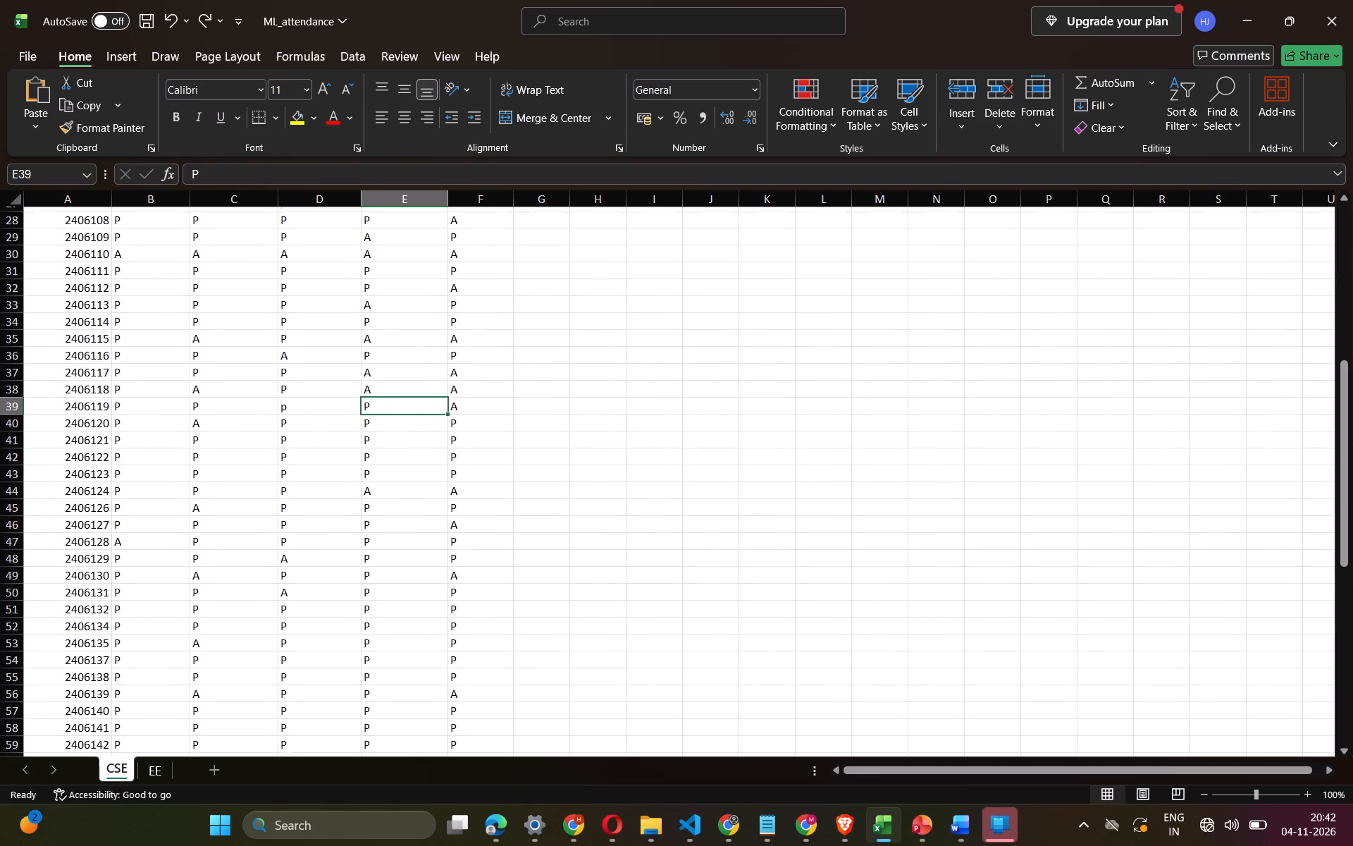
{"action": "scroll", "coordinate": [390, 539], "scroll_direction": "down", "scroll_amount": 1}
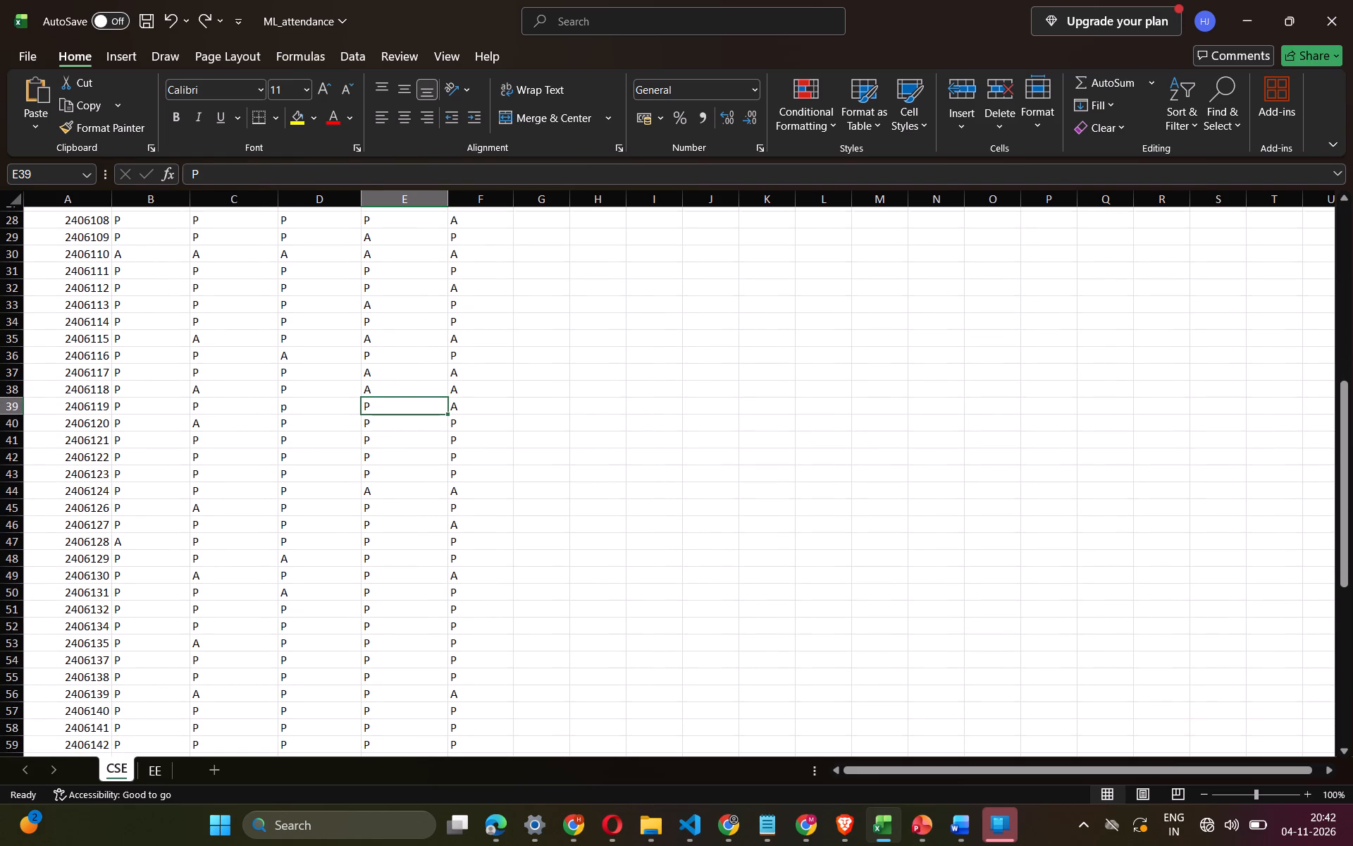
{"action": "scroll", "coordinate": [386, 586], "scroll_direction": "down", "scroll_amount": 1}
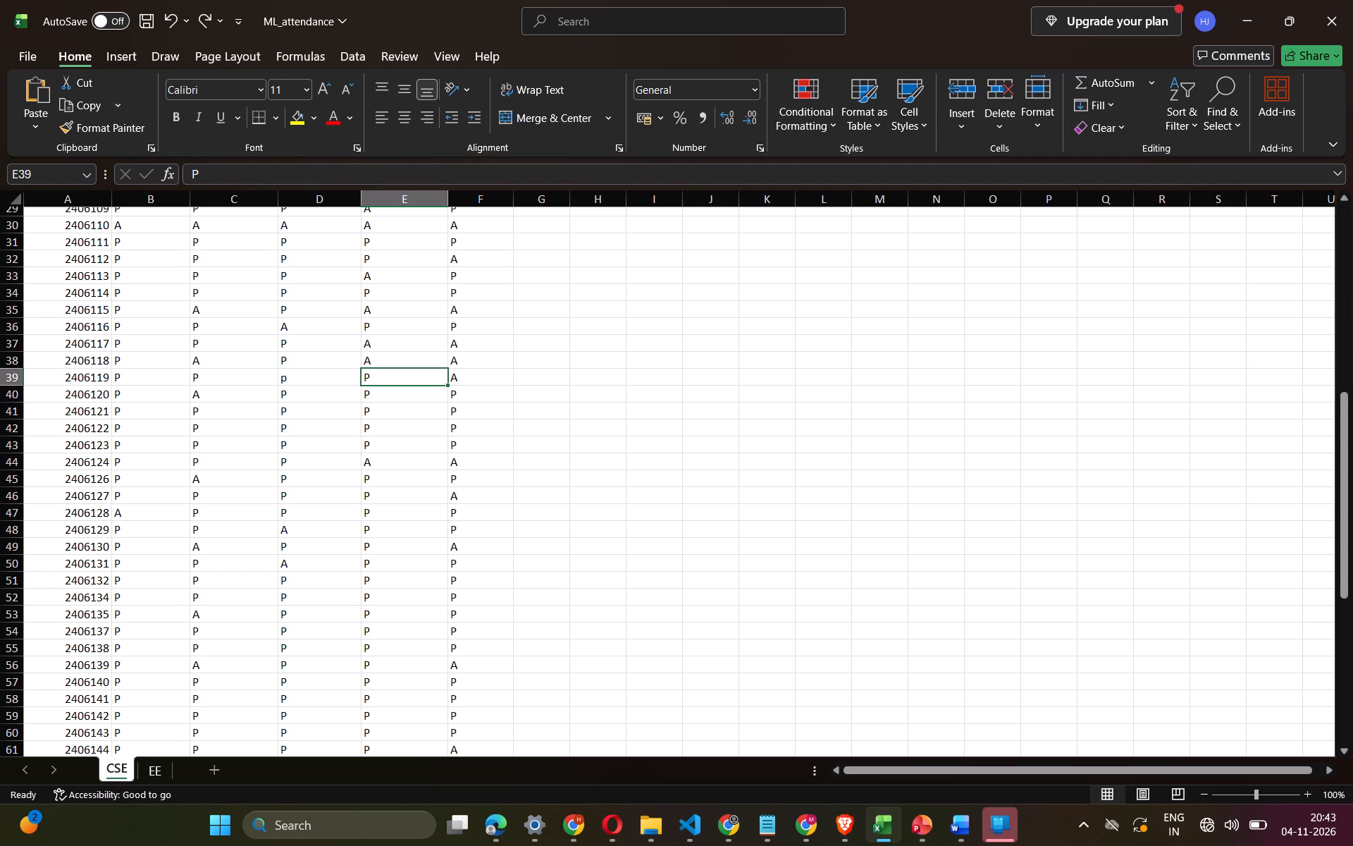
{"action": "left_click", "coordinate": [377, 596]}
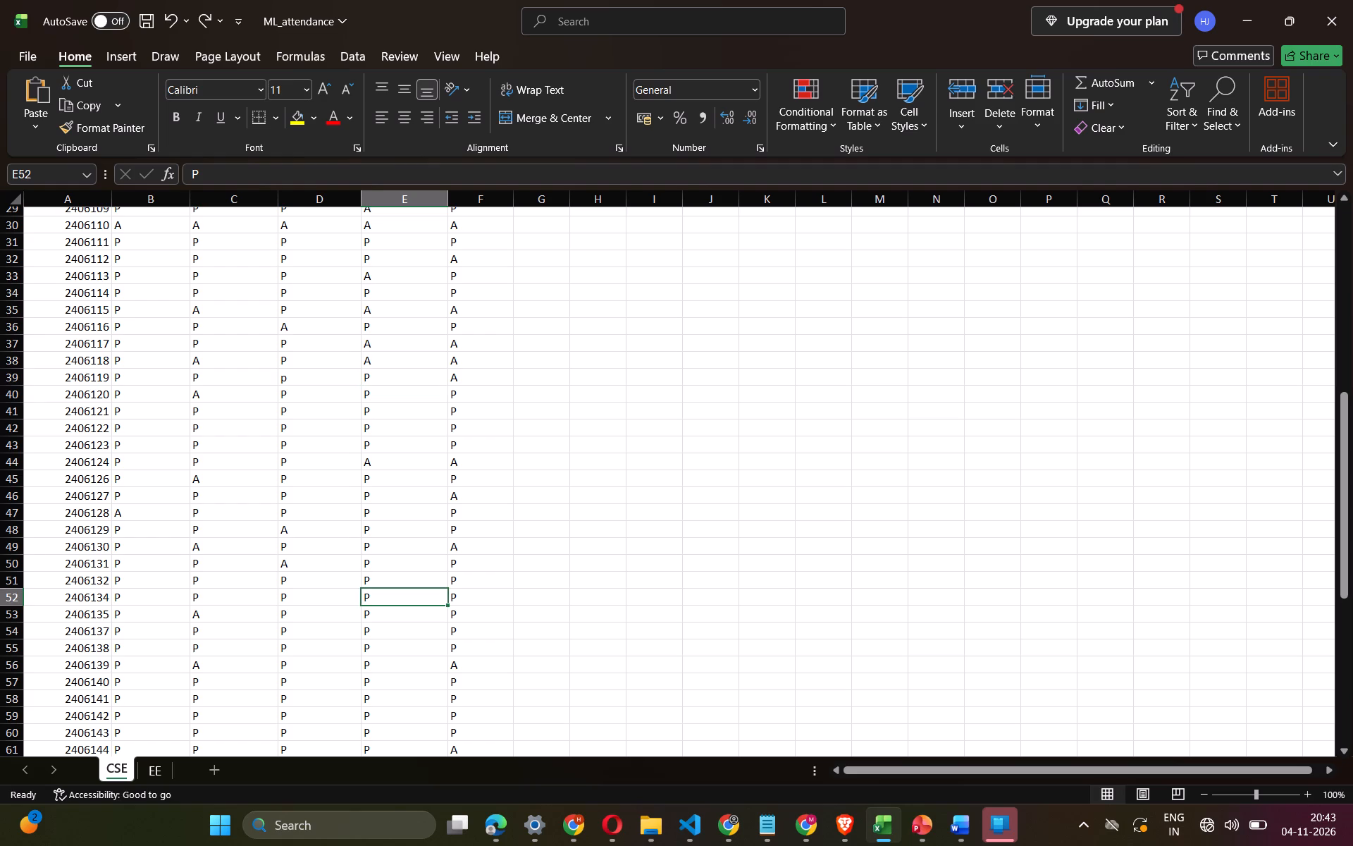
{"action": "scroll", "coordinate": [377, 596], "scroll_direction": "down", "scroll_amount": 1}
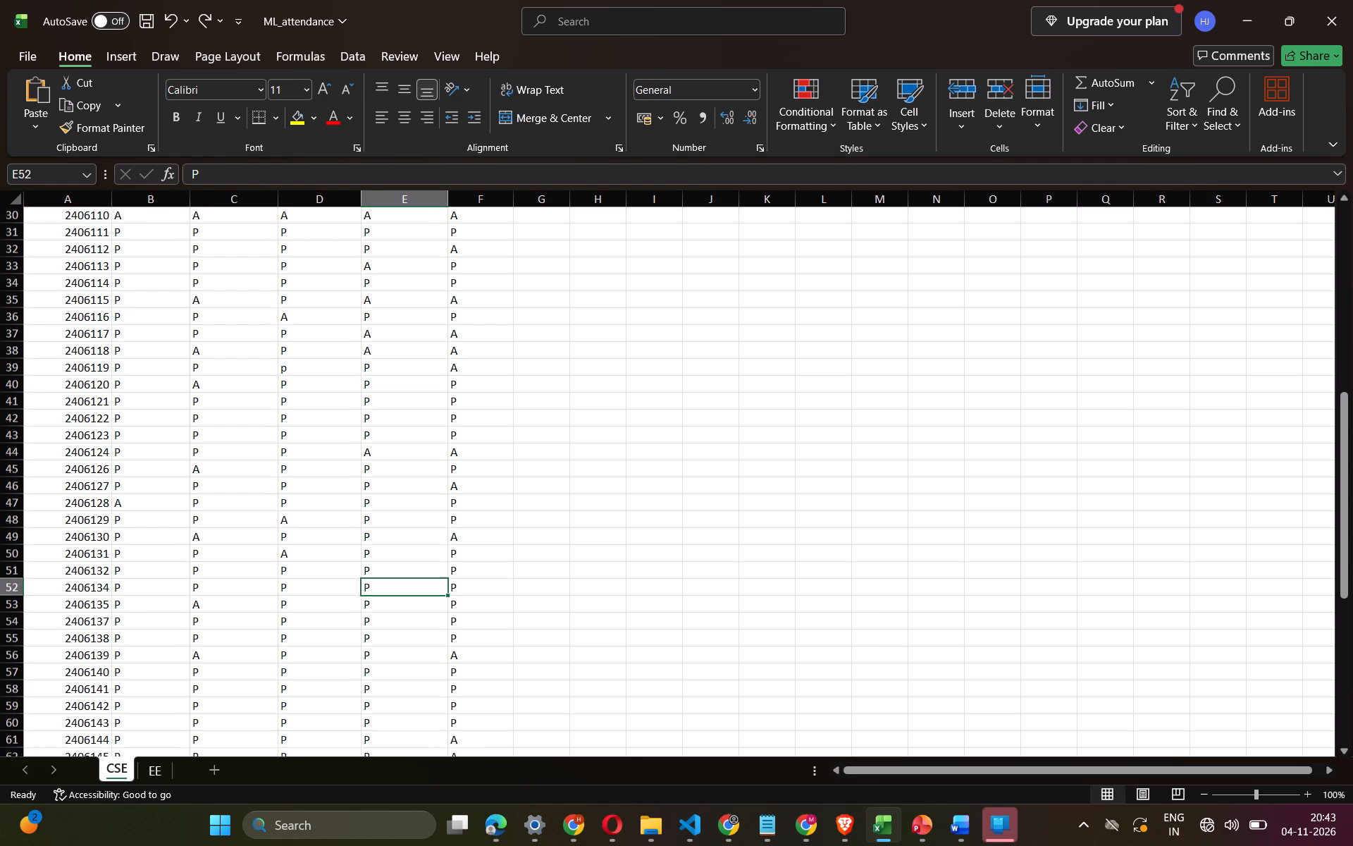
{"action": "scroll", "coordinate": [377, 596], "scroll_direction": "down", "scroll_amount": 3}
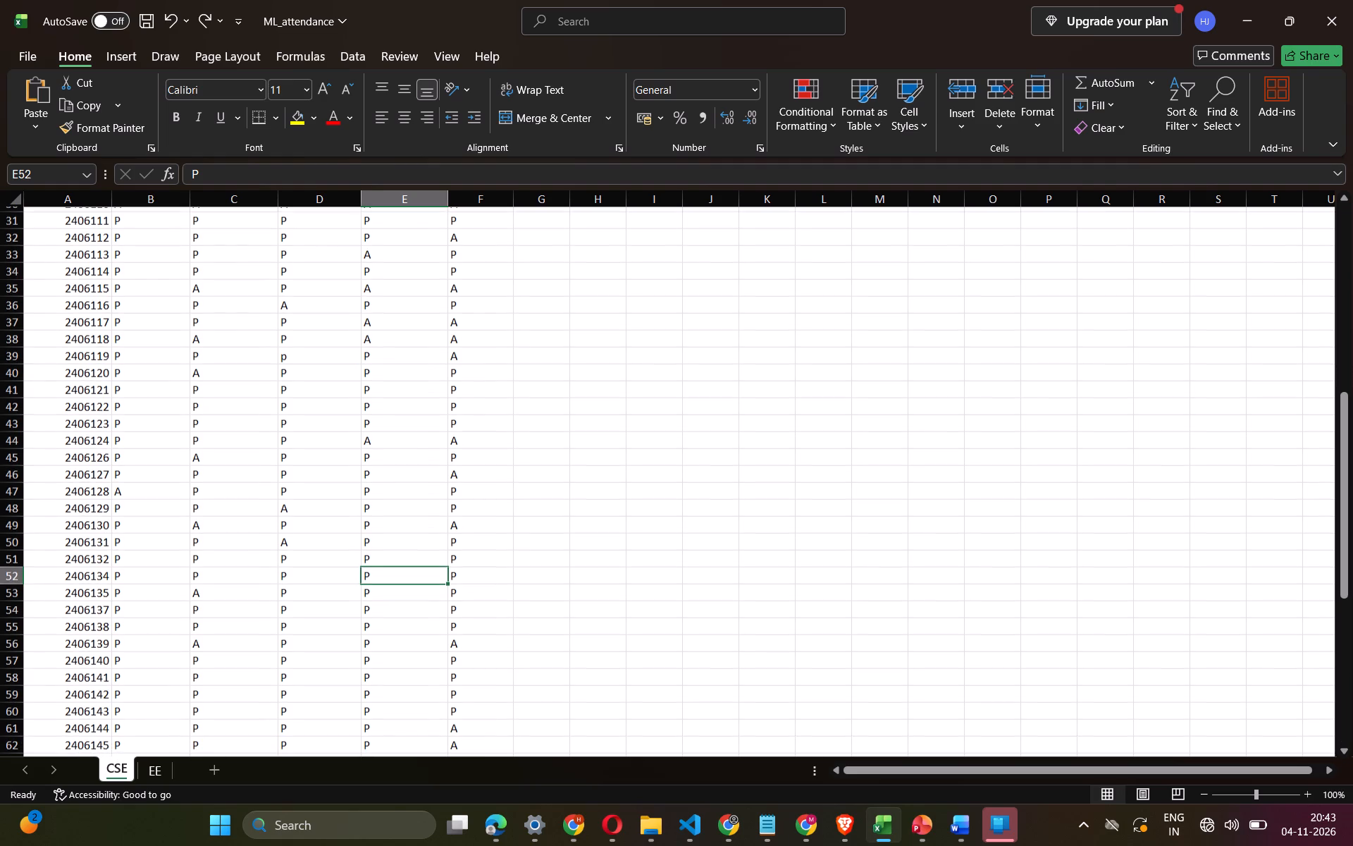
{"action": "scroll", "coordinate": [377, 596], "scroll_direction": "down", "scroll_amount": 1}
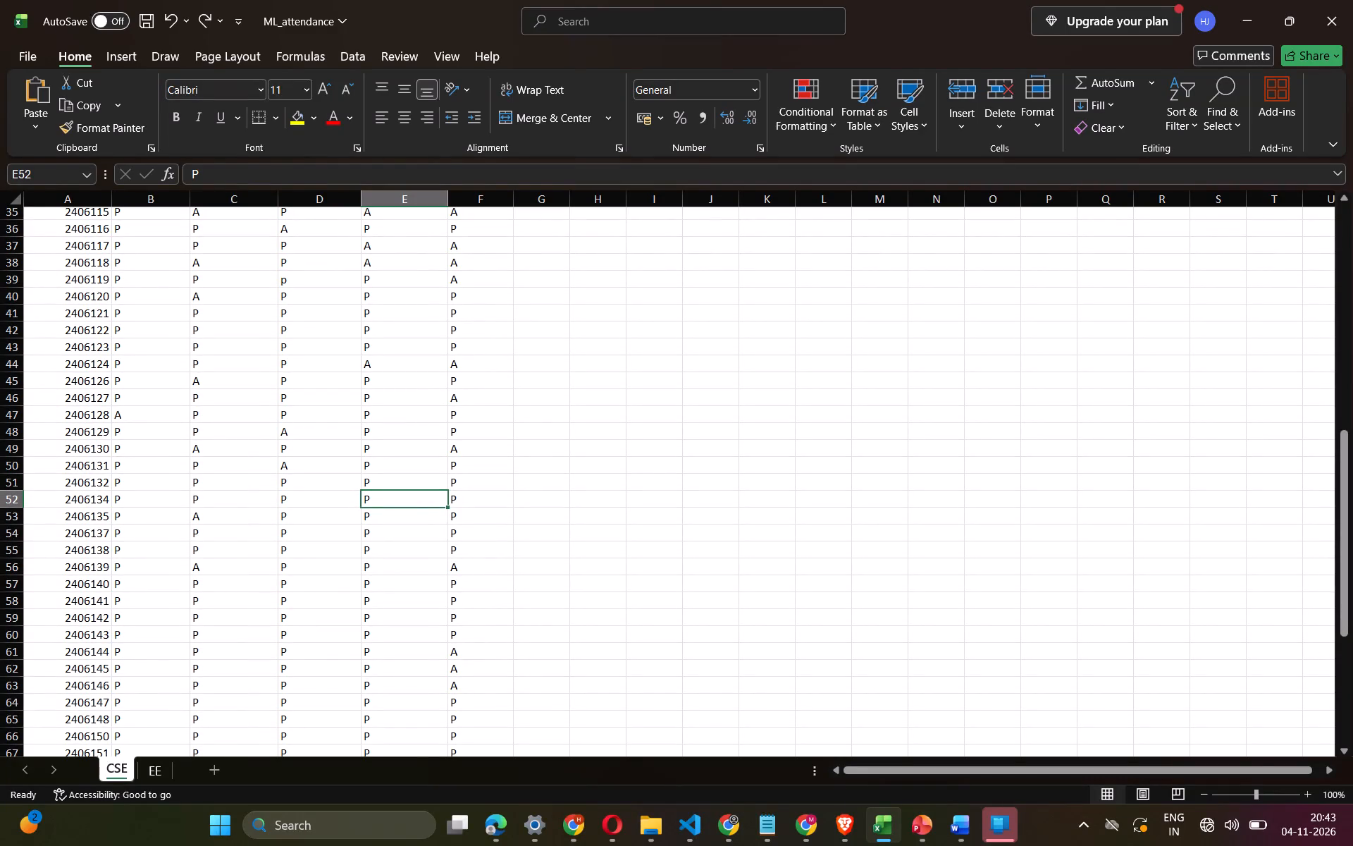
{"action": "left_click", "coordinate": [378, 548]}
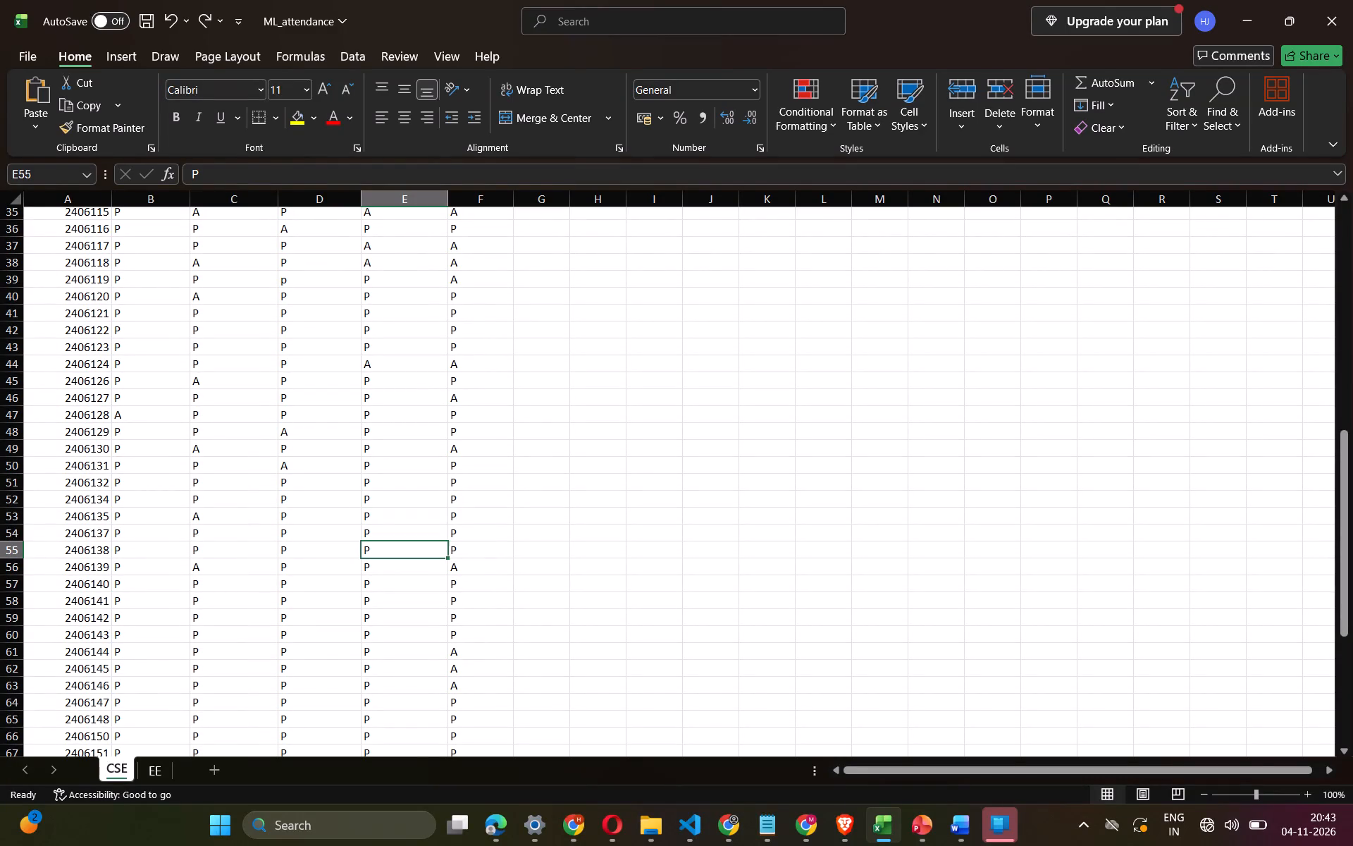
{"action": "key", "text": "BackSpace"}
{"action": "key", "text": "a"}
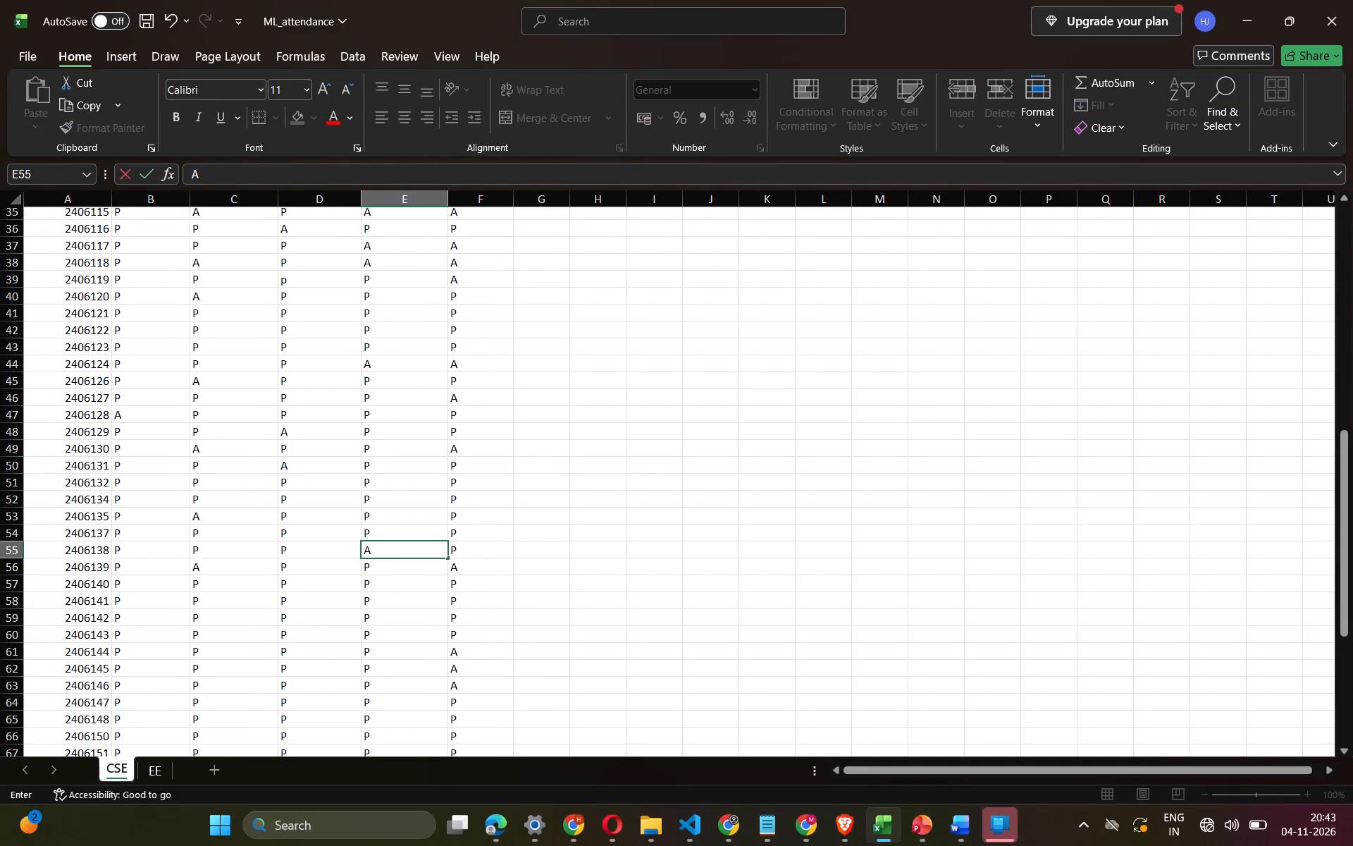
{"action": "key", "text": "Down"}
{"action": "key", "text": "a"}
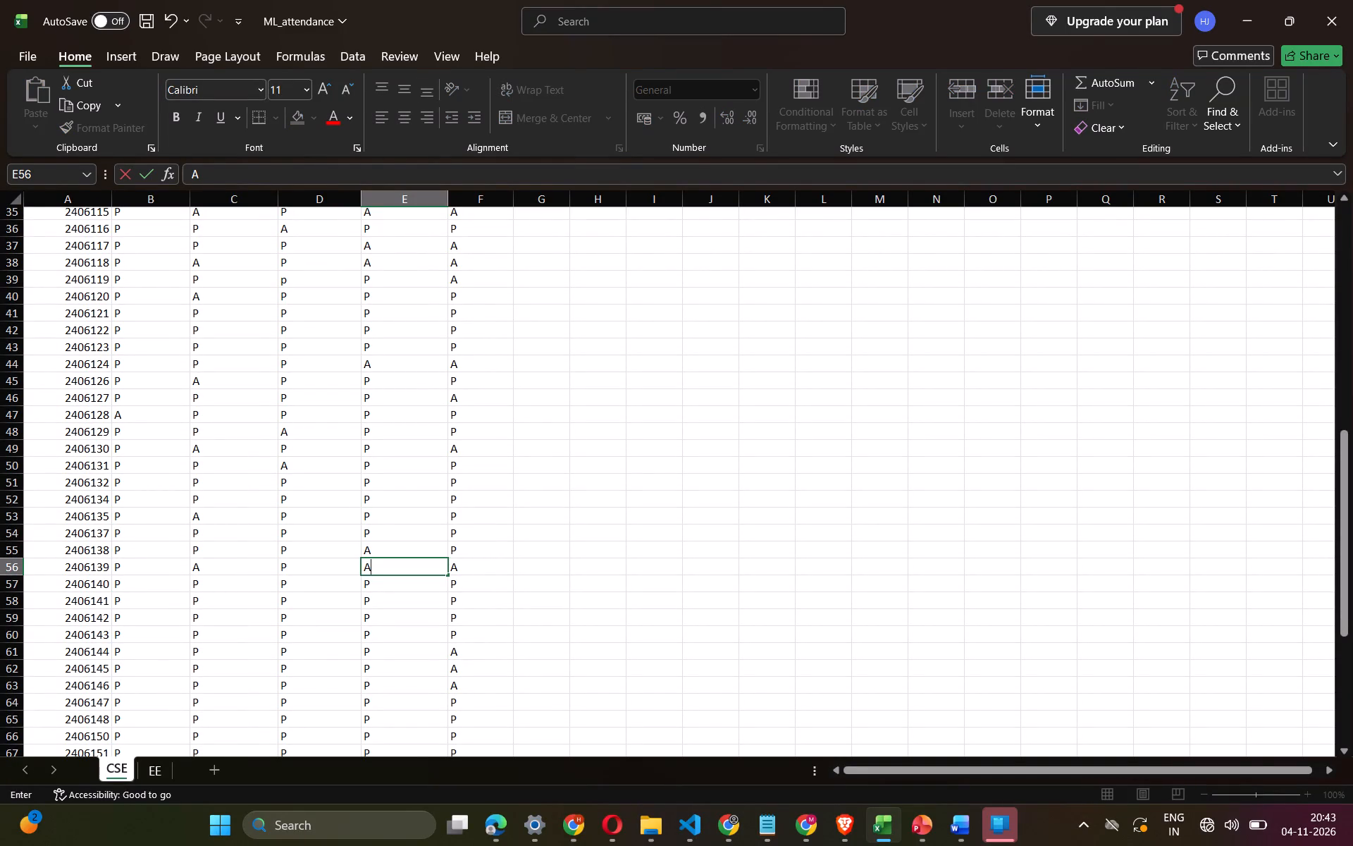
{"action": "key", "text": "Down"}
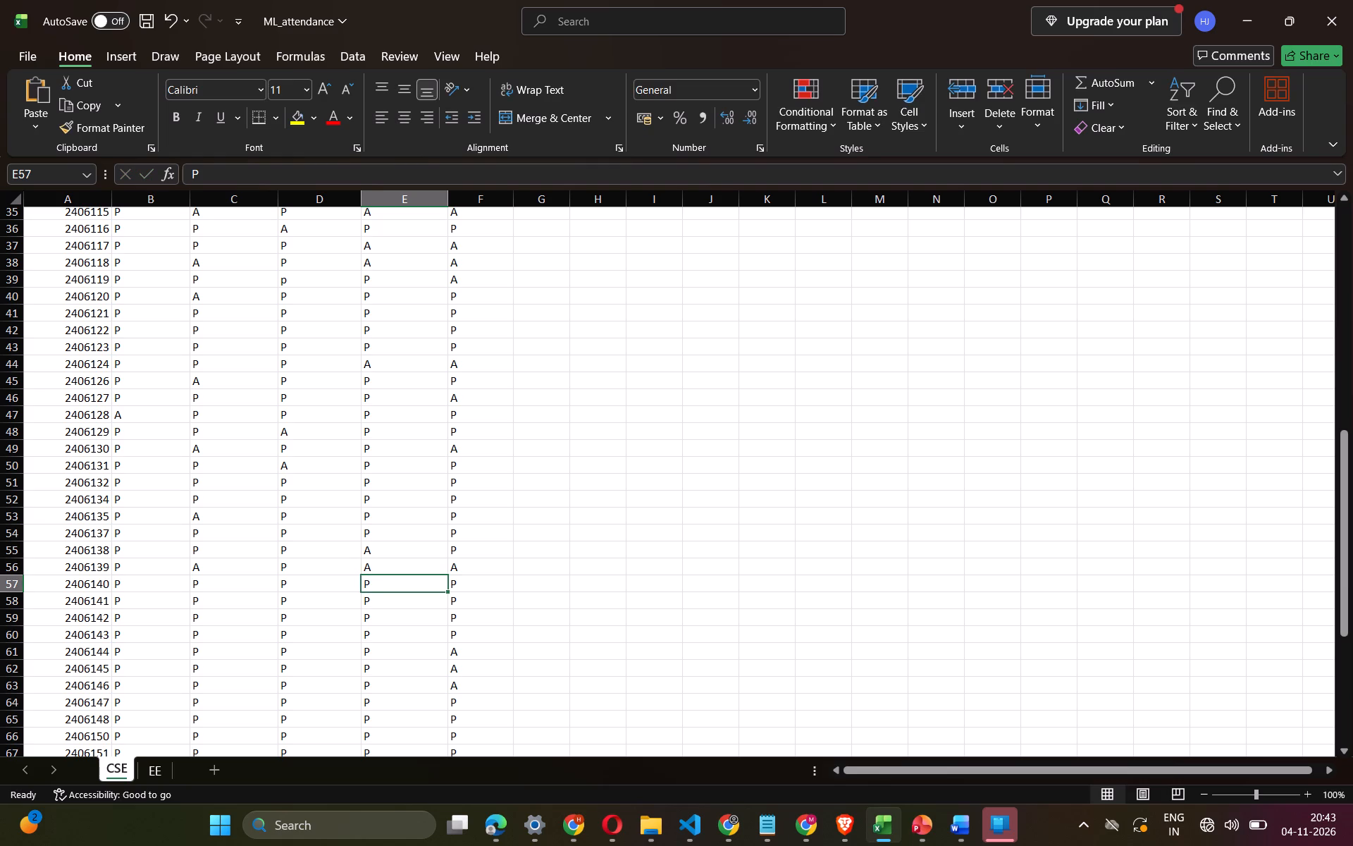
{"action": "key", "text": "Down"}
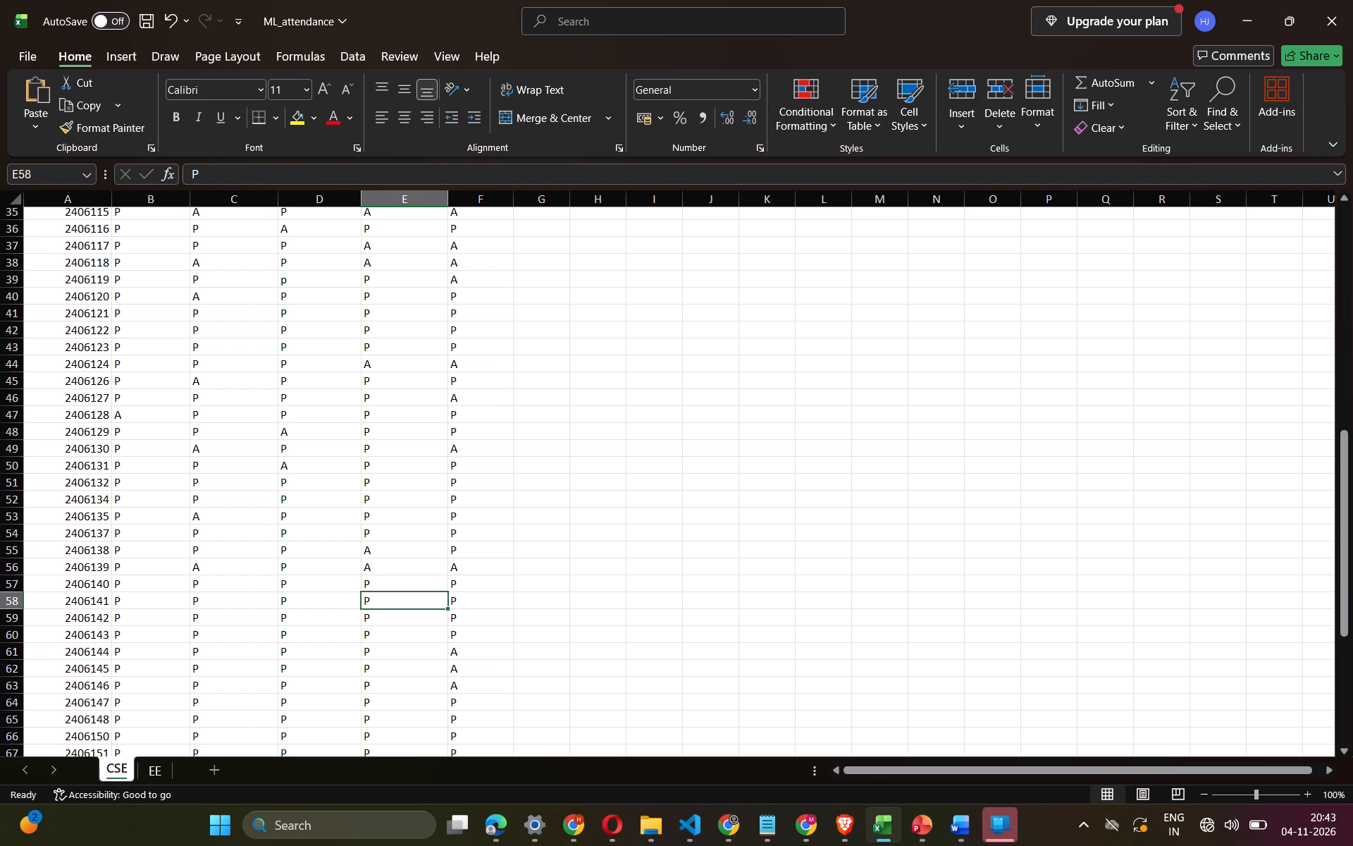
{"action": "key", "text": "BackSpace"}
{"action": "key", "text": "a"}
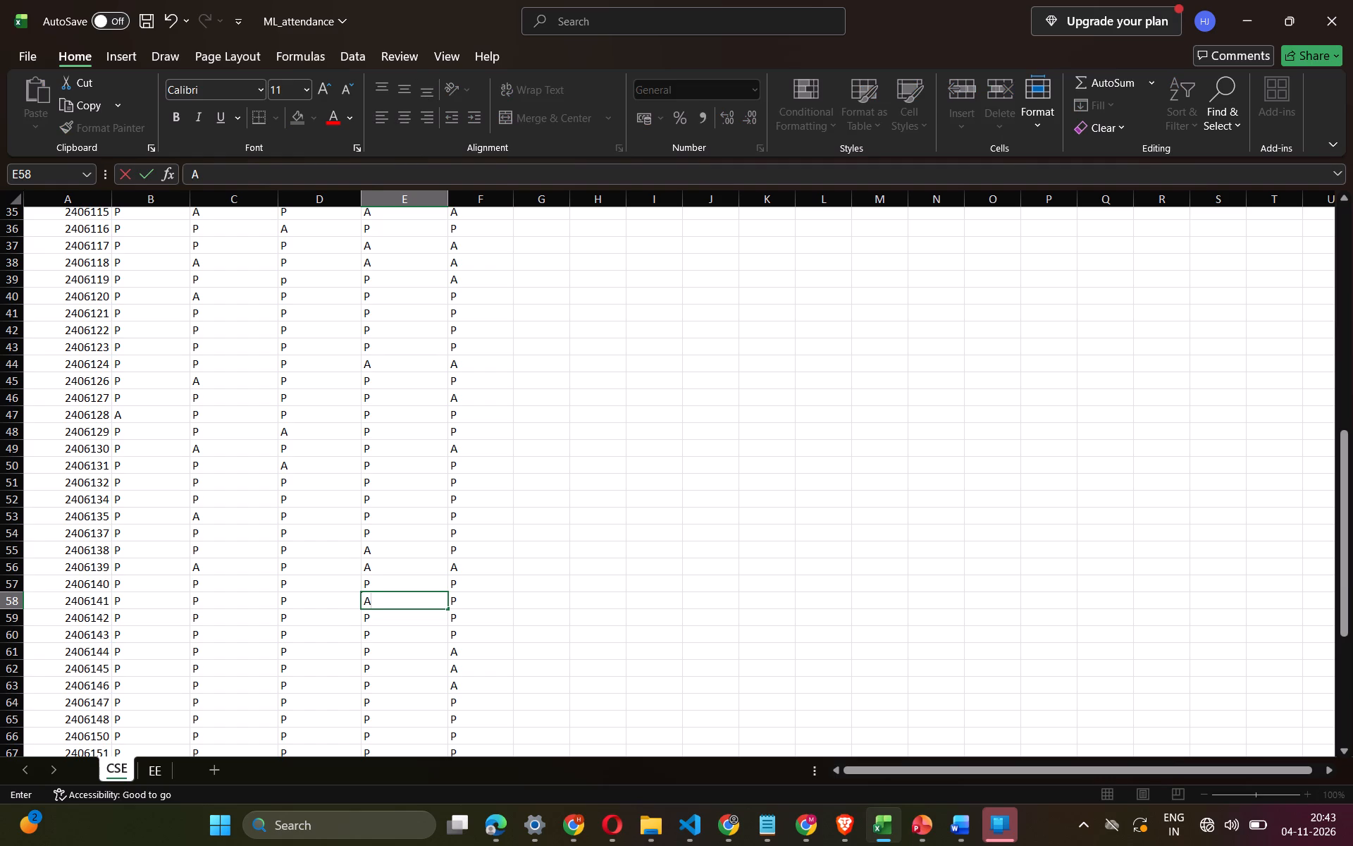
{"action": "key", "text": "Down"}
{"action": "key", "text": "BackSpace"}
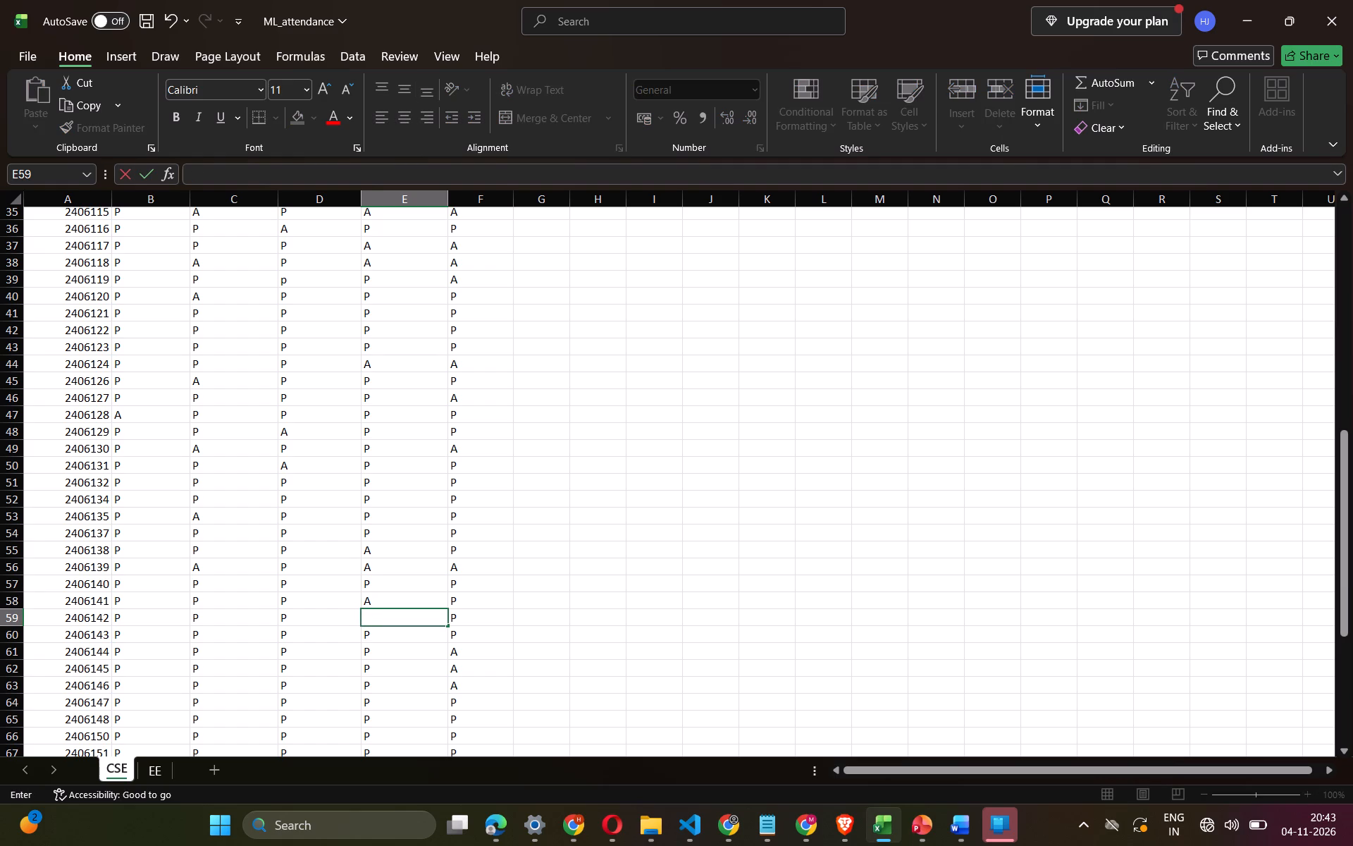
{"action": "key", "text": "p"}
{"action": "key", "text": "BackSpace"}
{"action": "key", "text": "a"}
{"action": "key", "text": "Down"}
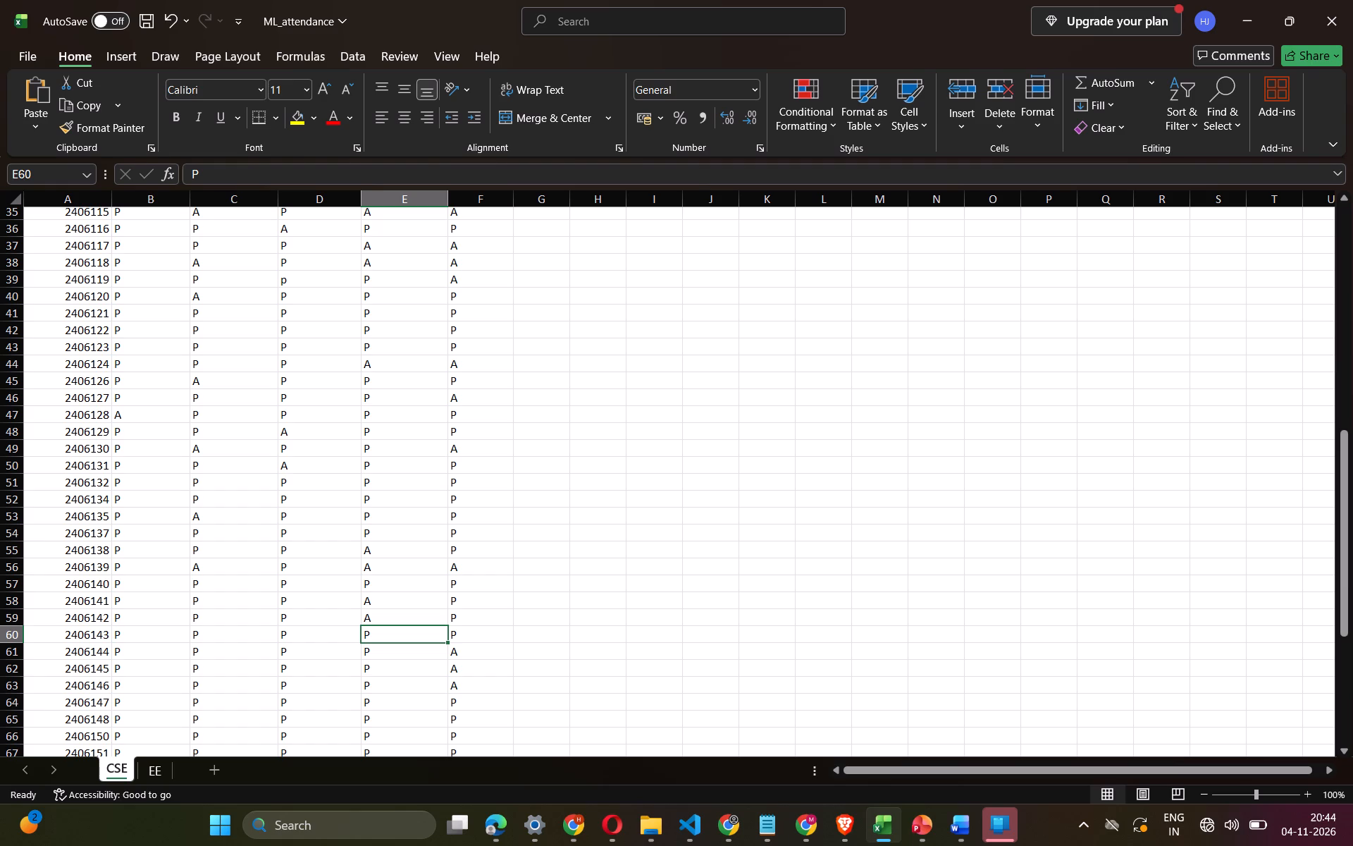
{"action": "key", "text": "Down"}
{"action": "key", "text": "Down"}
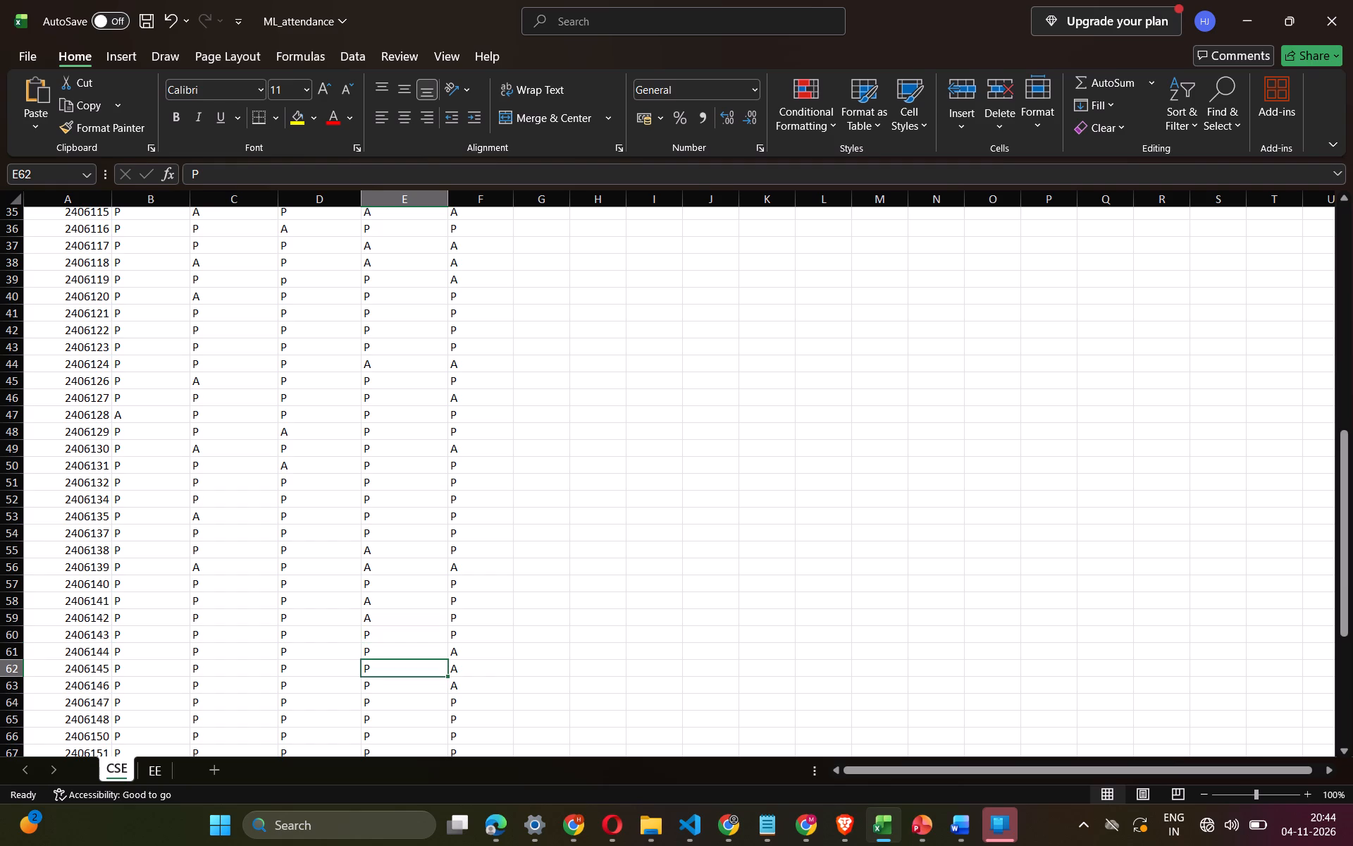
{"action": "key", "text": "Down"}
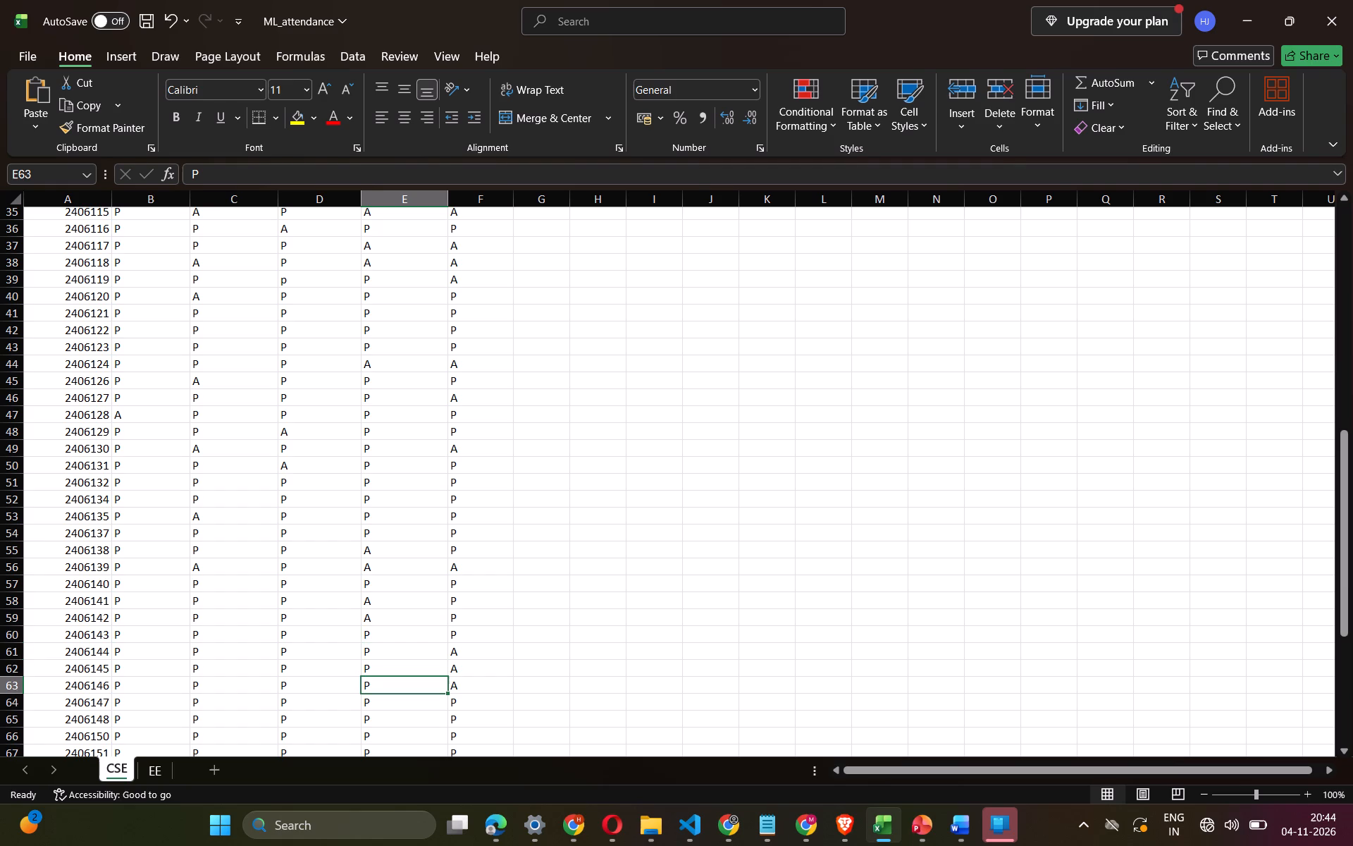
{"action": "key", "text": "BackSpace"}
{"action": "key", "text": "a"}
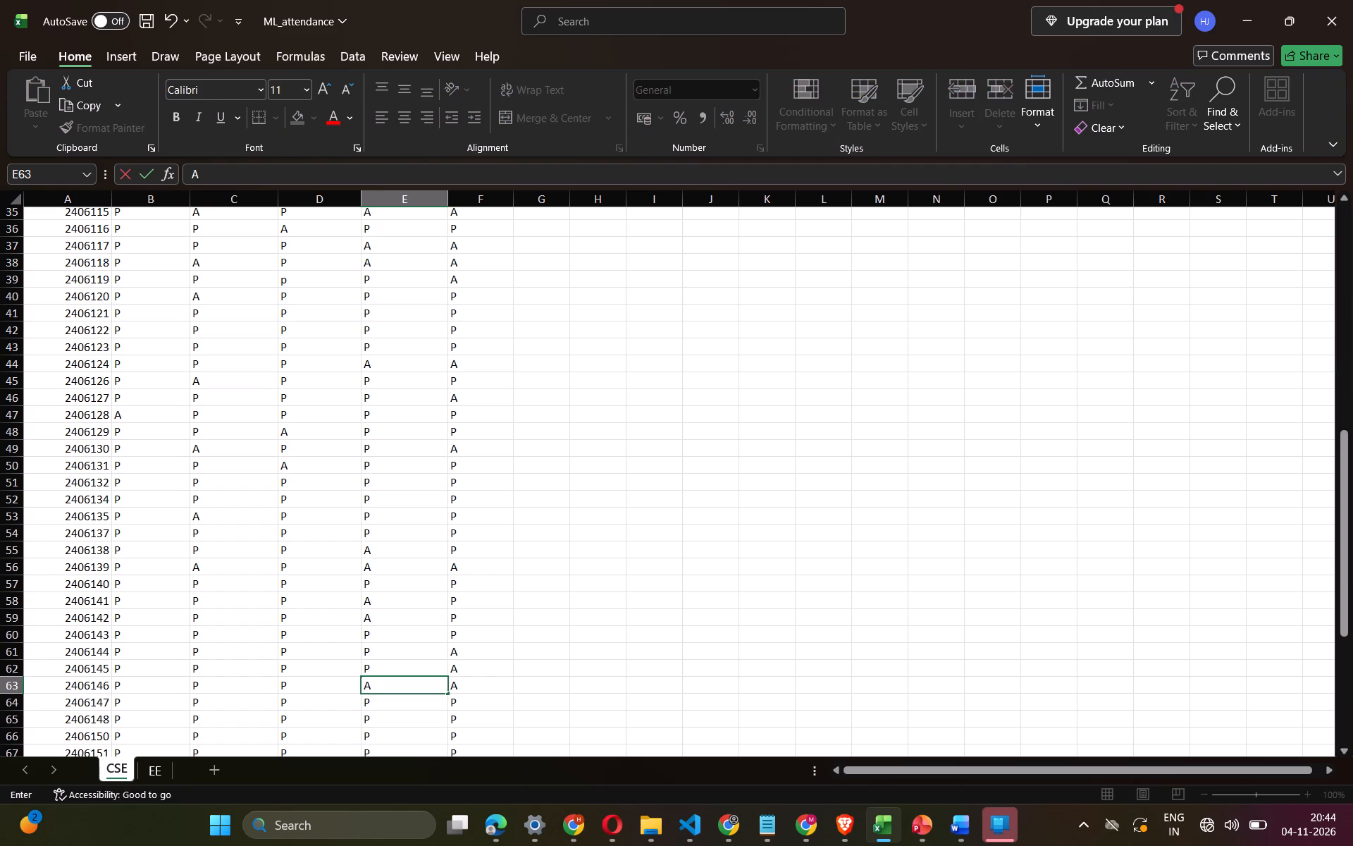
{"action": "key", "text": "Down"}
{"action": "key", "text": "BackSpace"}
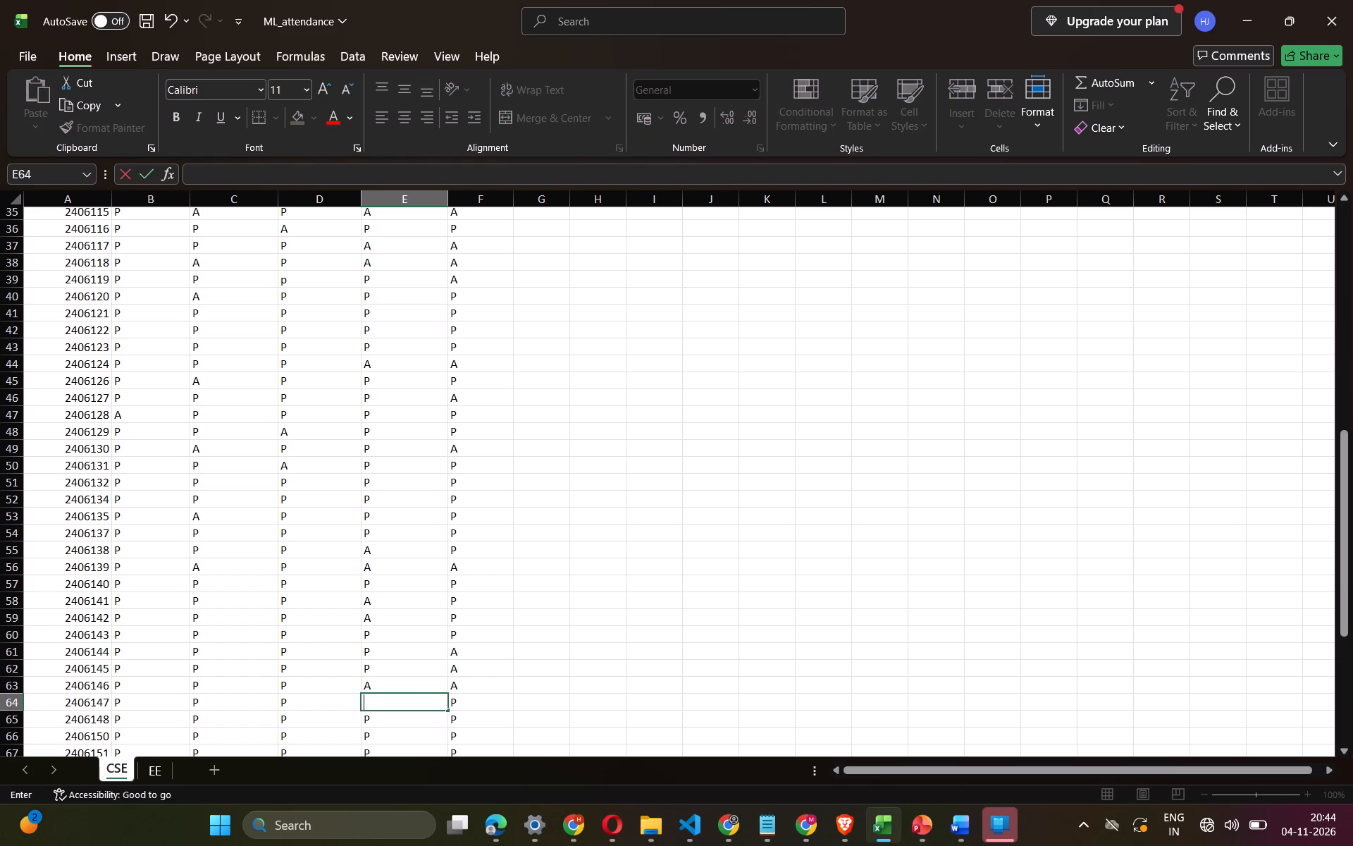
{"action": "key", "text": "a"}
{"action": "key", "text": "Down"}
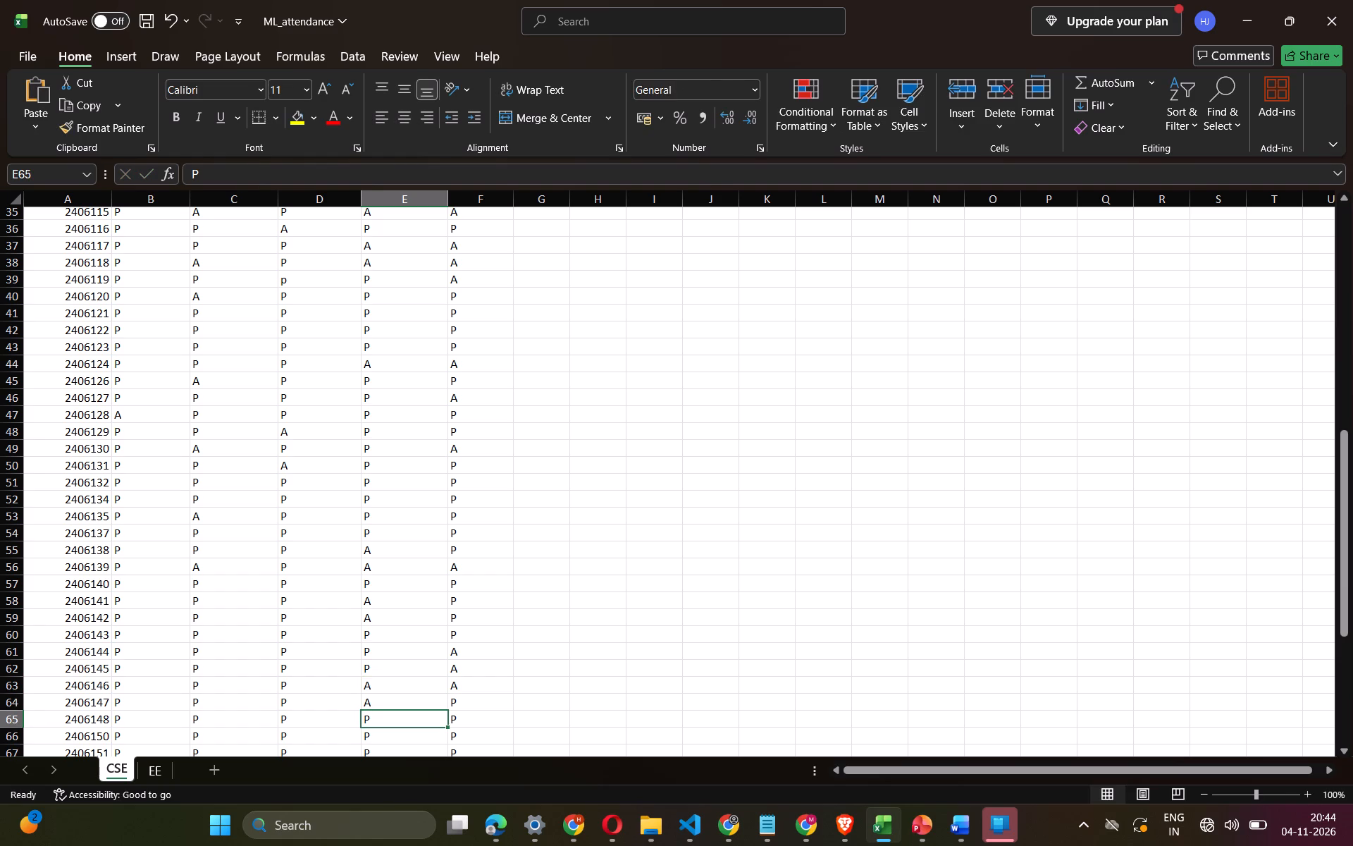
{"action": "key", "text": "Down"}
{"action": "key", "text": "Down"}
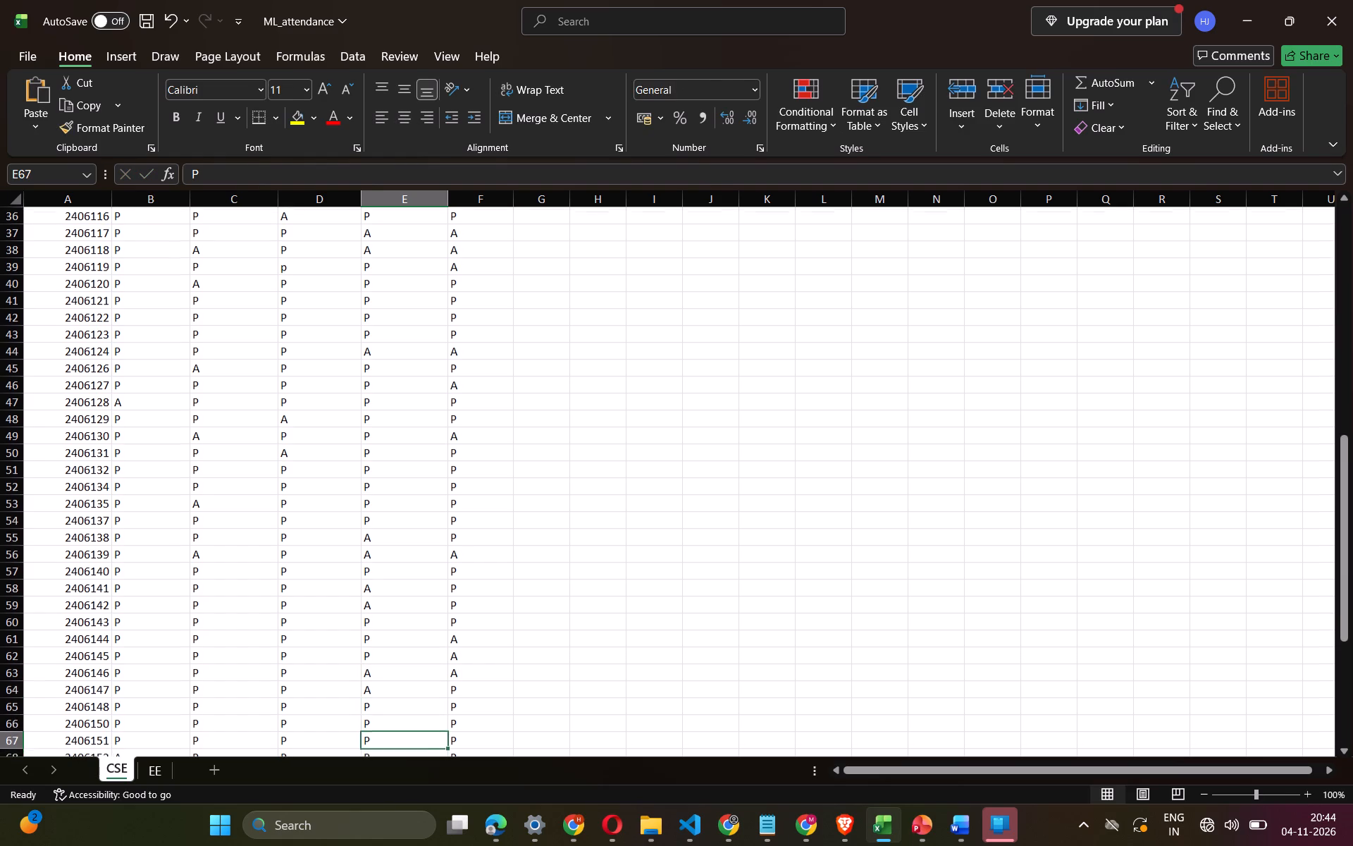
{"action": "key", "text": "Down"}
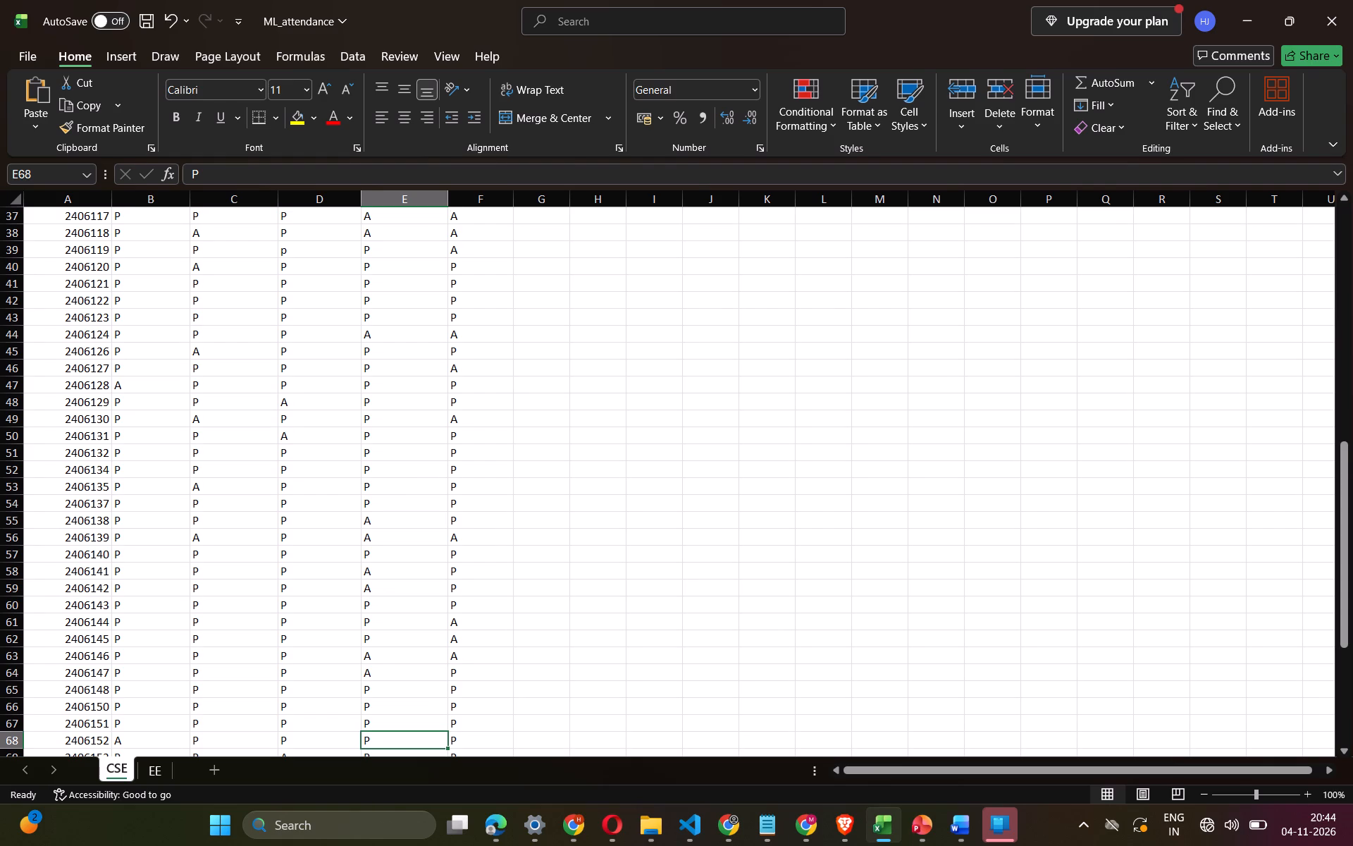
{"action": "key", "text": "Down"}
{"action": "key", "text": "Down"}
{"action": "key", "text": "Down"}
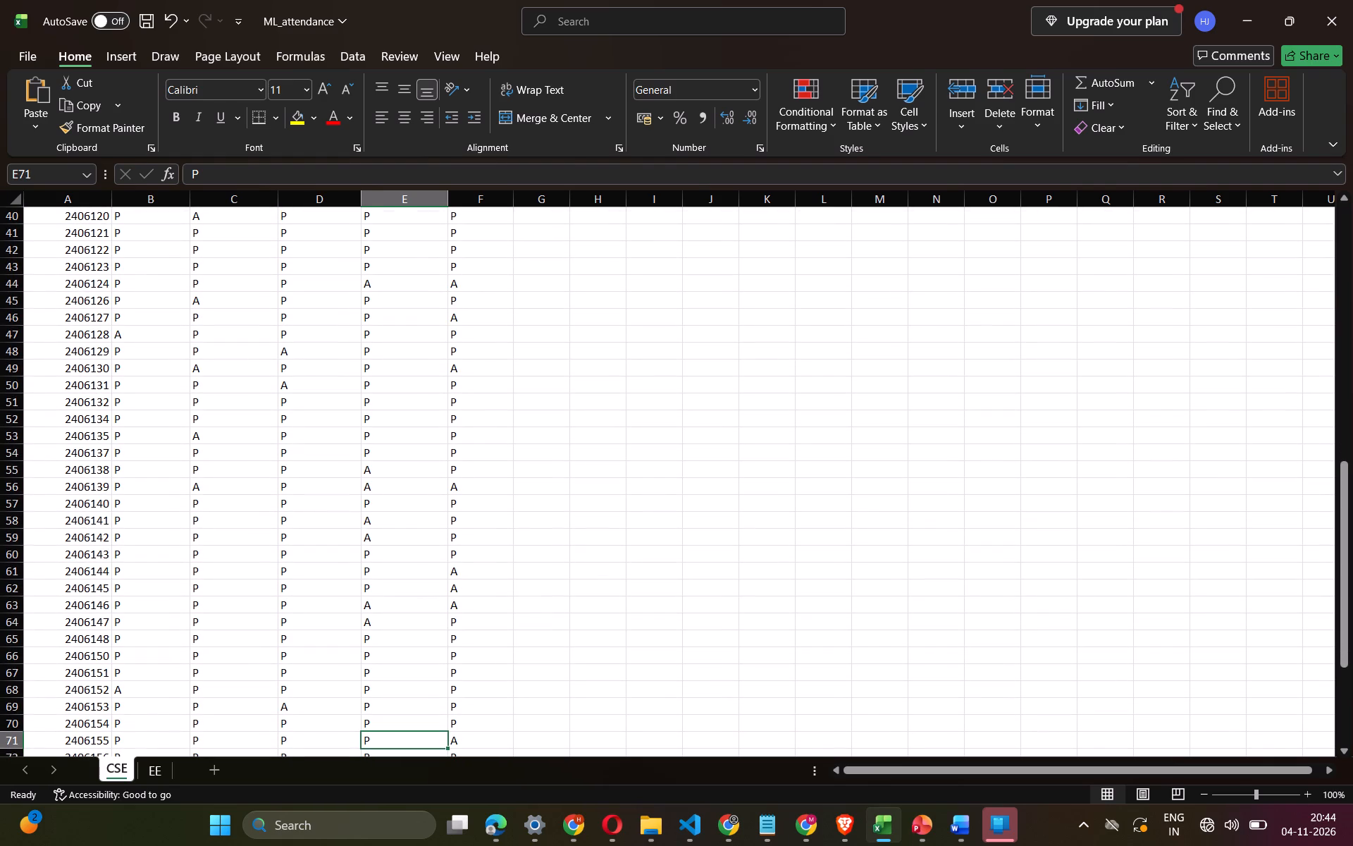
{"action": "key", "text": "Down"}
{"action": "key", "text": "Down"}
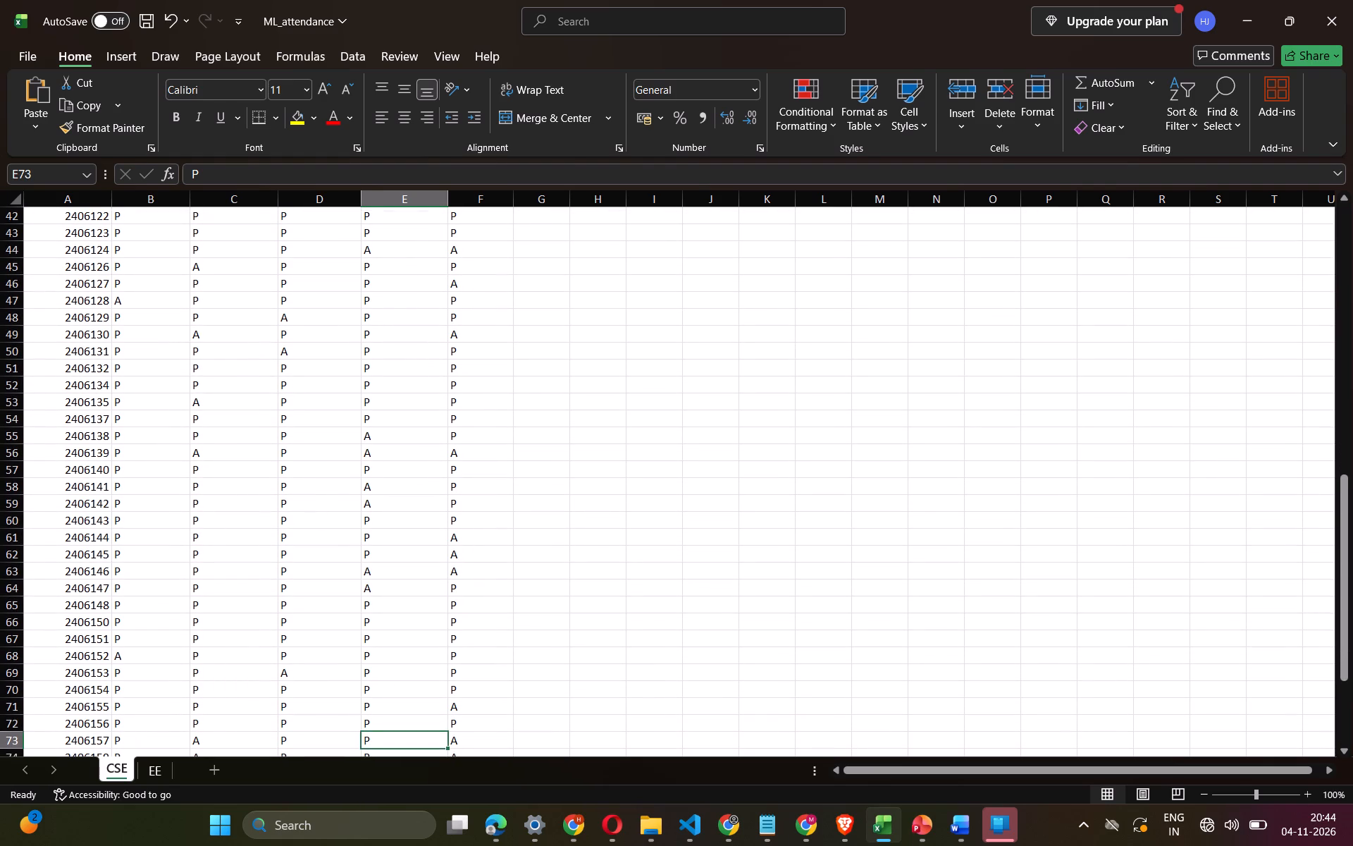
{"action": "key", "text": "Up"}
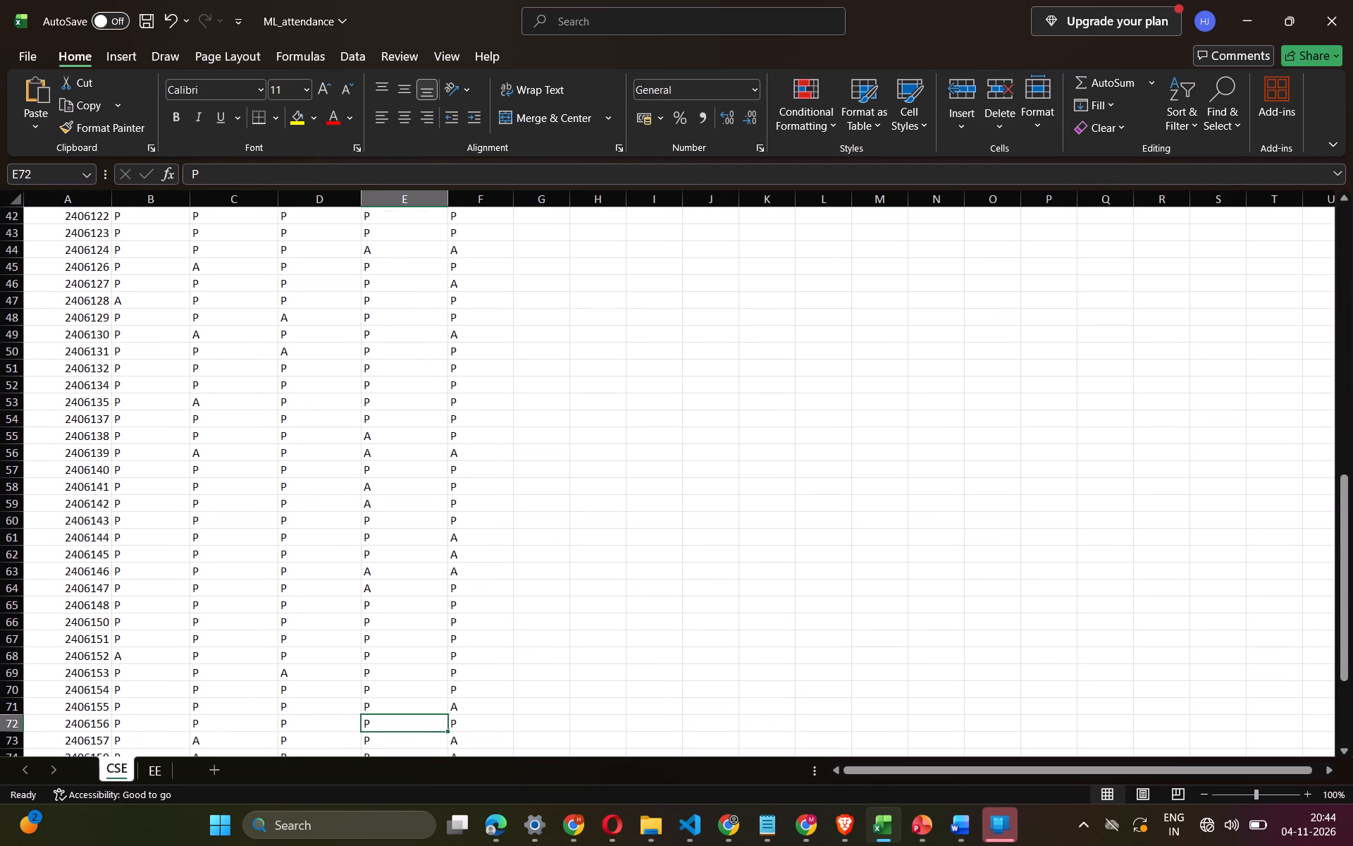
{"action": "key", "text": "Up"}
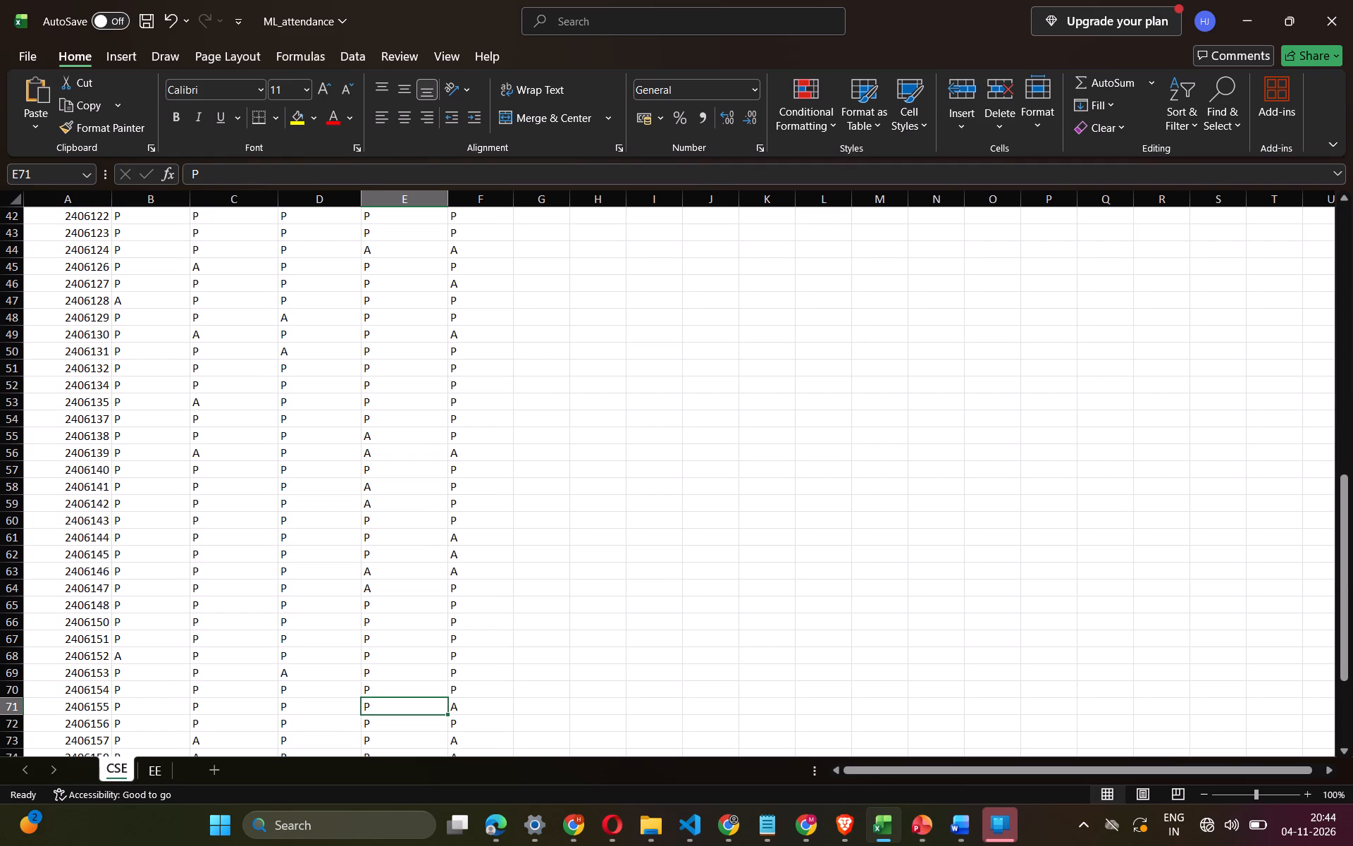
{"action": "key", "text": "Down"}
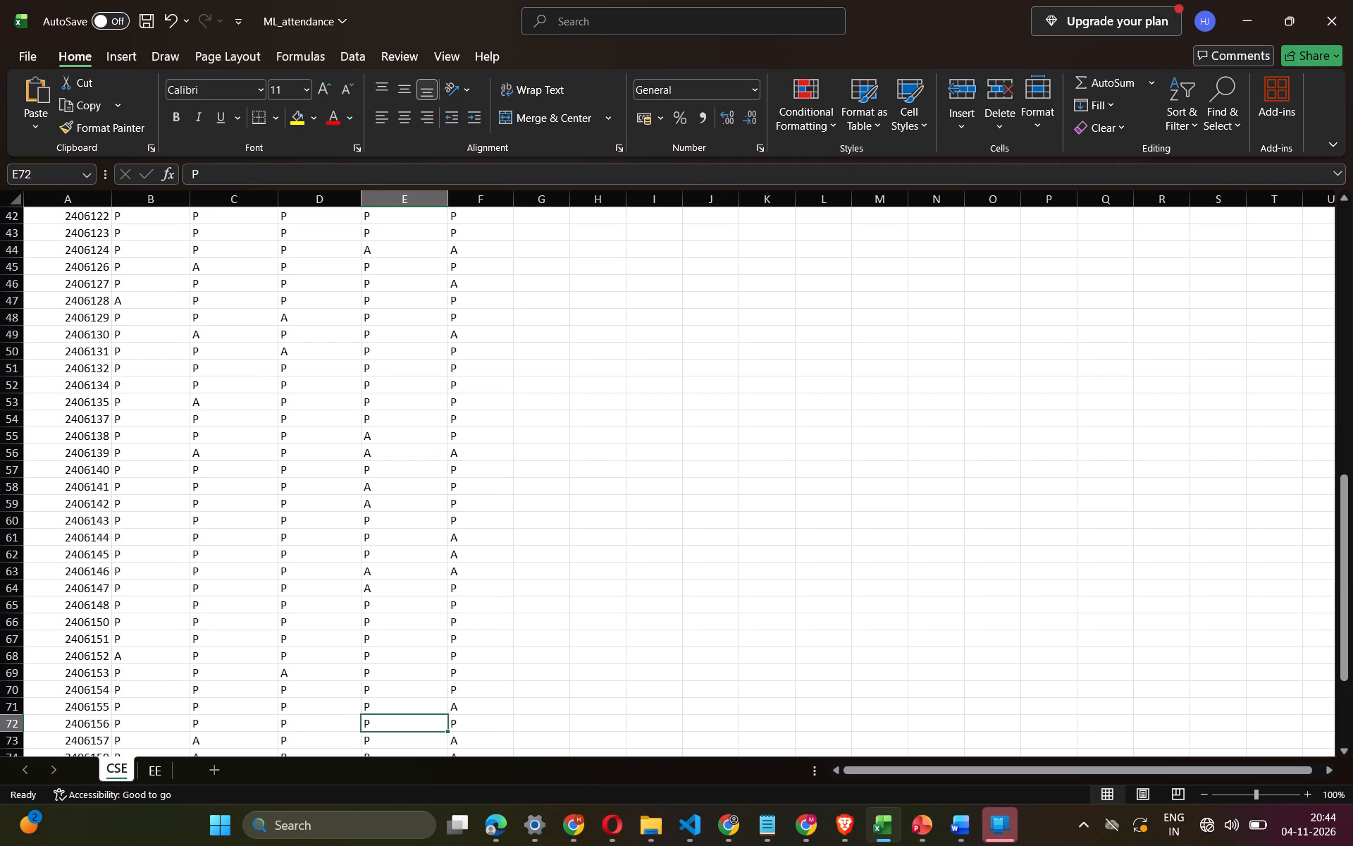
{"action": "key", "text": "a"}
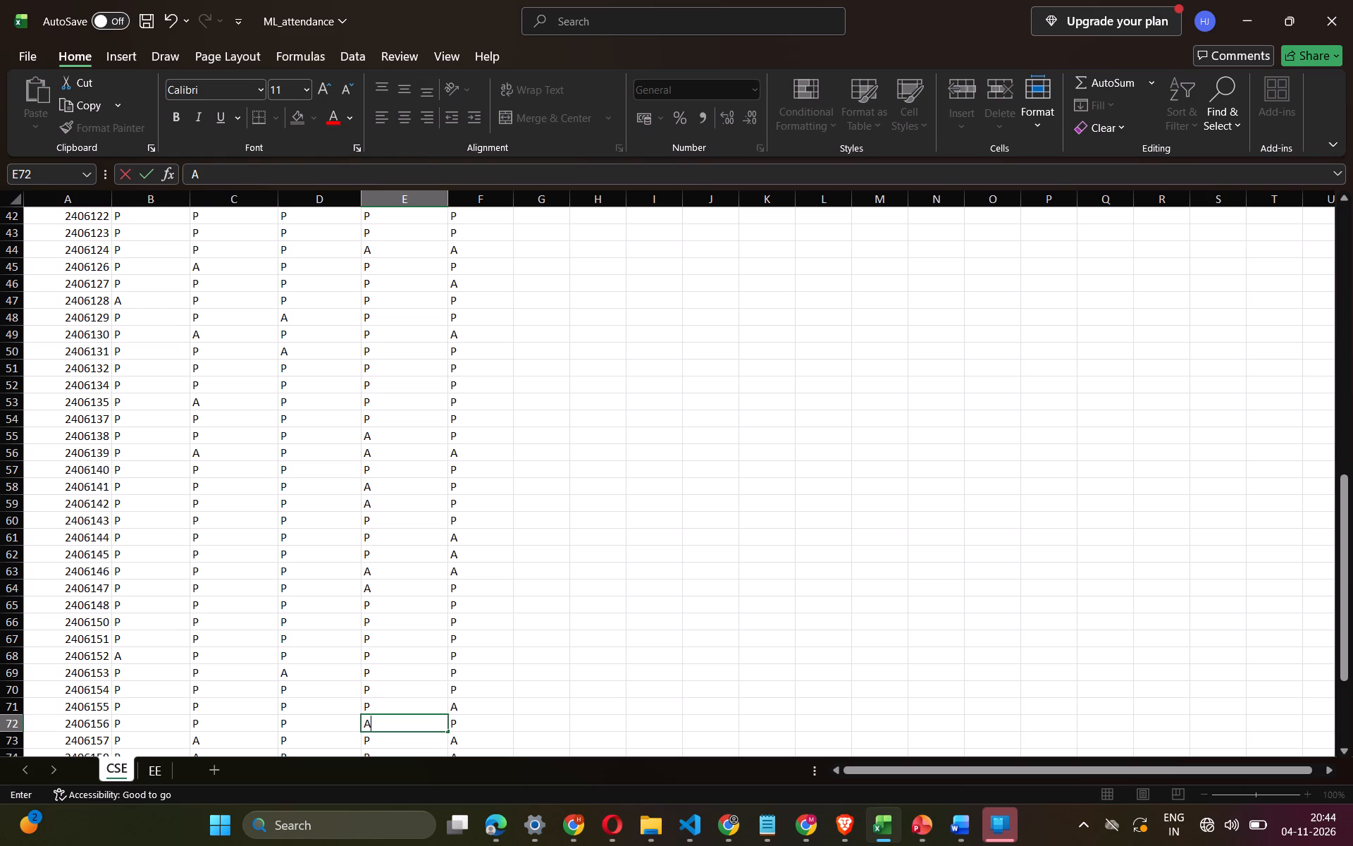
{"action": "key", "text": "Down"}
{"action": "scroll", "coordinate": [378, 548], "scroll_direction": "down", "scroll_amount": 1}
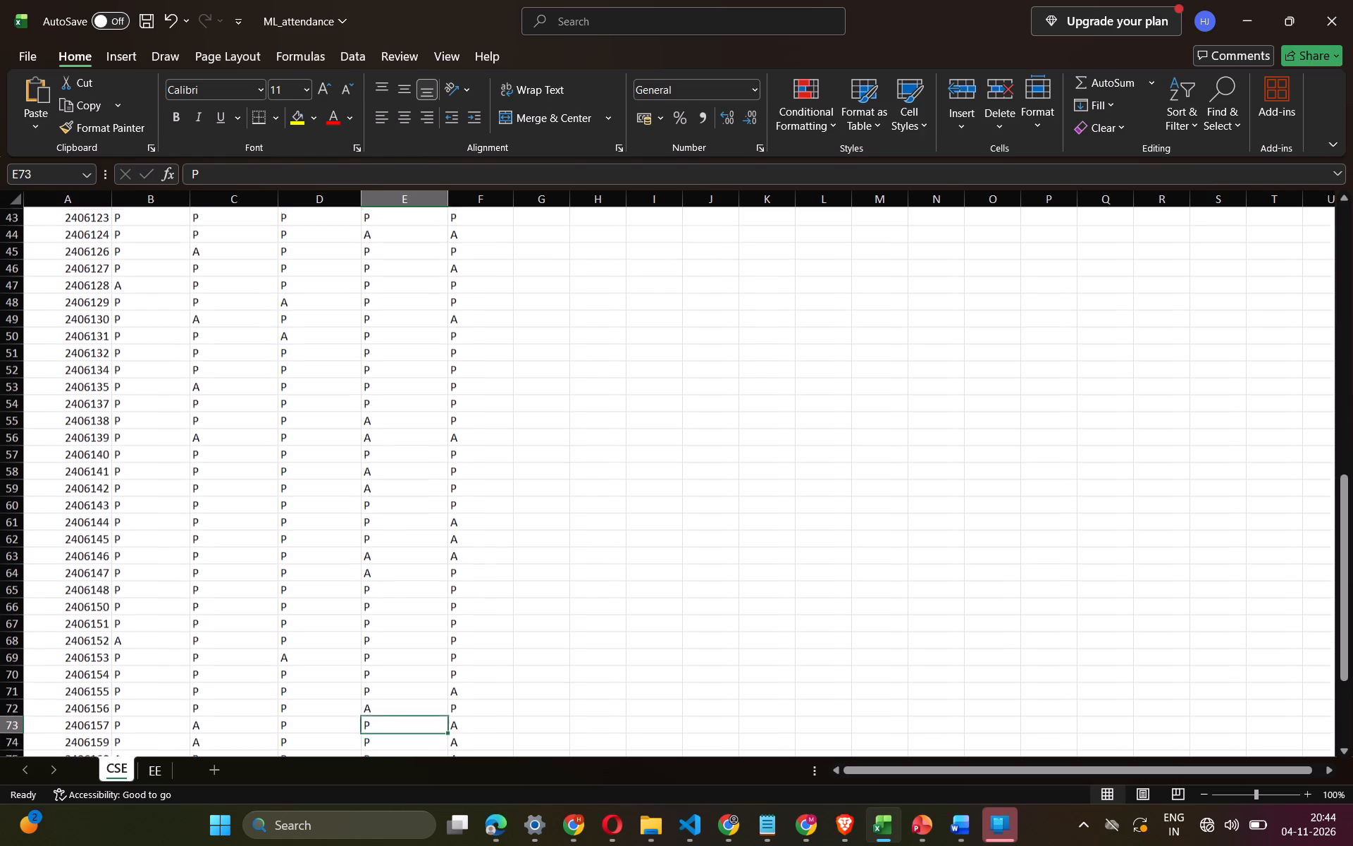
{"action": "scroll", "coordinate": [378, 548], "scroll_direction": "down", "scroll_amount": 1}
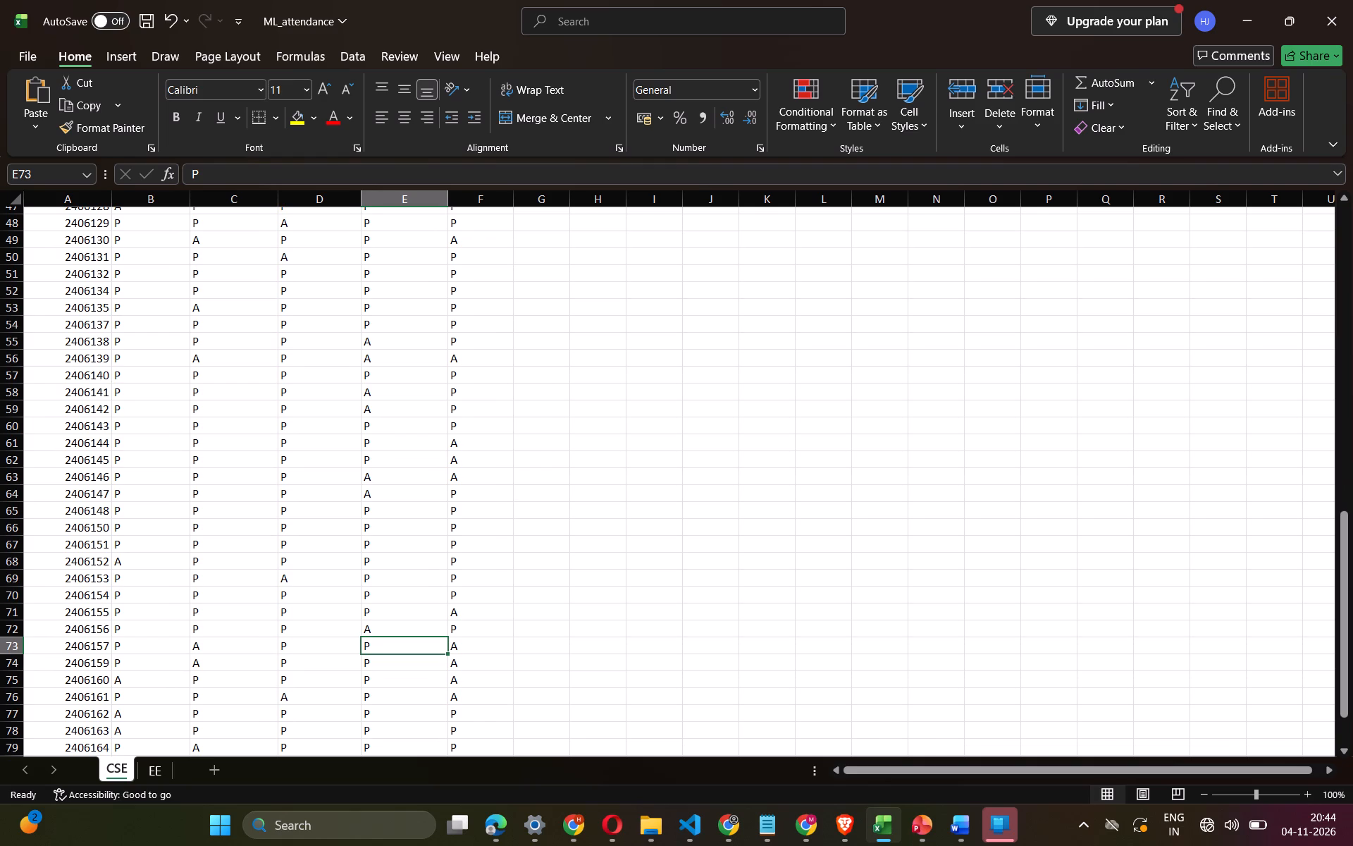
{"action": "key", "text": "Left"}
{"action": "key", "text": "Left"}
{"action": "key", "text": "p"}
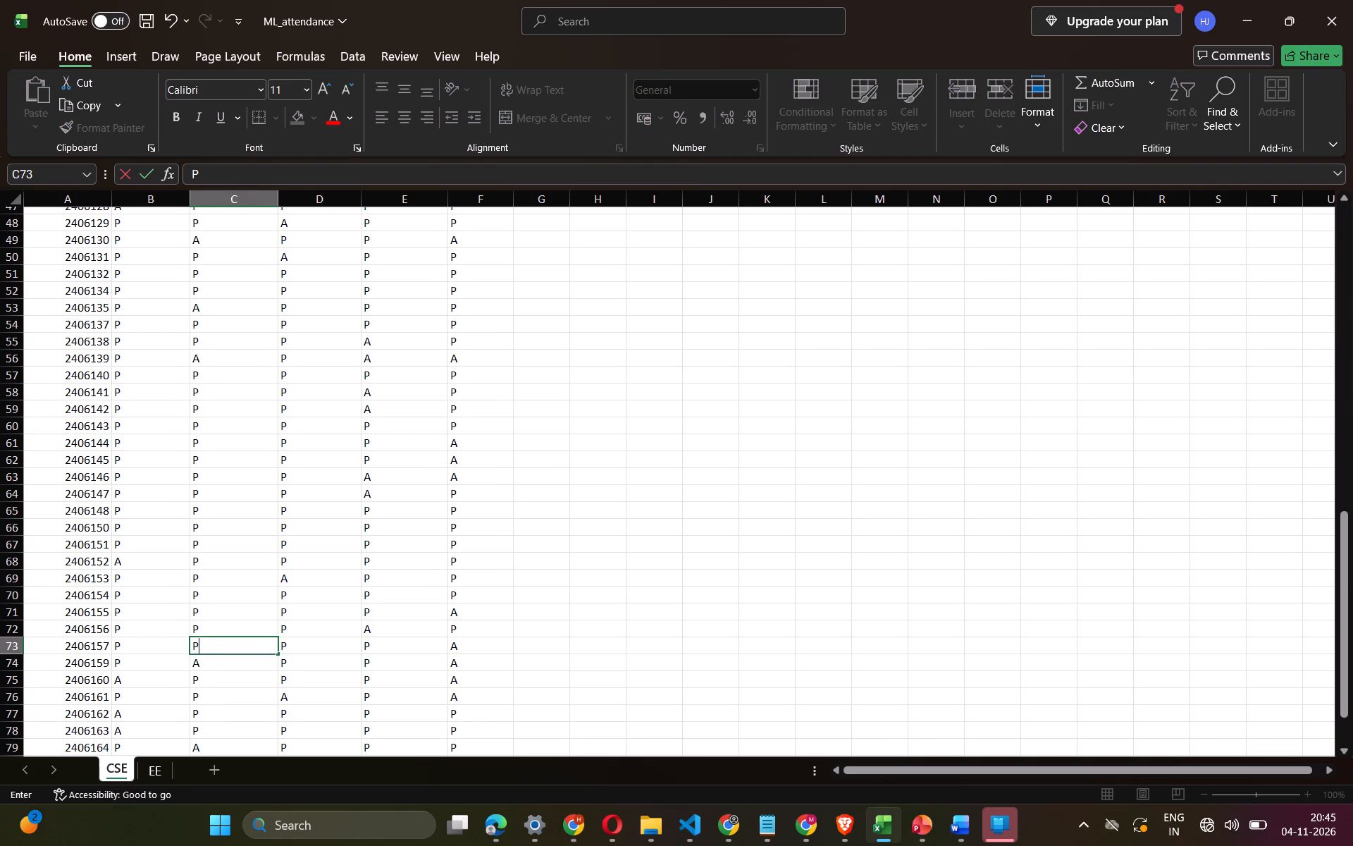
{"action": "key", "text": "Right"}
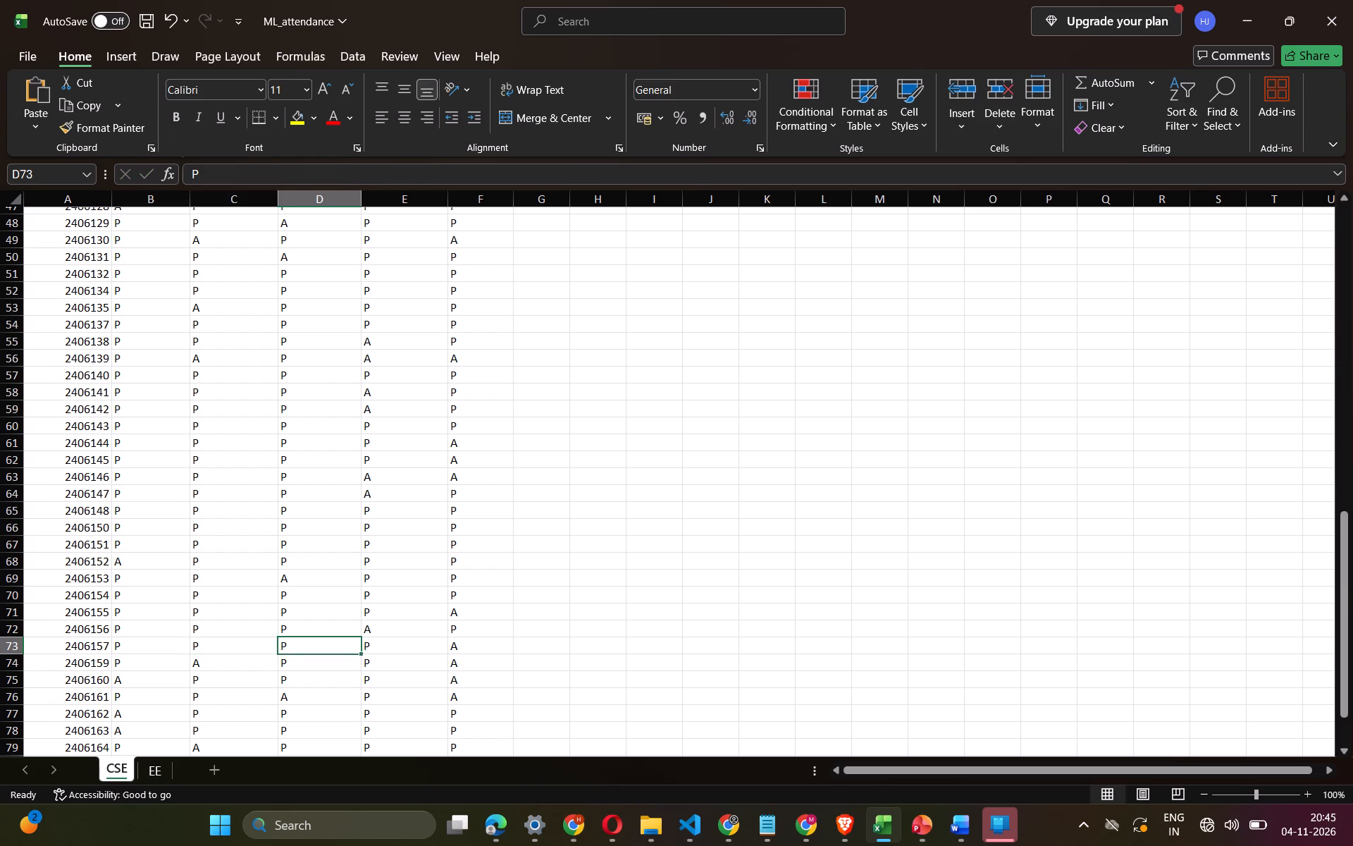
Review the remaining 03-11-2026 marks from row 74 to row 81 and the count of present students in E82.
{"action": "key", "text": "Right"}
{"action": "key", "text": "Down"}
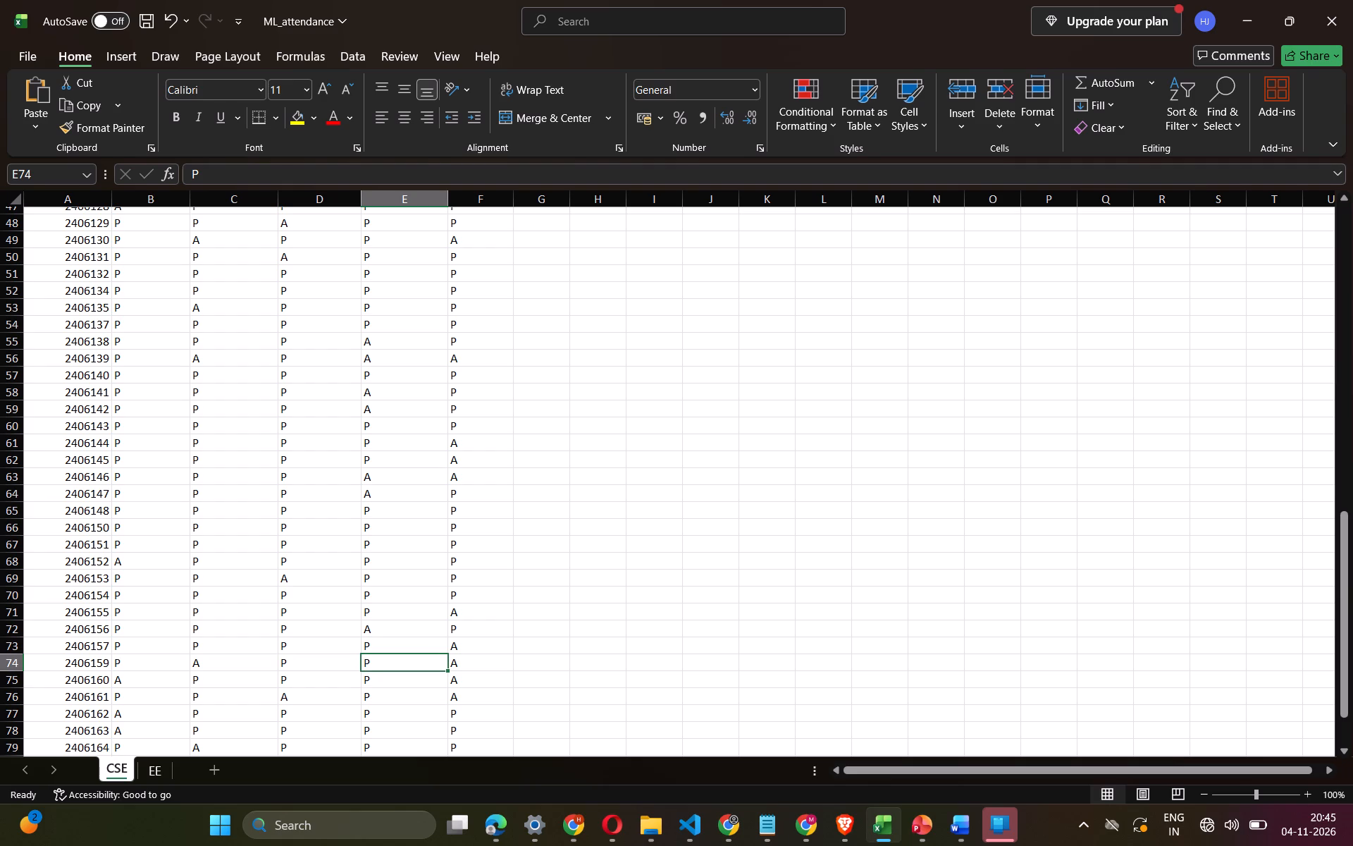
{"action": "key", "text": "Down"}
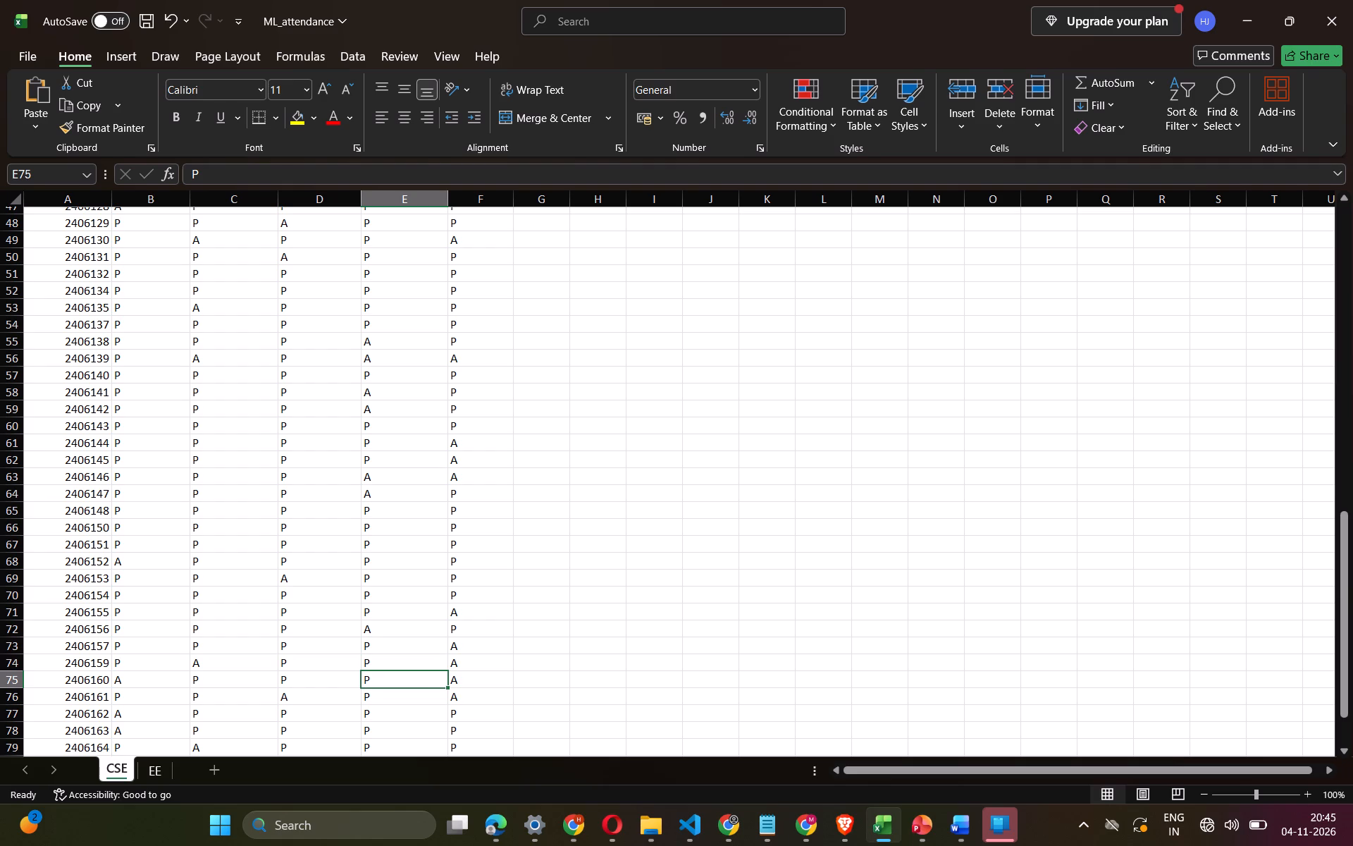
{"action": "key", "text": "Down"}
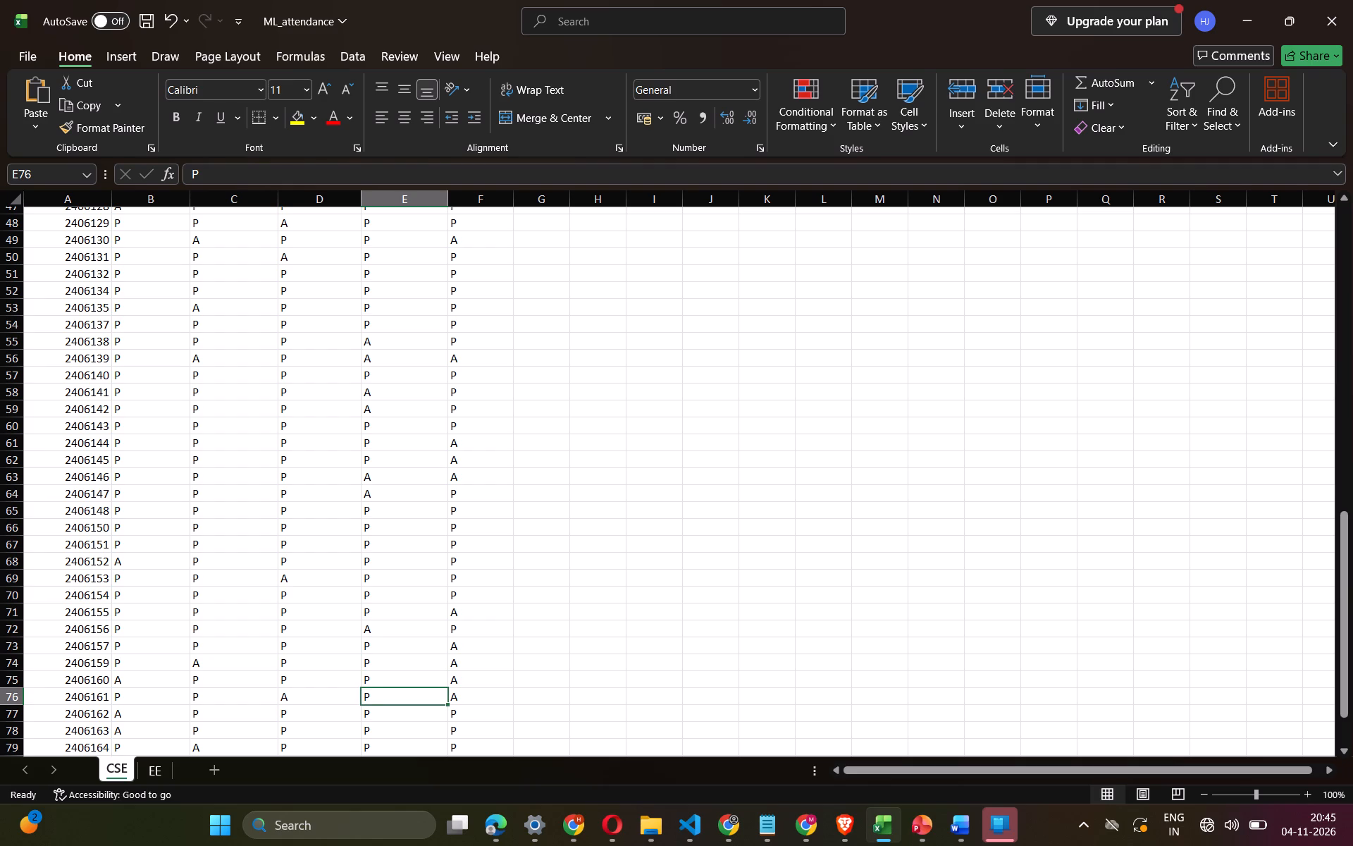
{"action": "key", "text": "Down"}
{"action": "key", "text": "Down"}
{"action": "key", "text": "Down"}
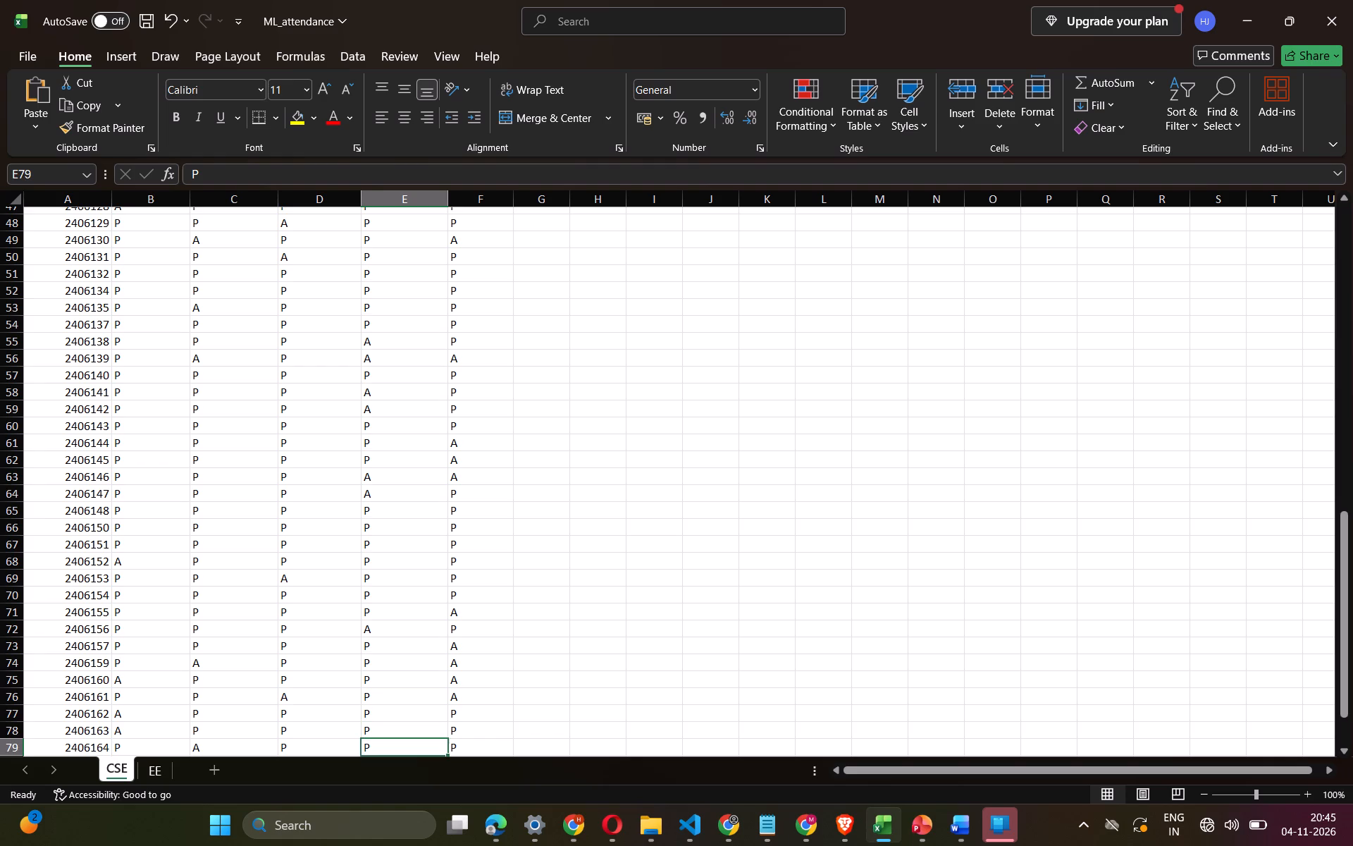
{"action": "key", "text": "Down"}
{"action": "key", "text": "Down"}
{"action": "key", "text": "Down"}
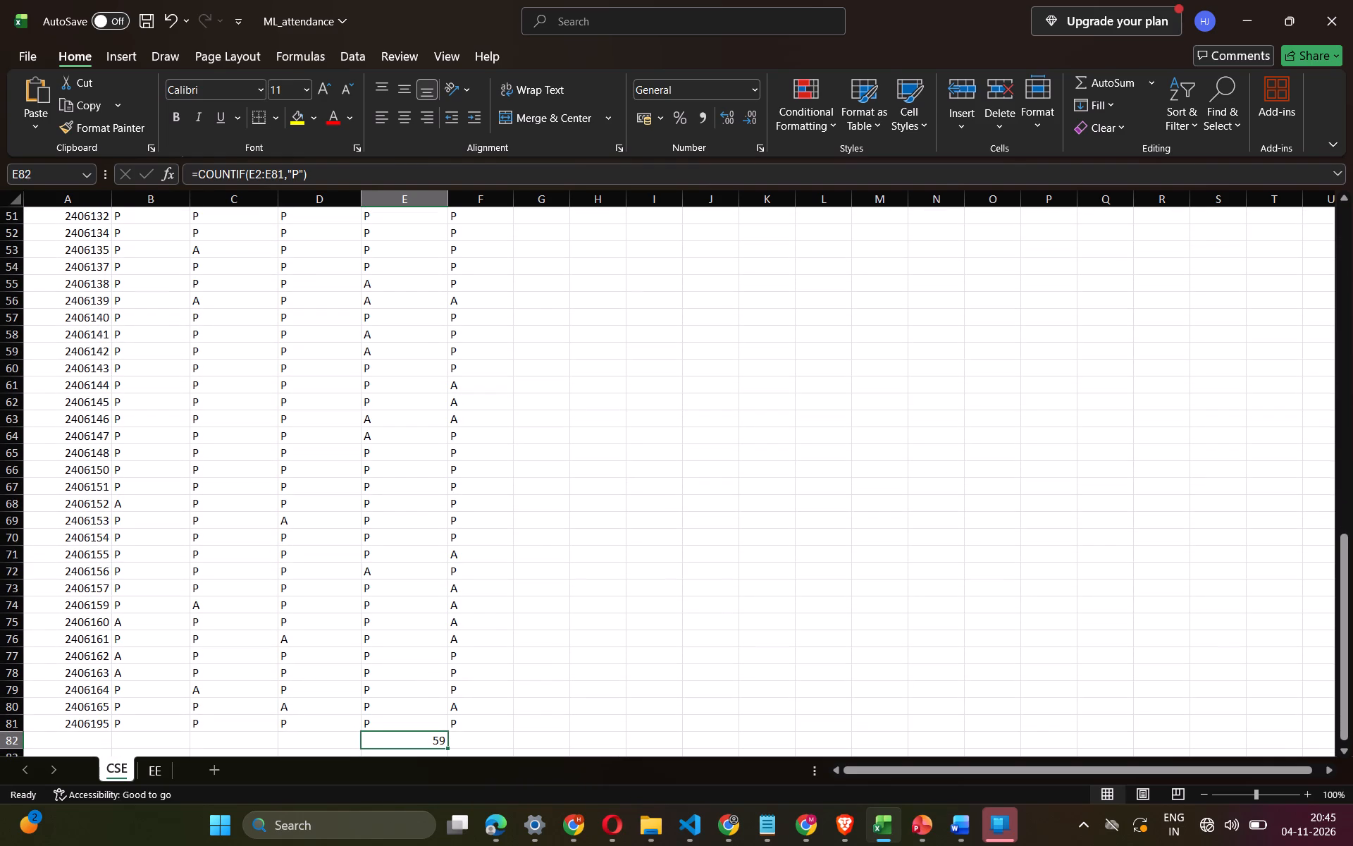
{"action": "key", "text": "Up"}
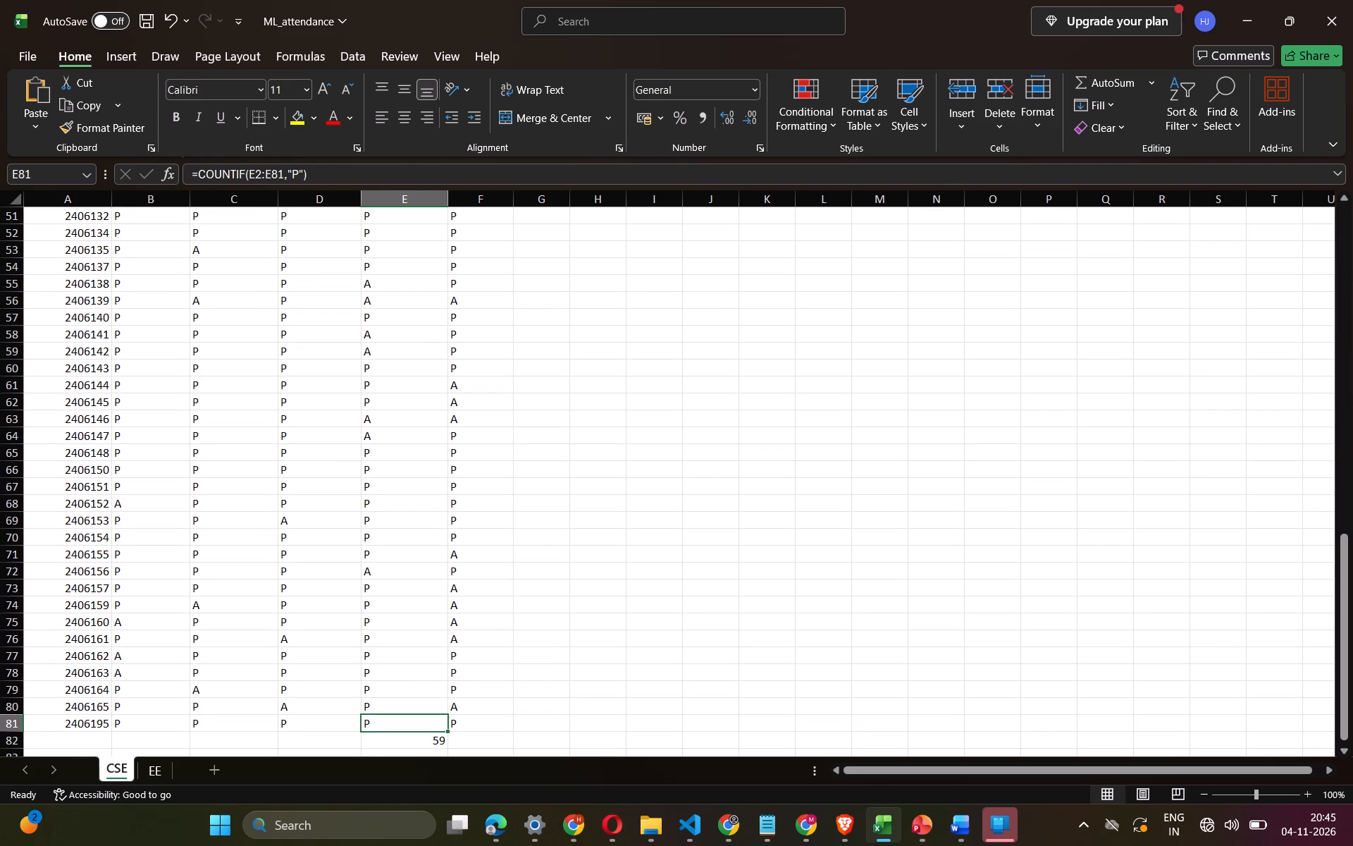
{"action": "key", "text": "Down"}
{"action": "key", "text": "Down"}
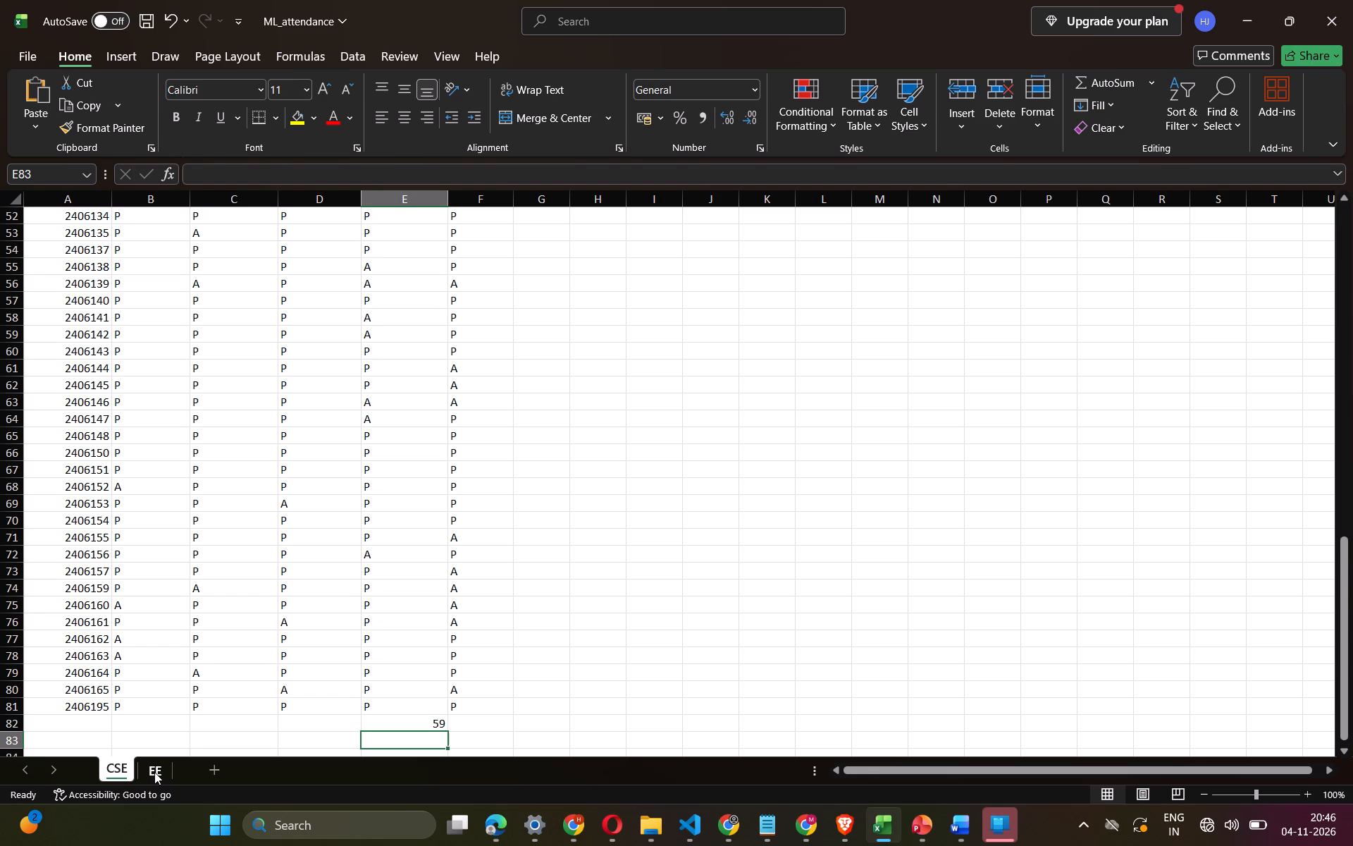
Check the EE sheet against the CSE sheet and delete the empty EE sheet from the workbook.
{"action": "left_click", "coordinate": [154, 772]}
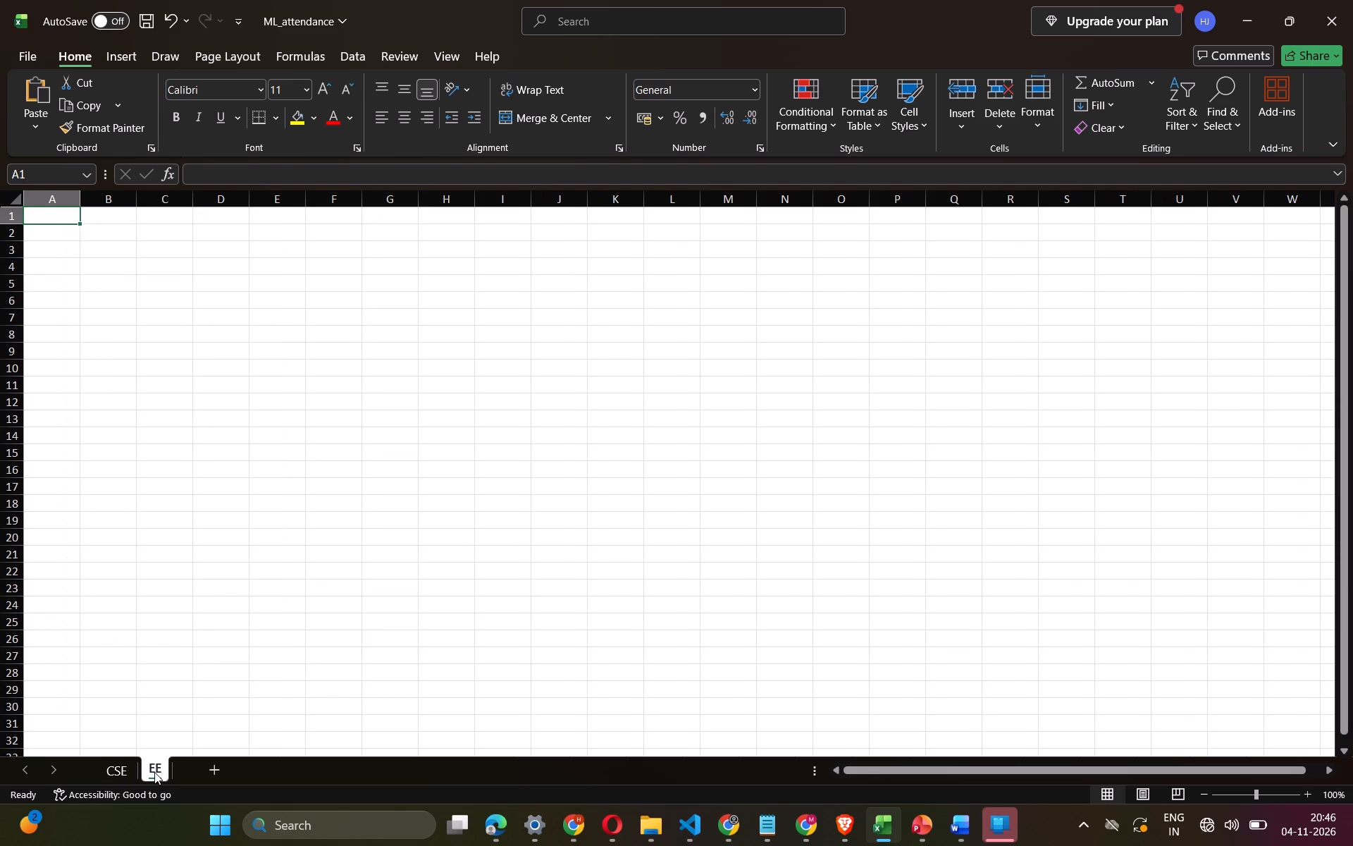
{"action": "left_click", "coordinate": [121, 776]}
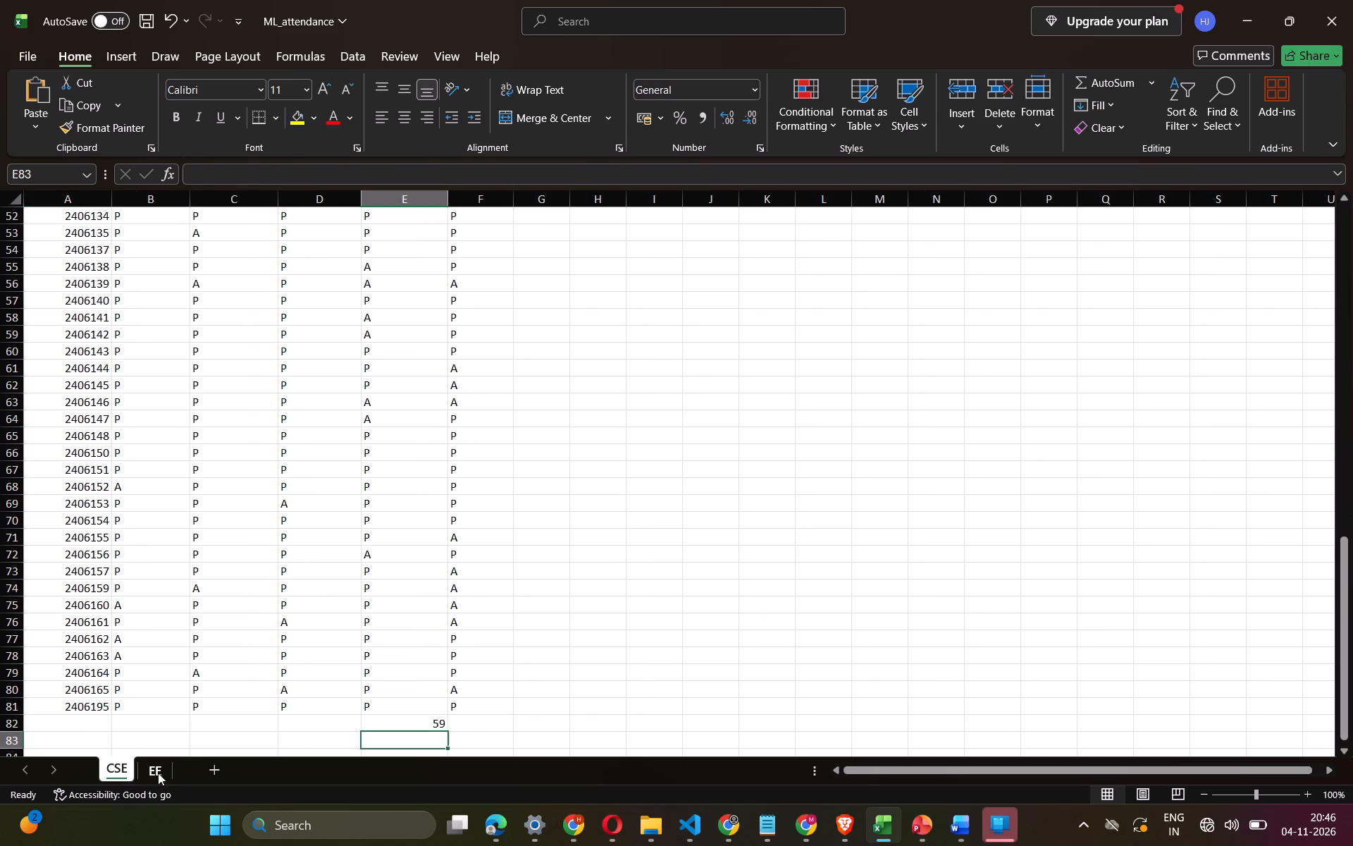
{"action": "scroll", "coordinate": [193, 551], "scroll_direction": "up", "scroll_amount": 4}
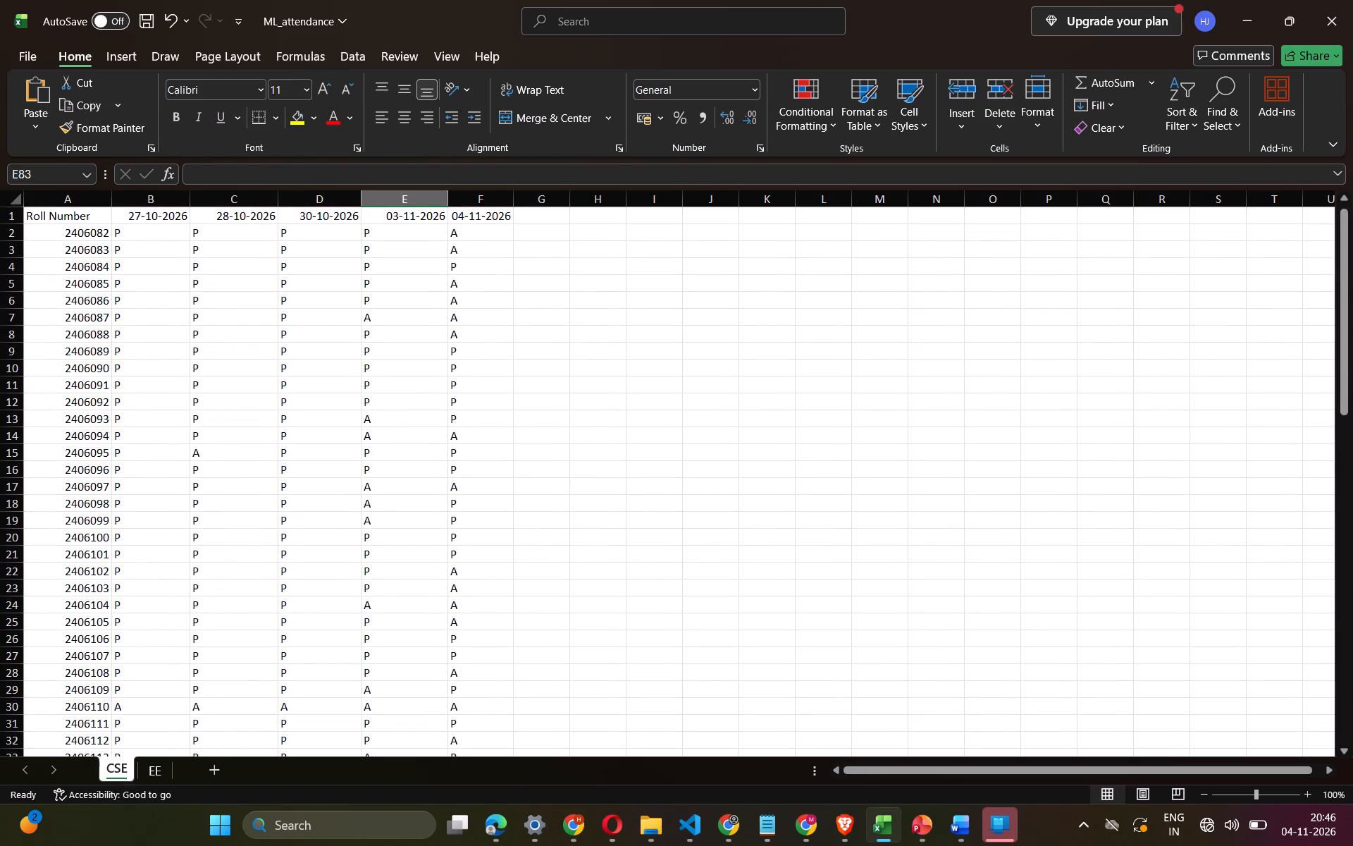
{"action": "left_click", "coordinate": [153, 775]}
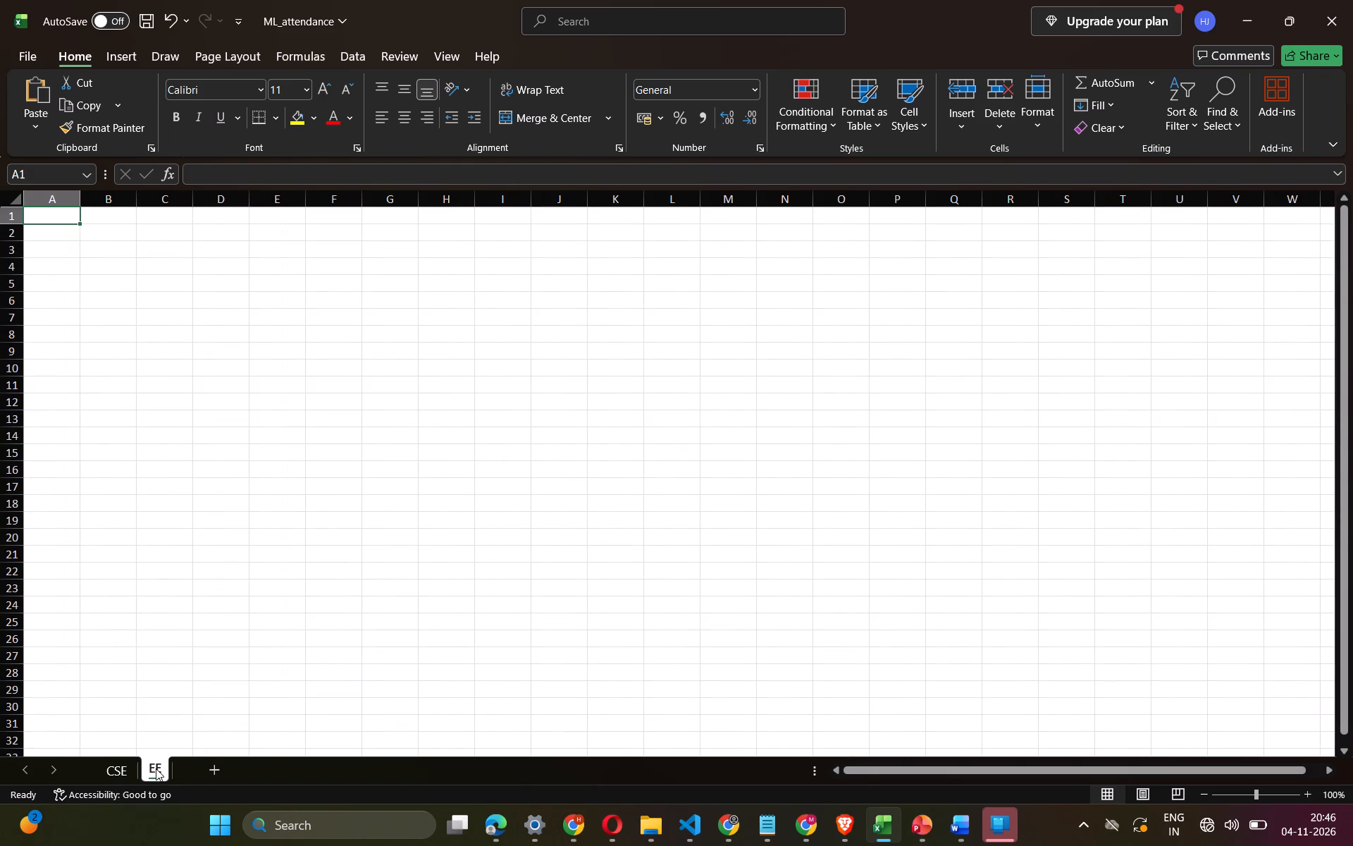
{"action": "left_click", "coordinate": [128, 770]}
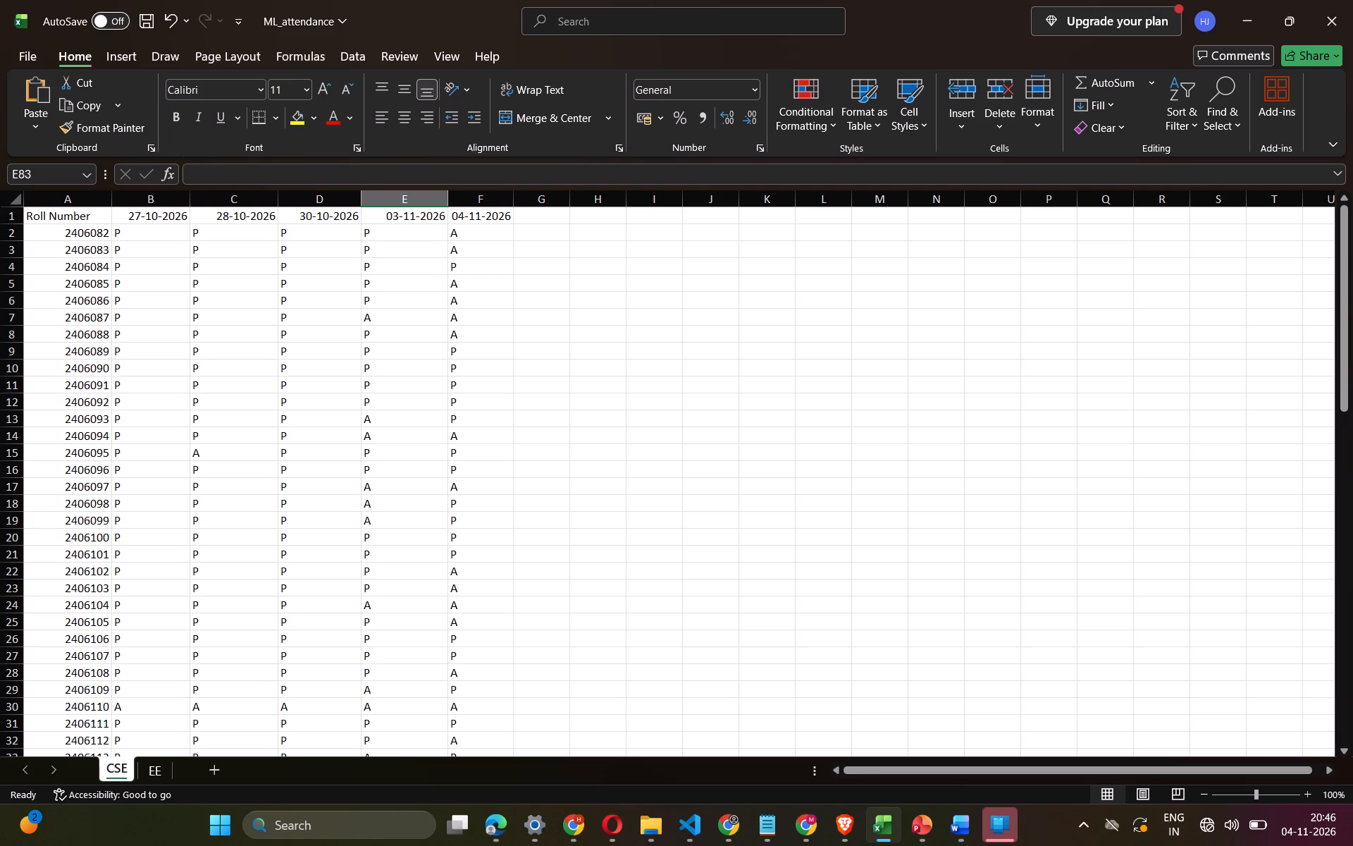
{"action": "right_click", "coordinate": [150, 765]}
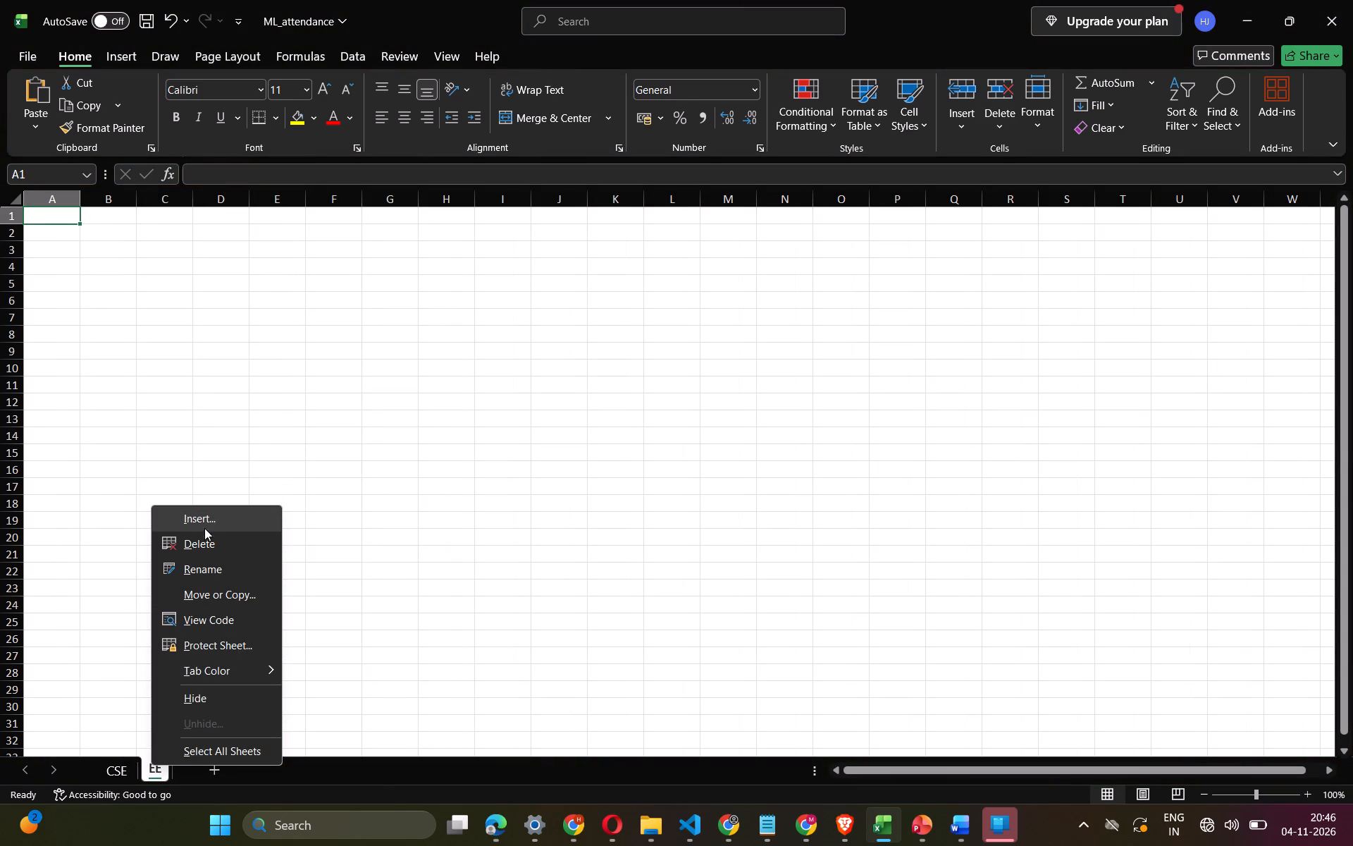
{"action": "left_click", "coordinate": [202, 534]}
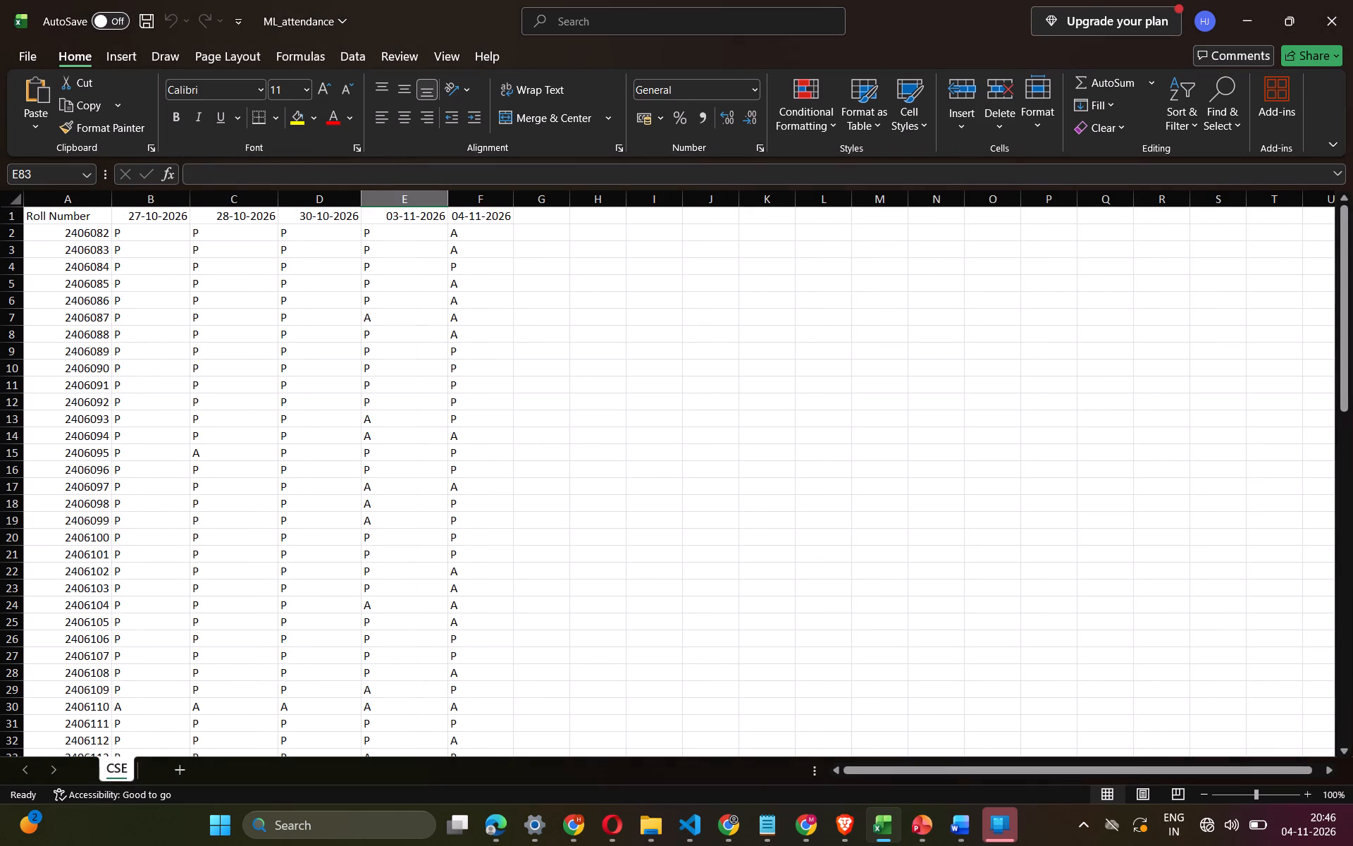
{"action": "scroll", "coordinate": [352, 593], "scroll_direction": "up", "scroll_amount": 1}
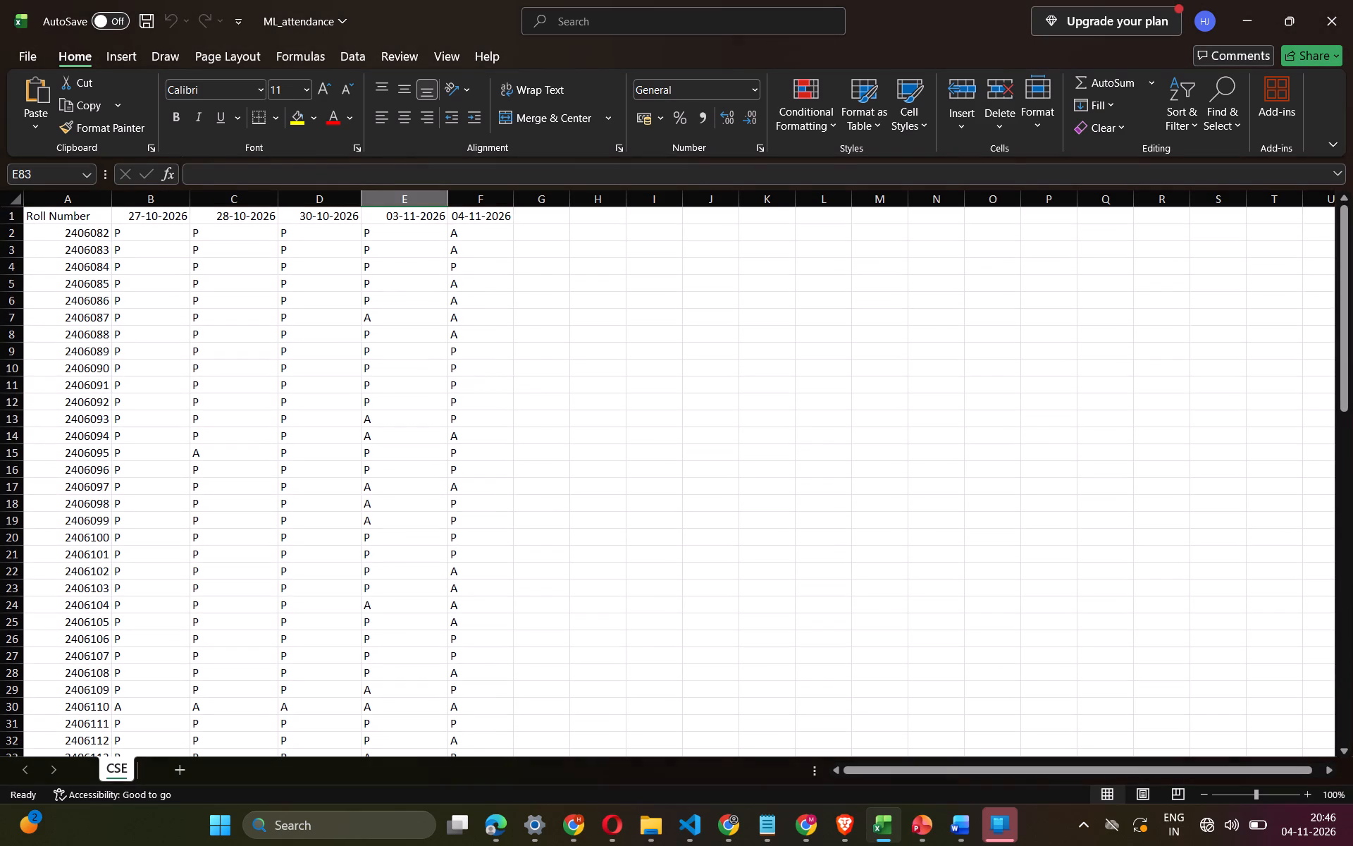
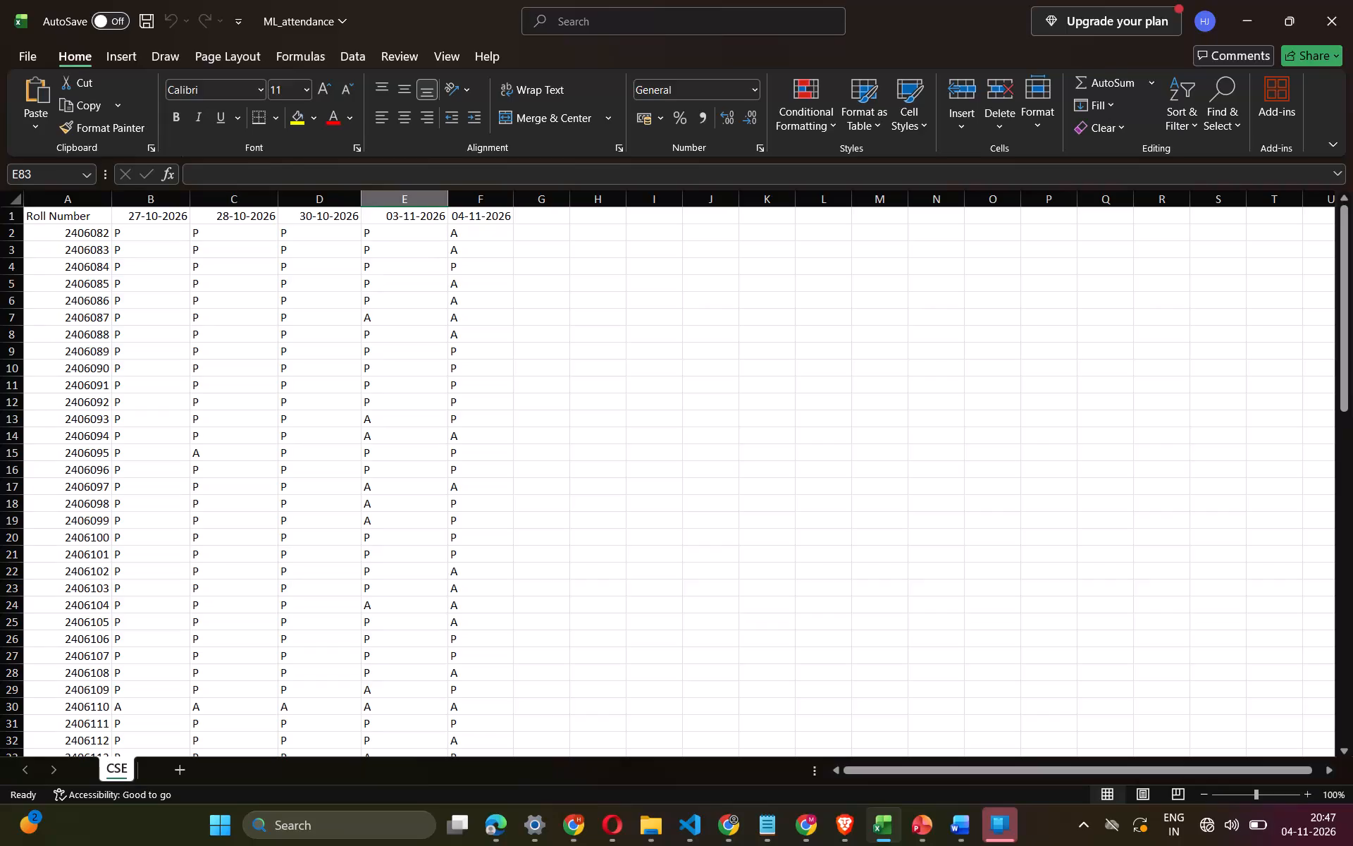
Review the students' 30-10-2026 attendance marks in column D from row 2 to row 25.
{"action": "left_click", "coordinate": [309, 225]}
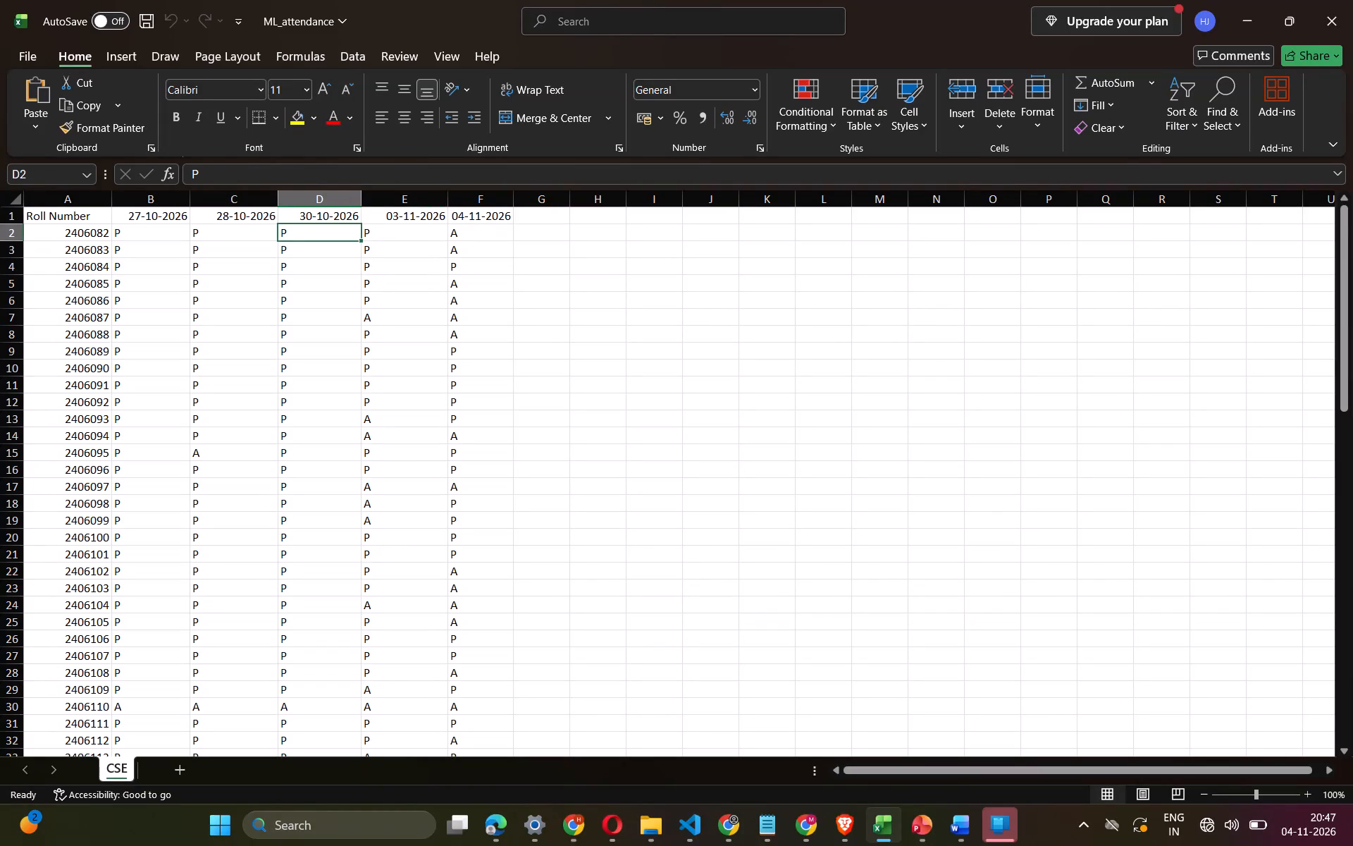
{"action": "key", "text": "Down"}
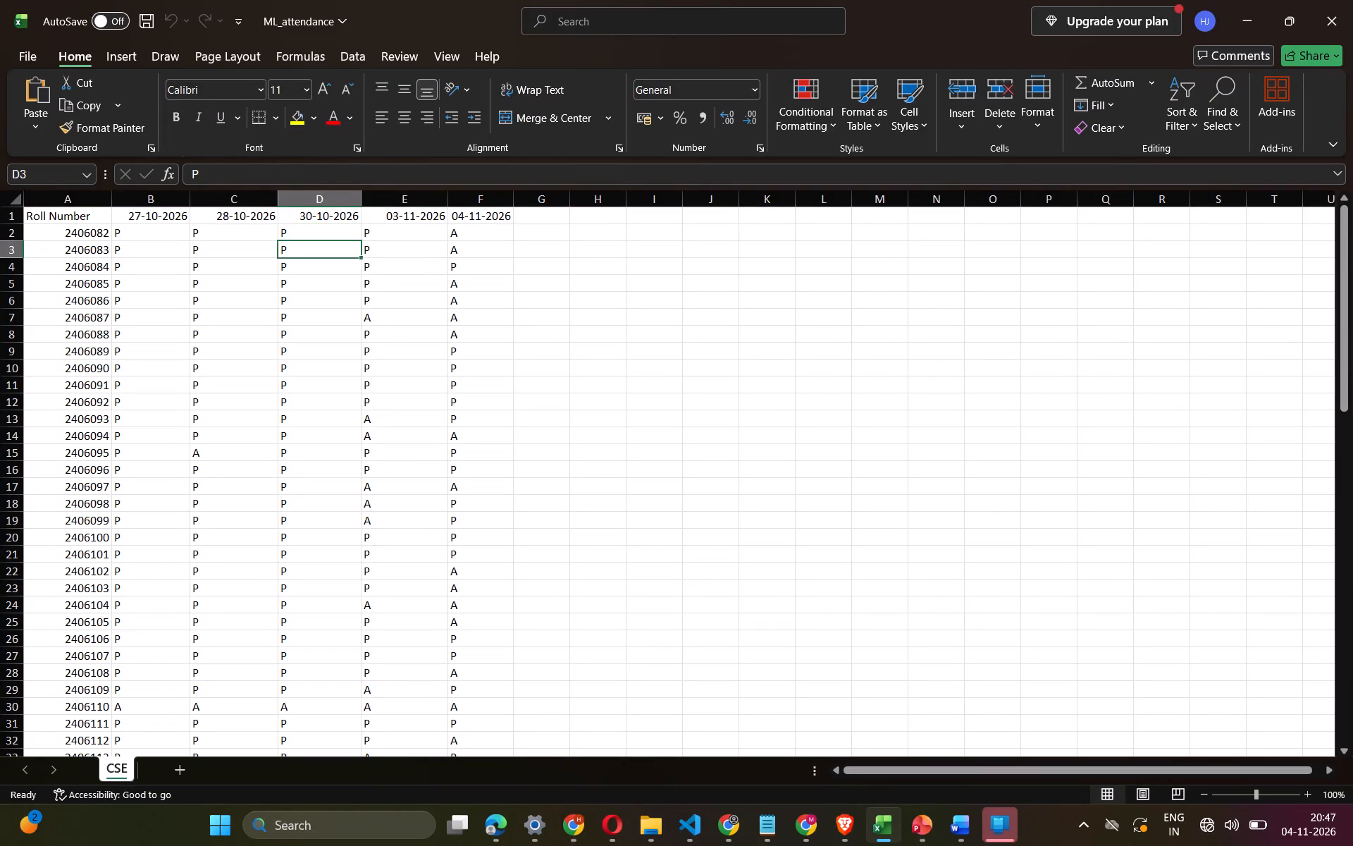
{"action": "key", "text": "Down"}
{"action": "key", "text": "Down"}
{"action": "key", "text": "Down"}
{"action": "key", "text": "Down"}
{"action": "key", "text": "Down"}
{"action": "key", "text": "Down"}
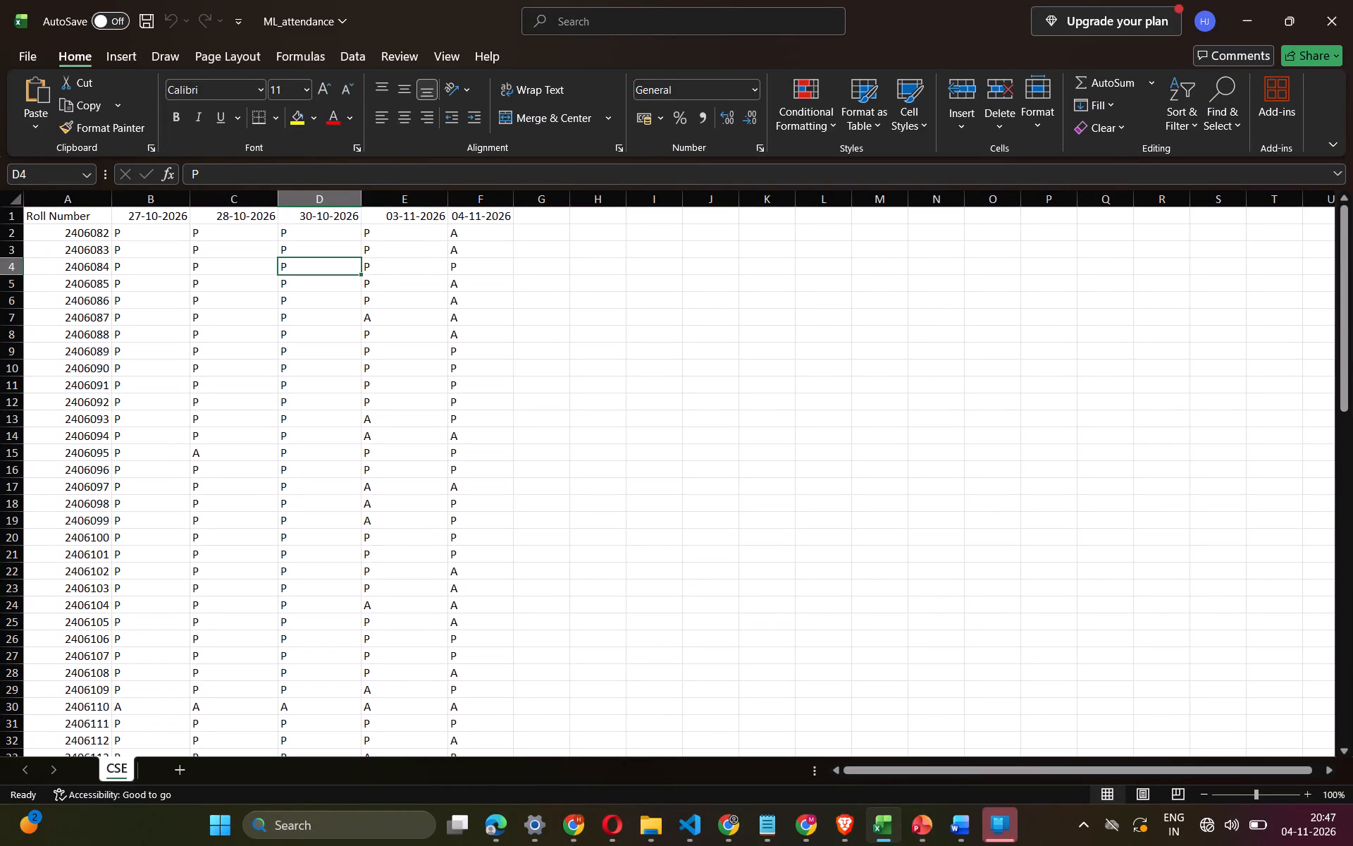
{"action": "key", "text": "Down"}
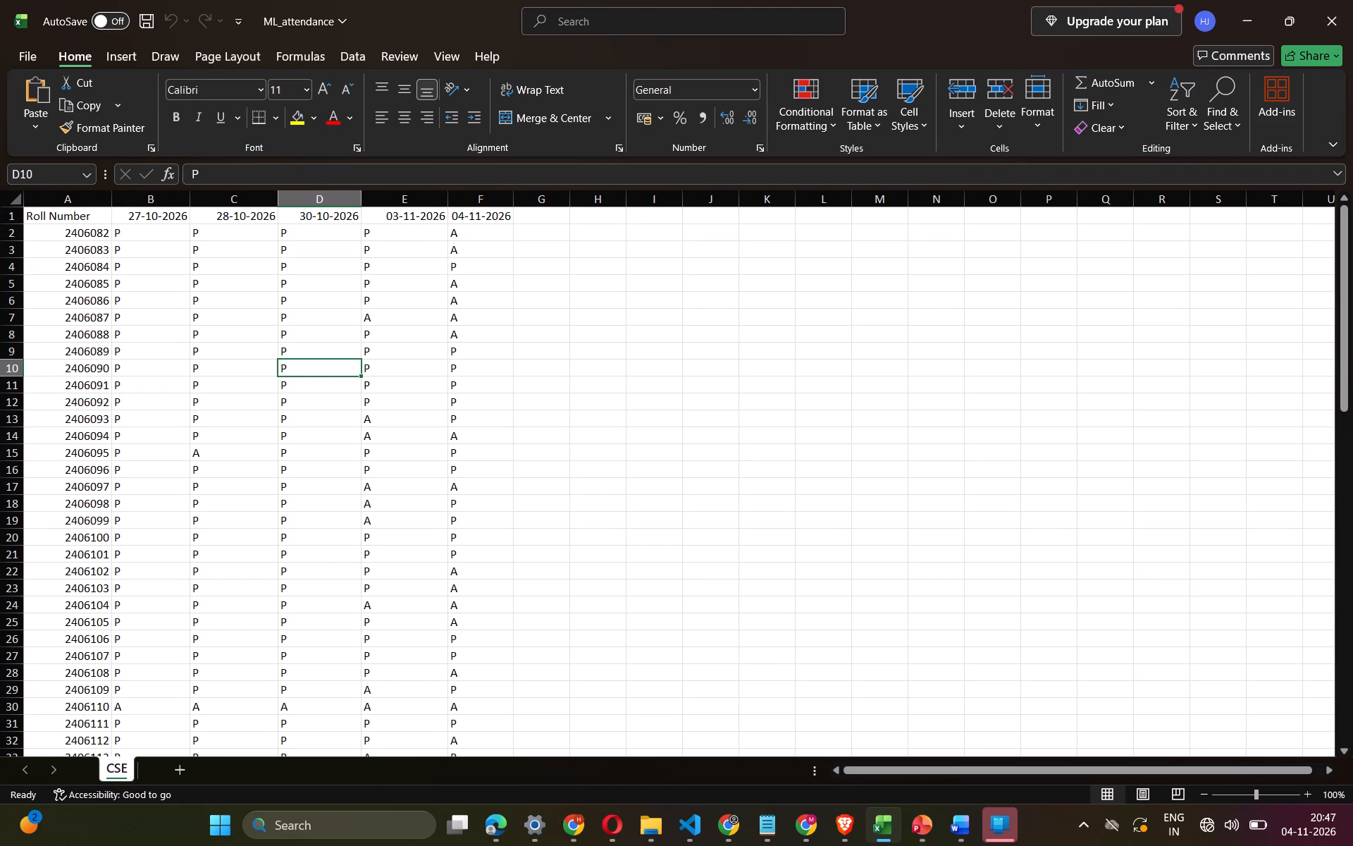
{"action": "key", "text": "Up"}
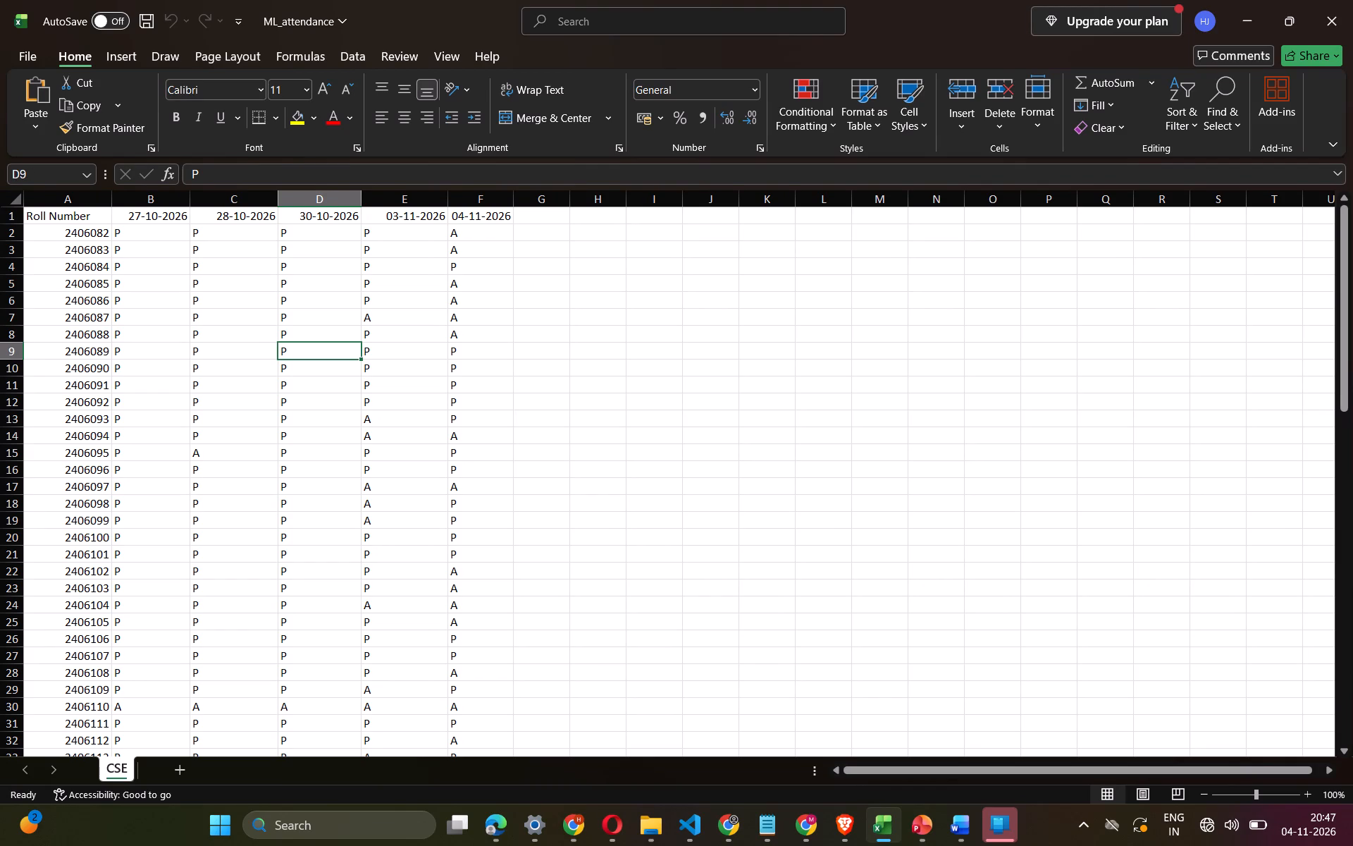
{"action": "key", "text": "Up"}
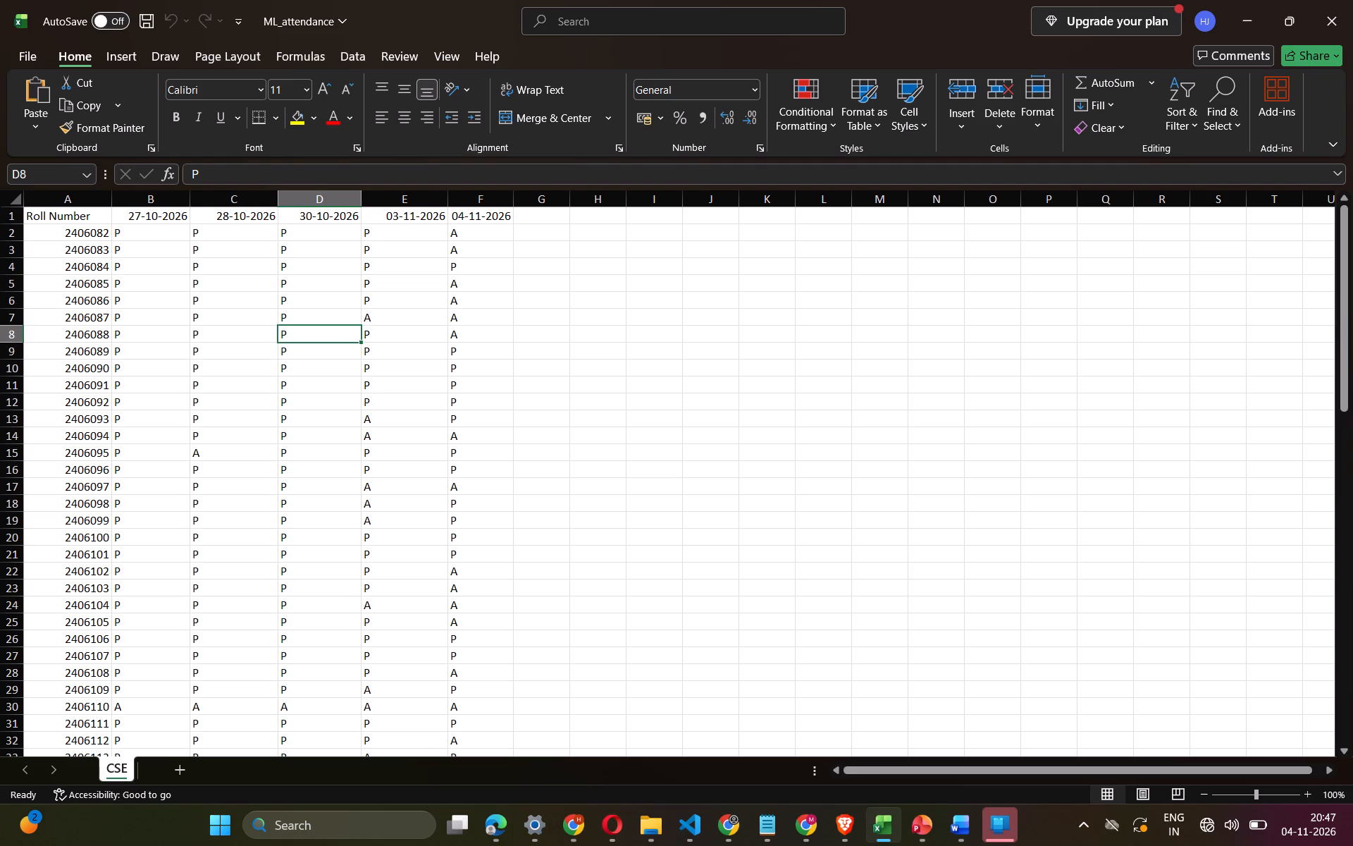
{"action": "key", "text": "Down"}
{"action": "key", "text": "Down"}
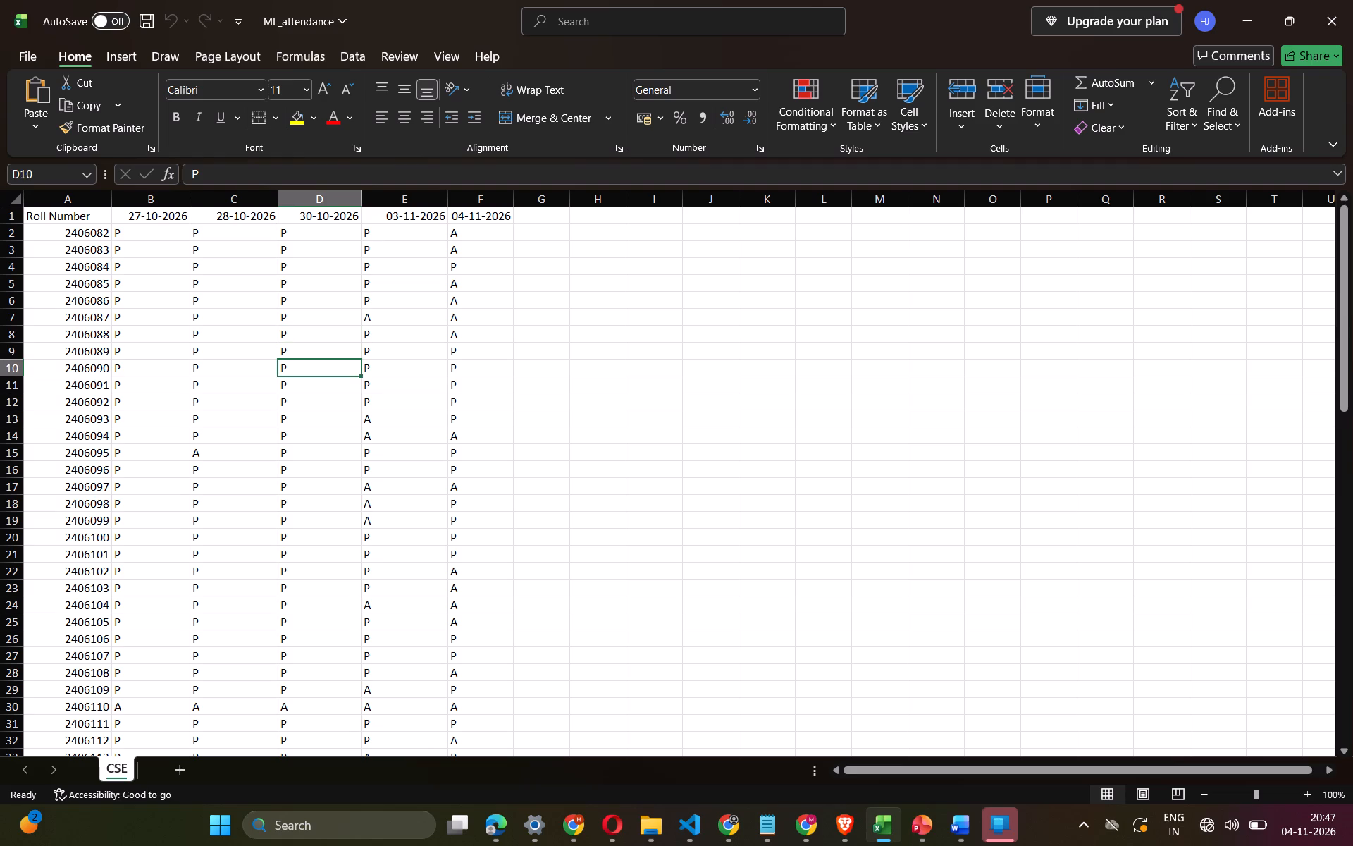
{"action": "key", "text": "Down"}
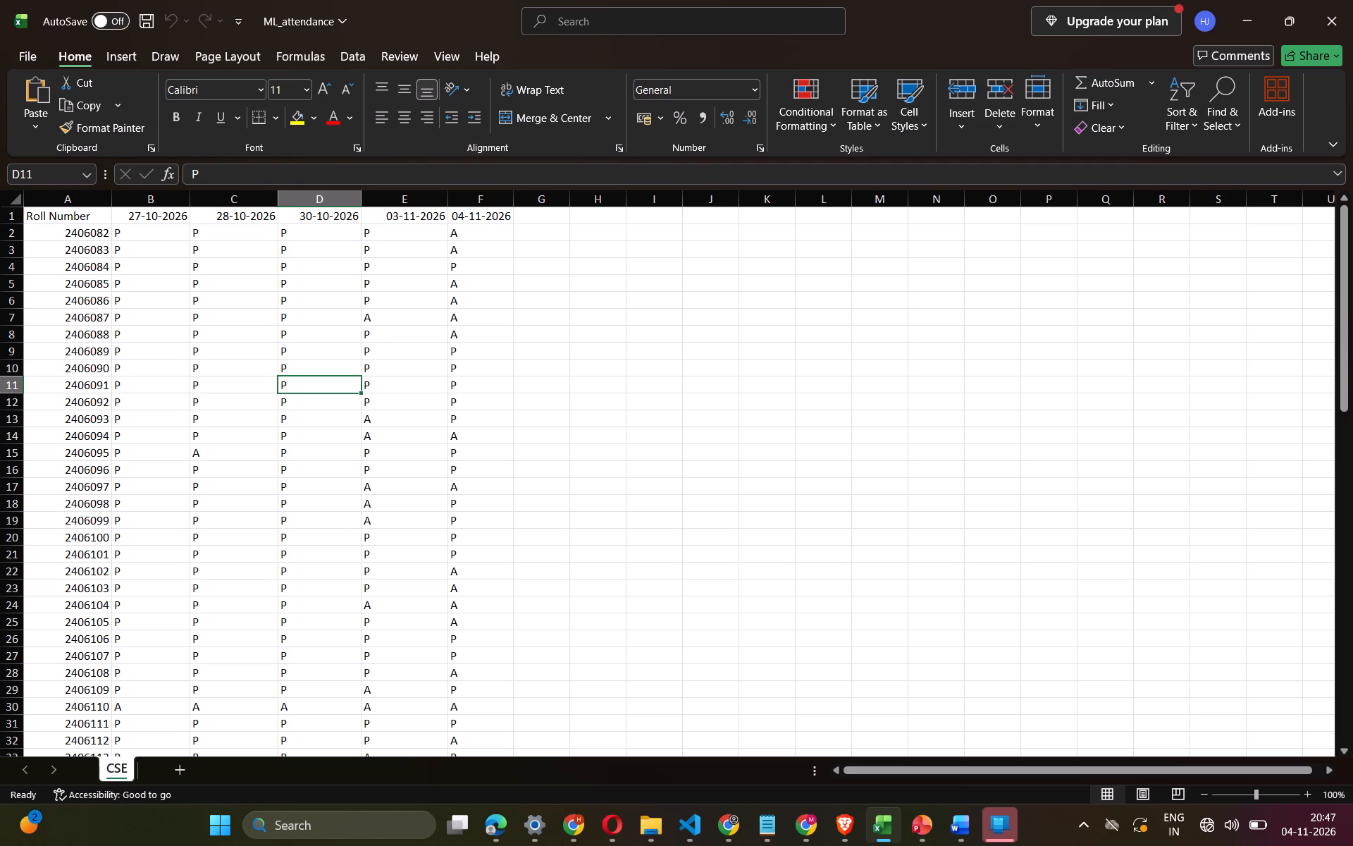
{"action": "key", "text": "Down"}
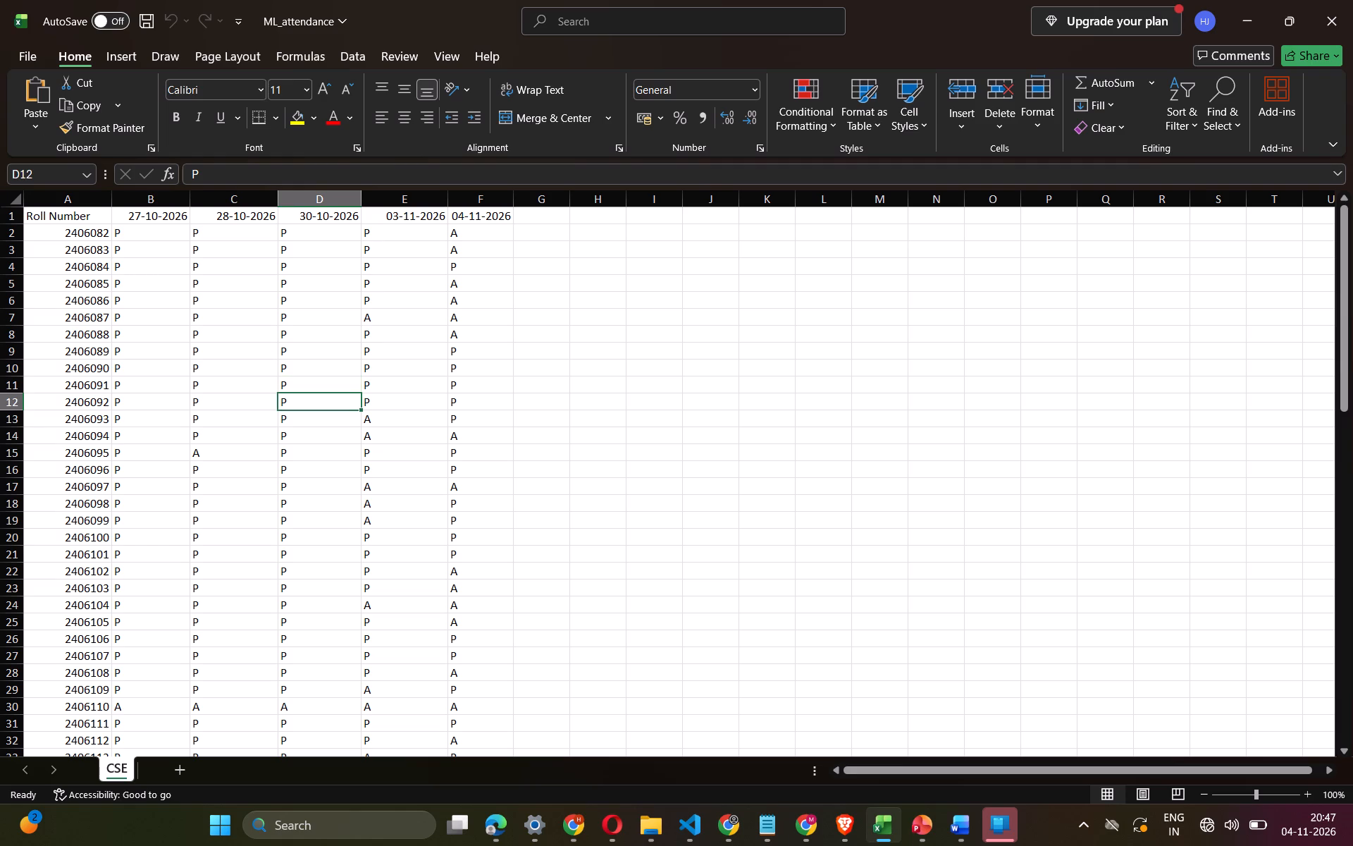
{"action": "key", "text": "Down"}
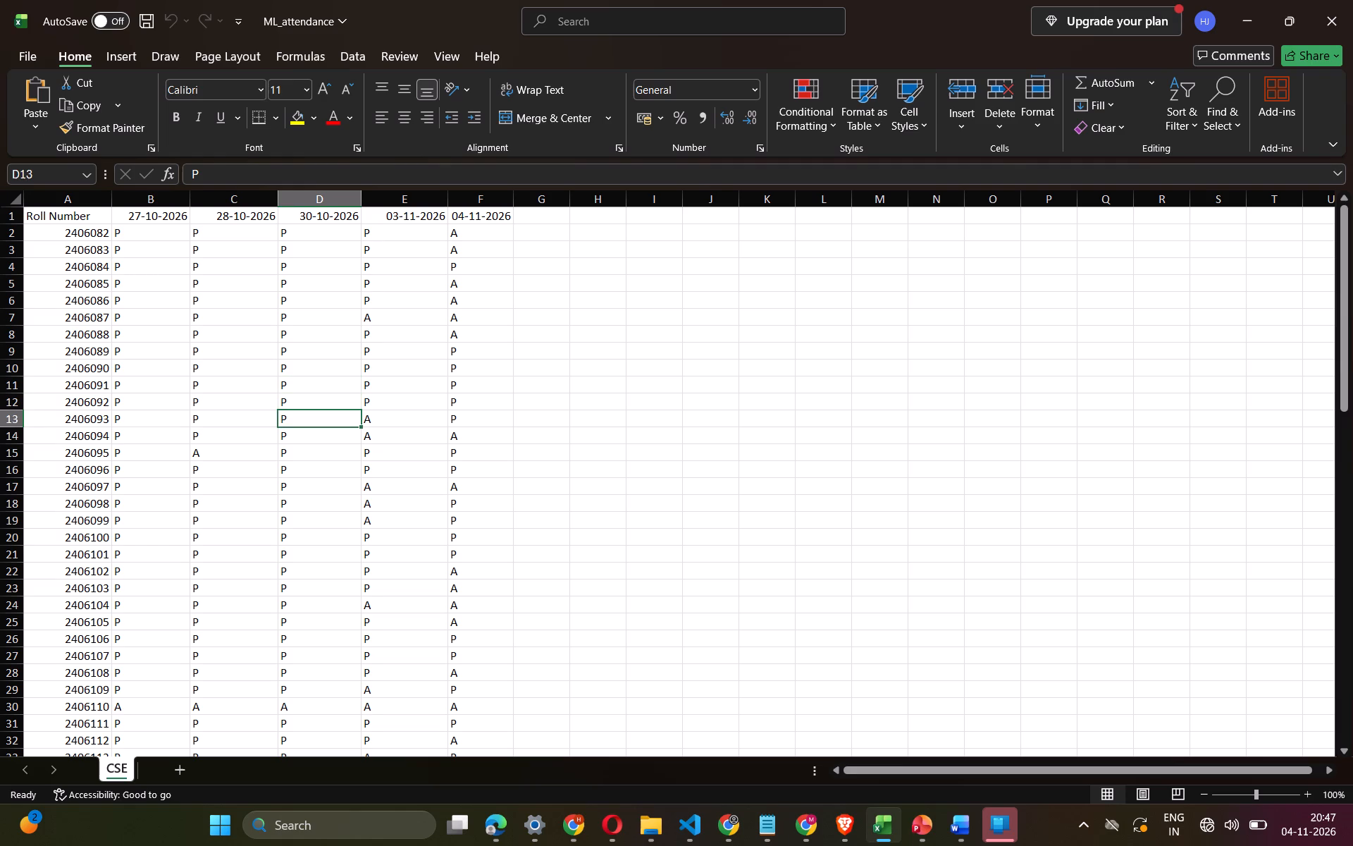
{"action": "key", "text": "Down"}
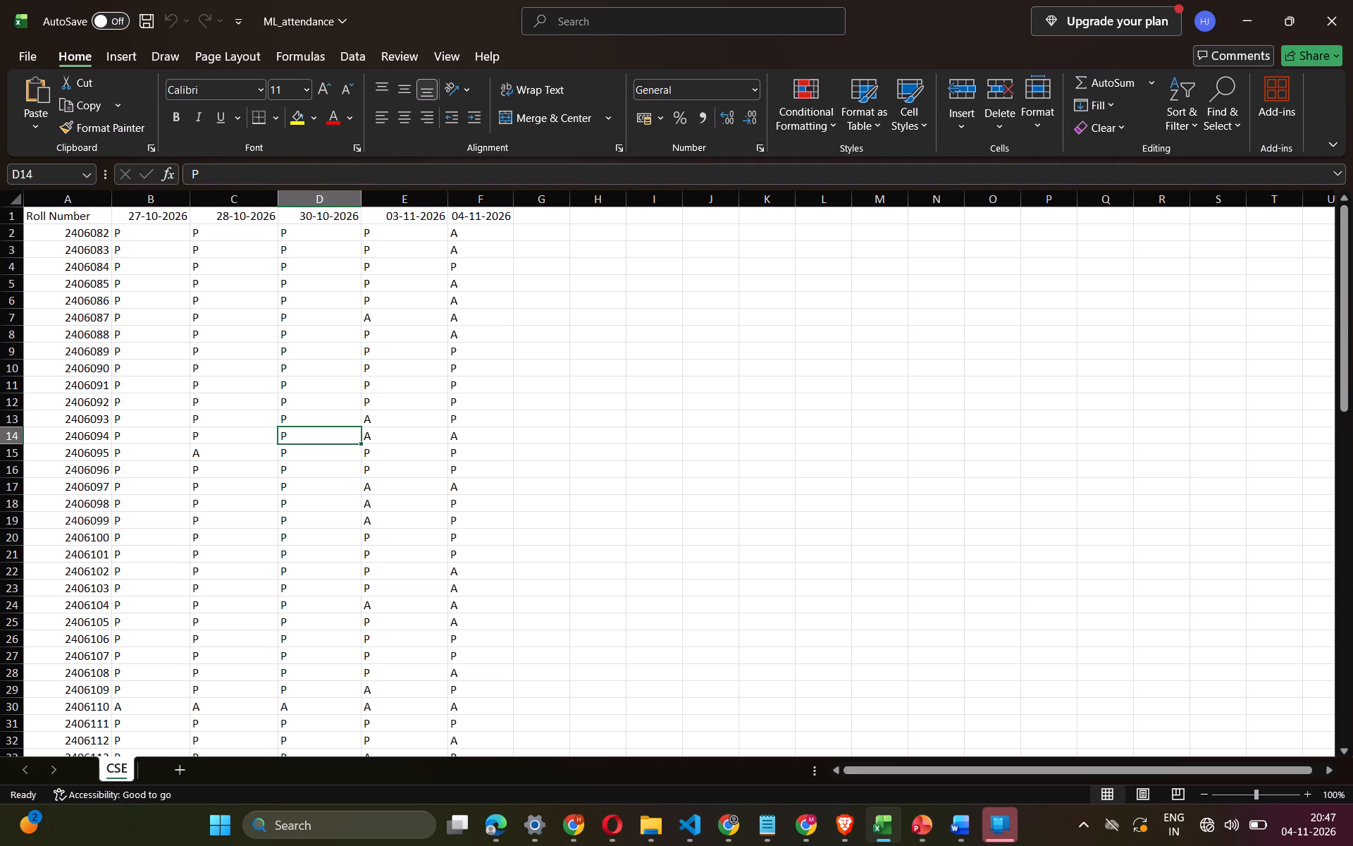
{"action": "key", "text": "Down"}
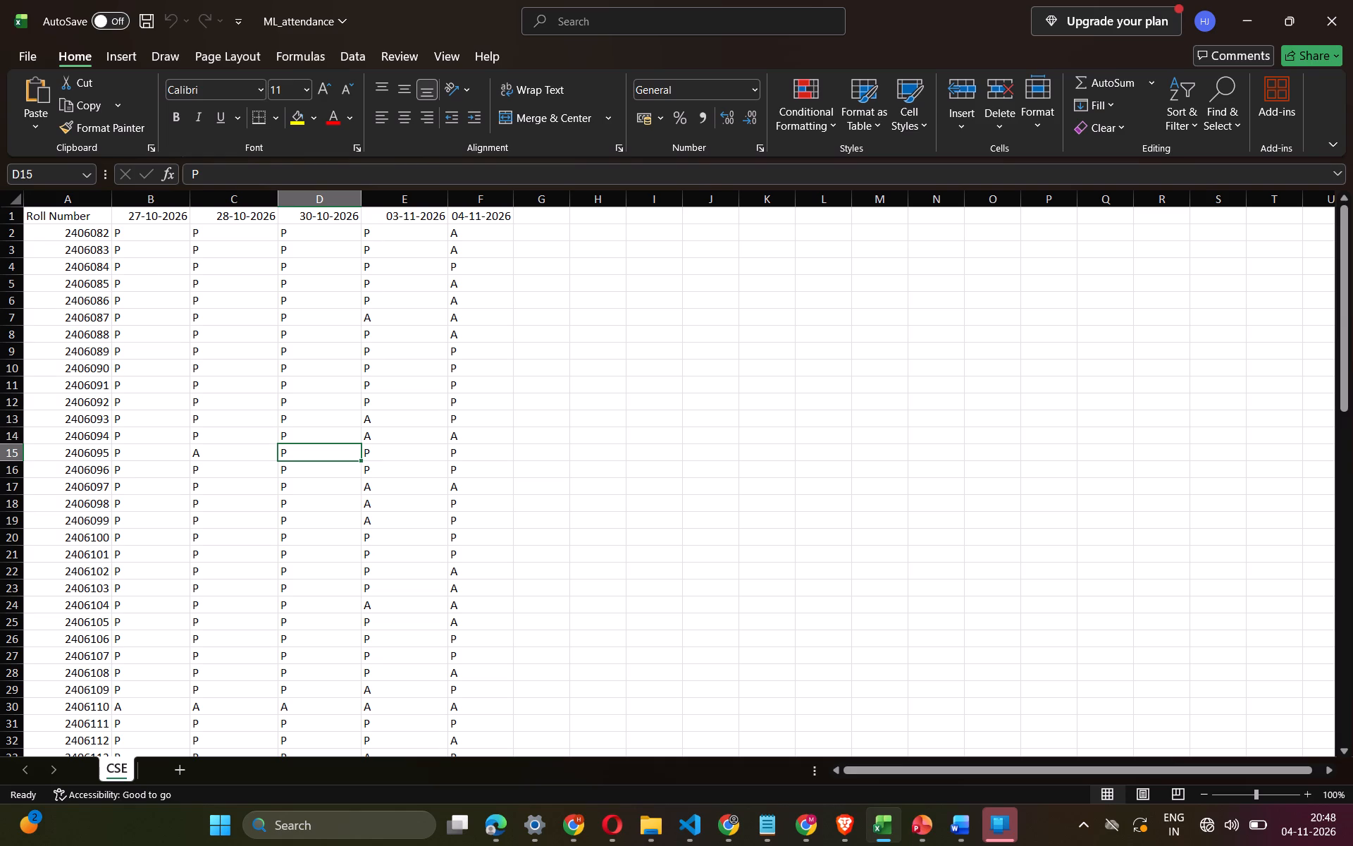
{"action": "key", "text": "Down"}
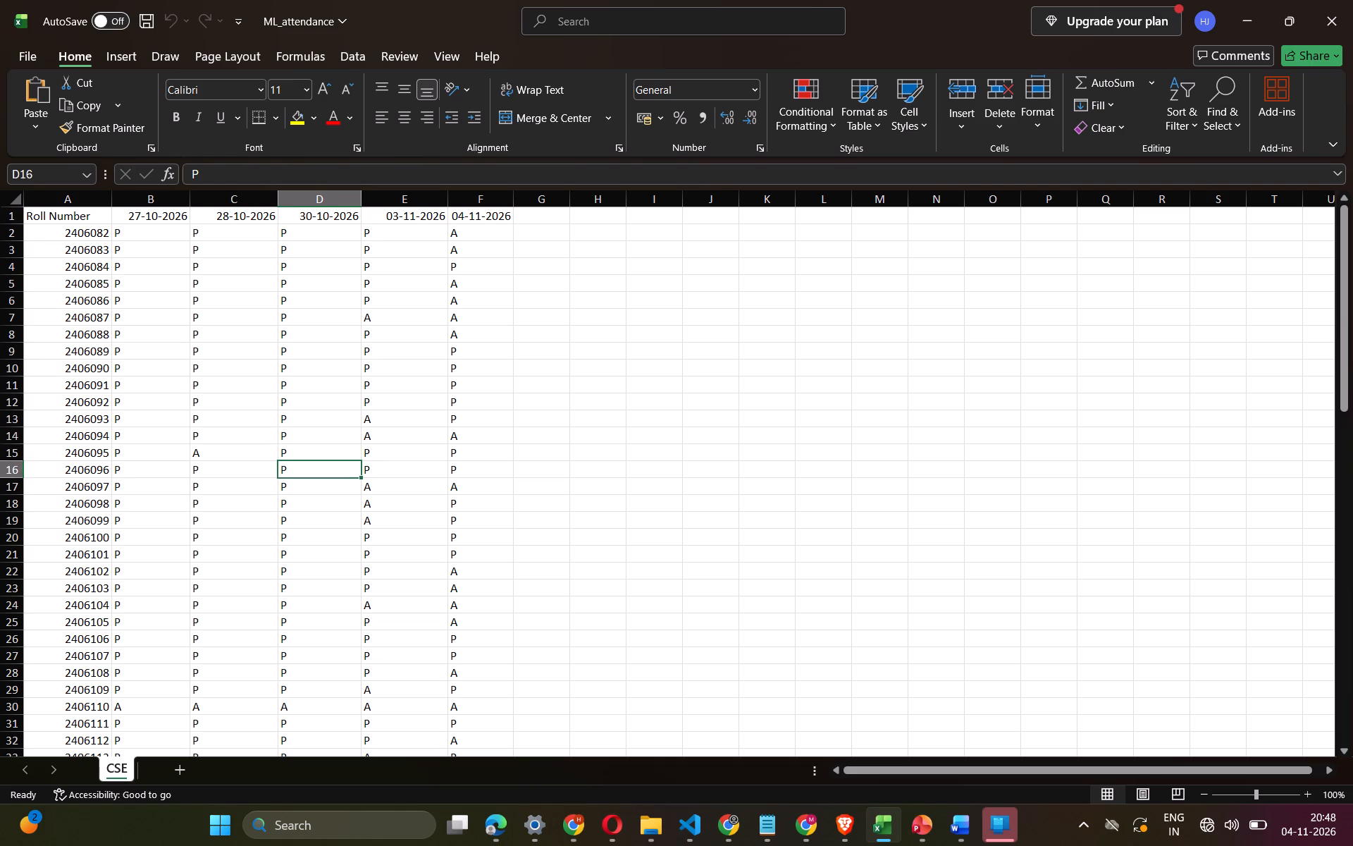
{"action": "key", "text": "Down"}
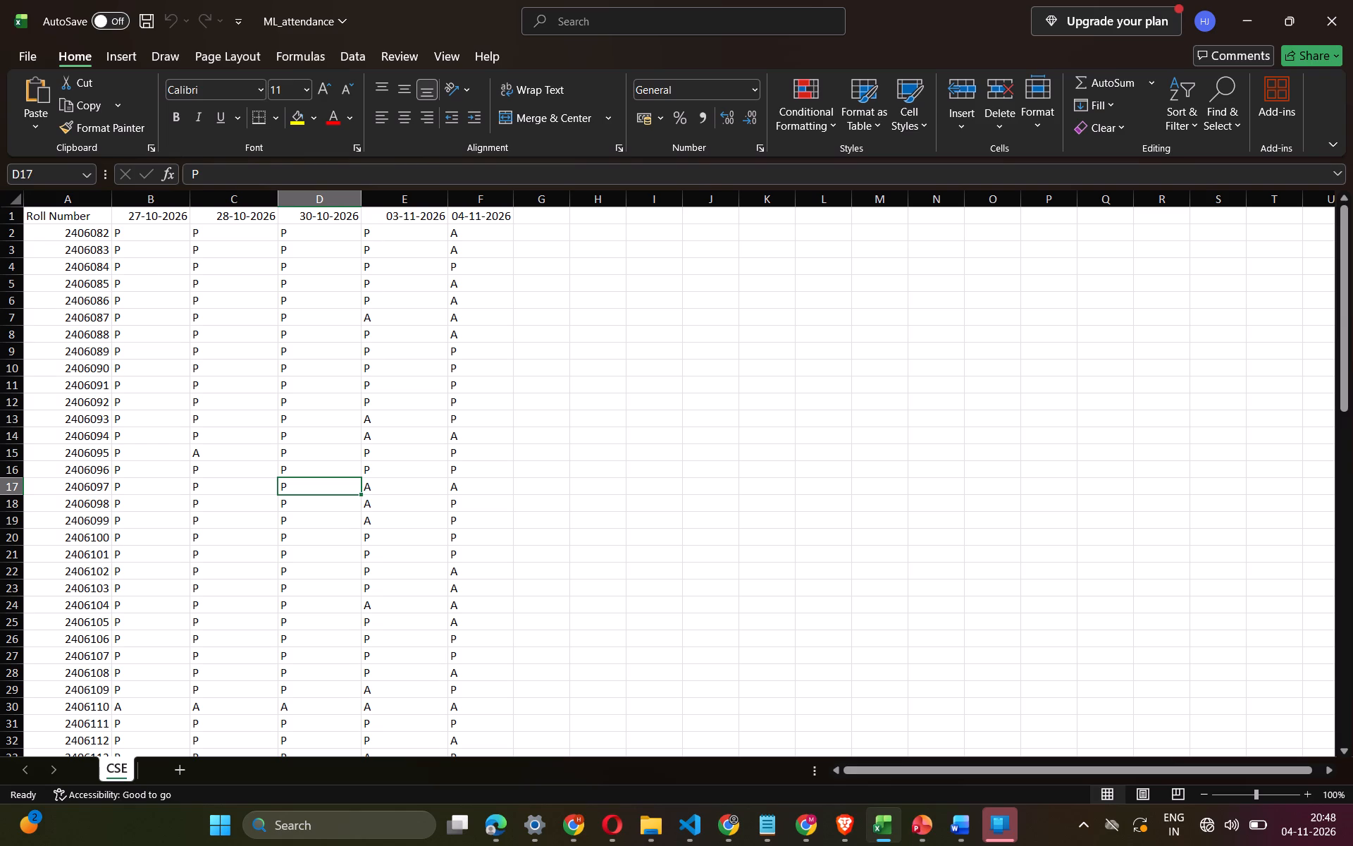
{"action": "key", "text": "Down"}
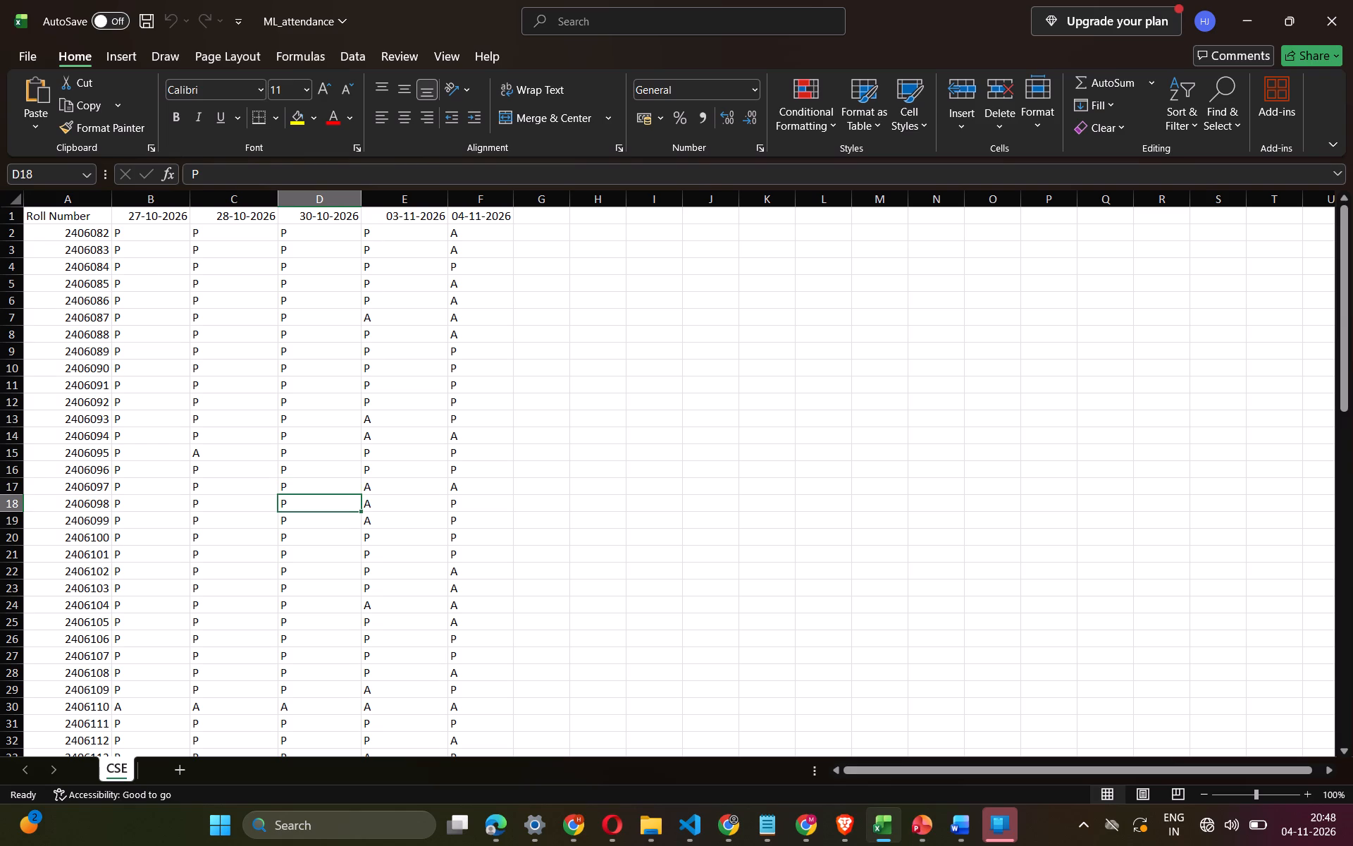
{"action": "key", "text": "Down"}
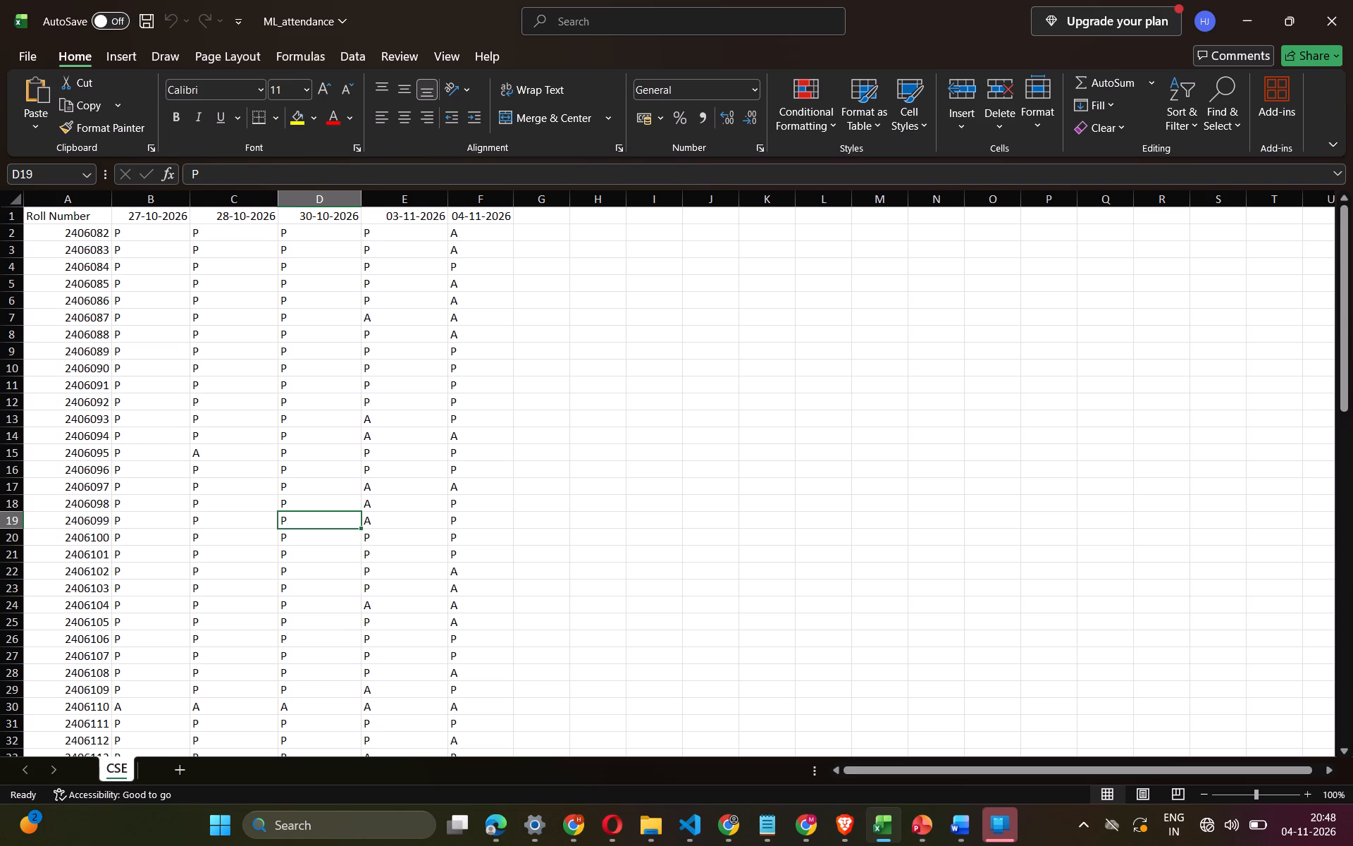
{"action": "key", "text": "Down"}
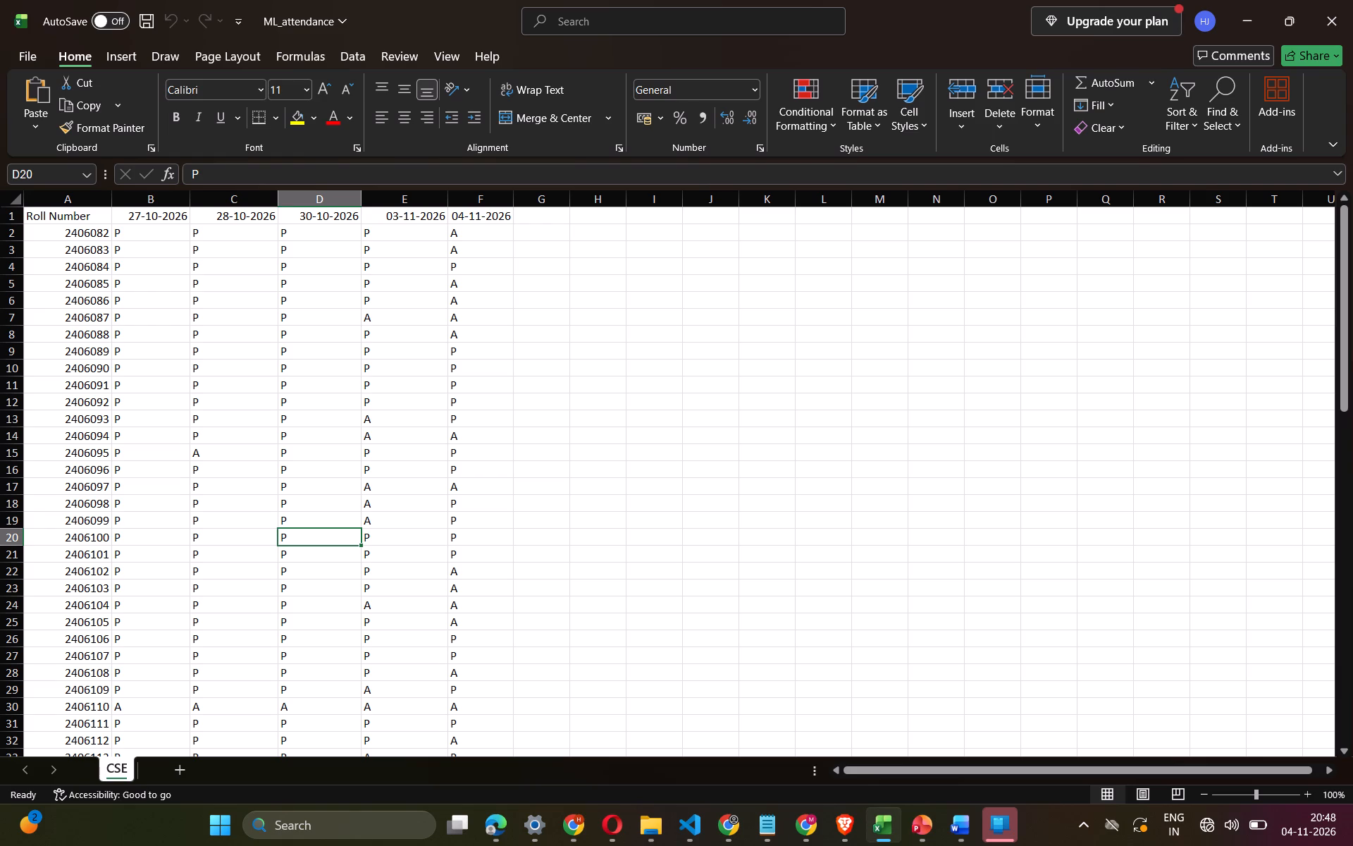
{"action": "key", "text": "Down"}
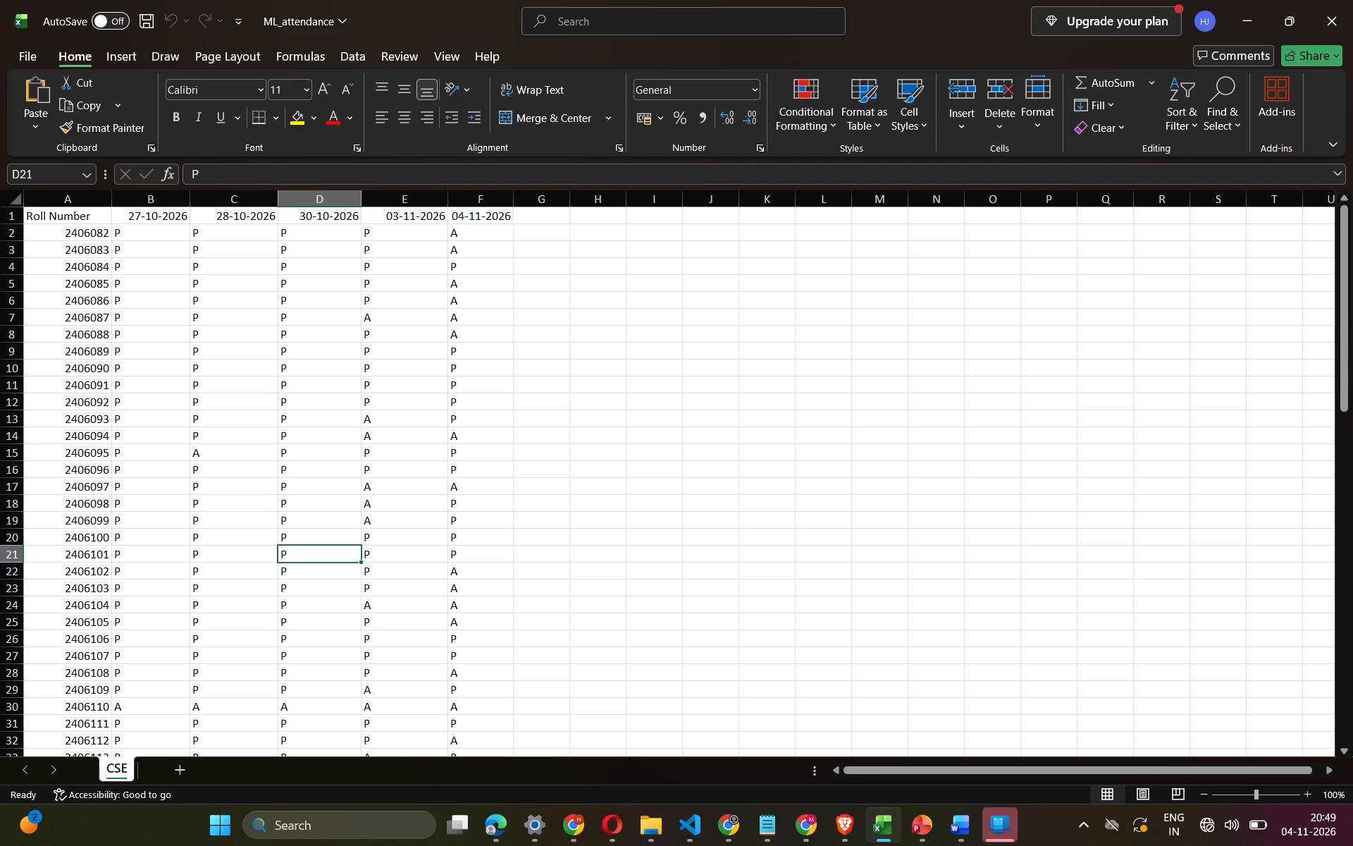
{"action": "key", "text": "Down"}
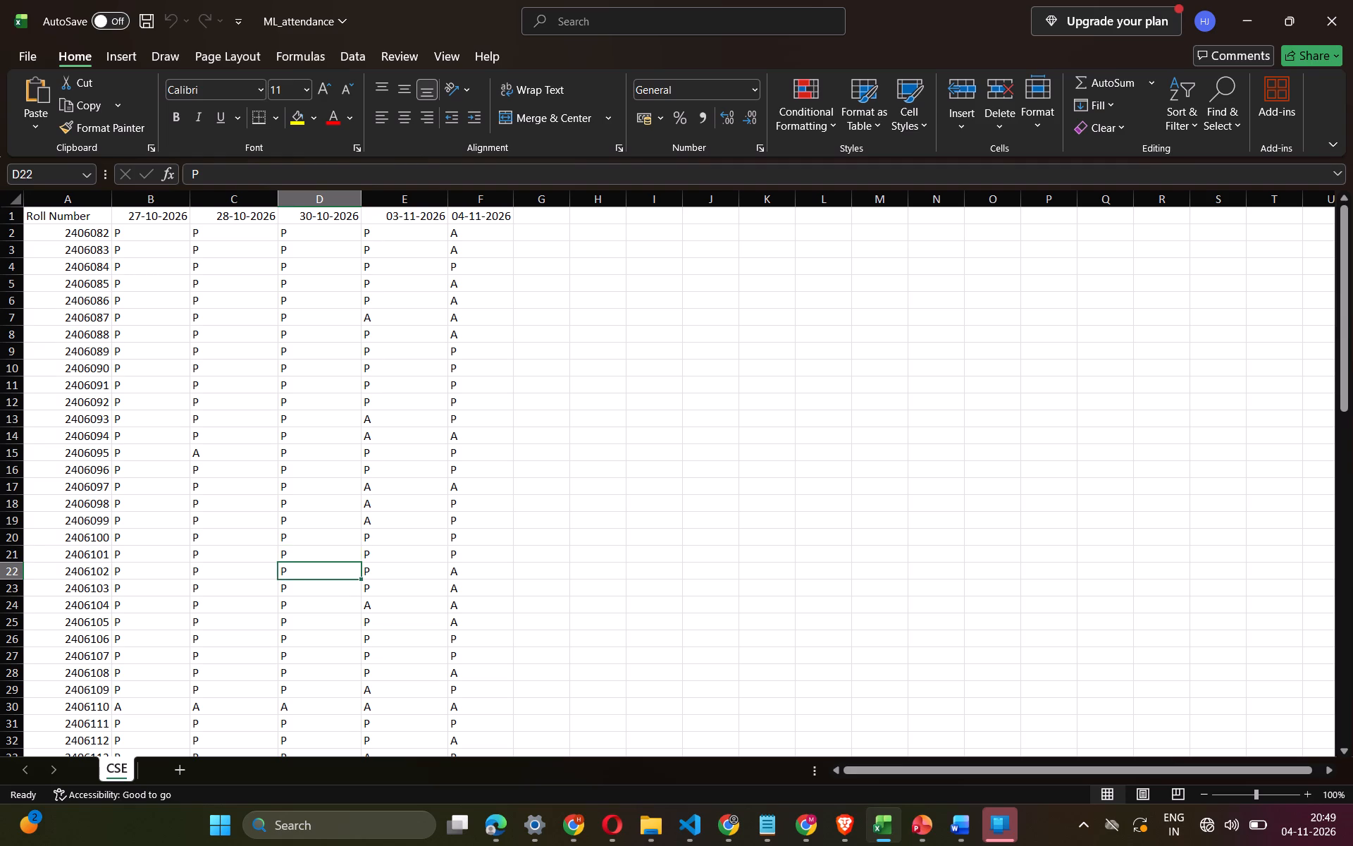
{"action": "key", "text": "Down"}
{"action": "key", "text": "Down"}
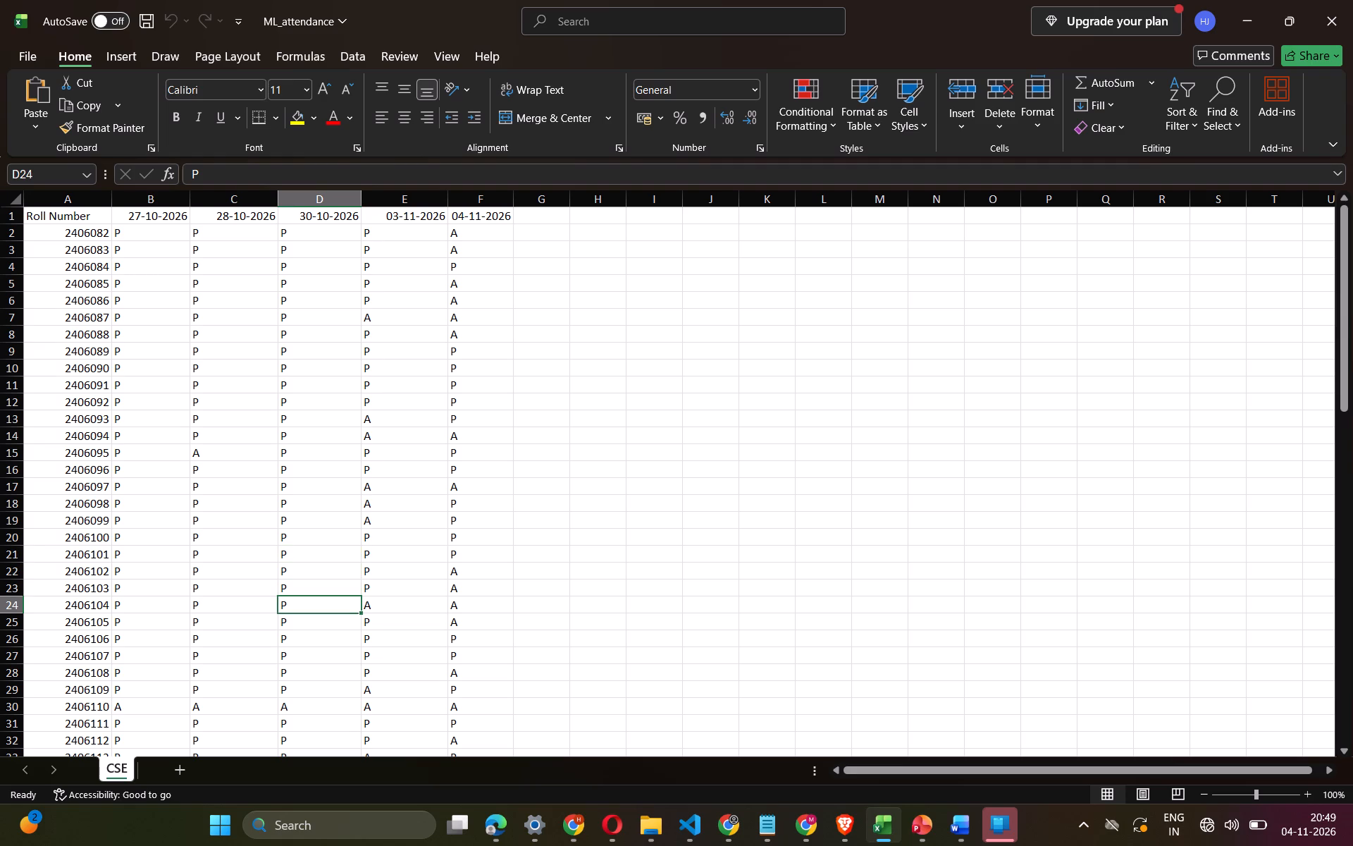
{"action": "key", "text": "Down"}
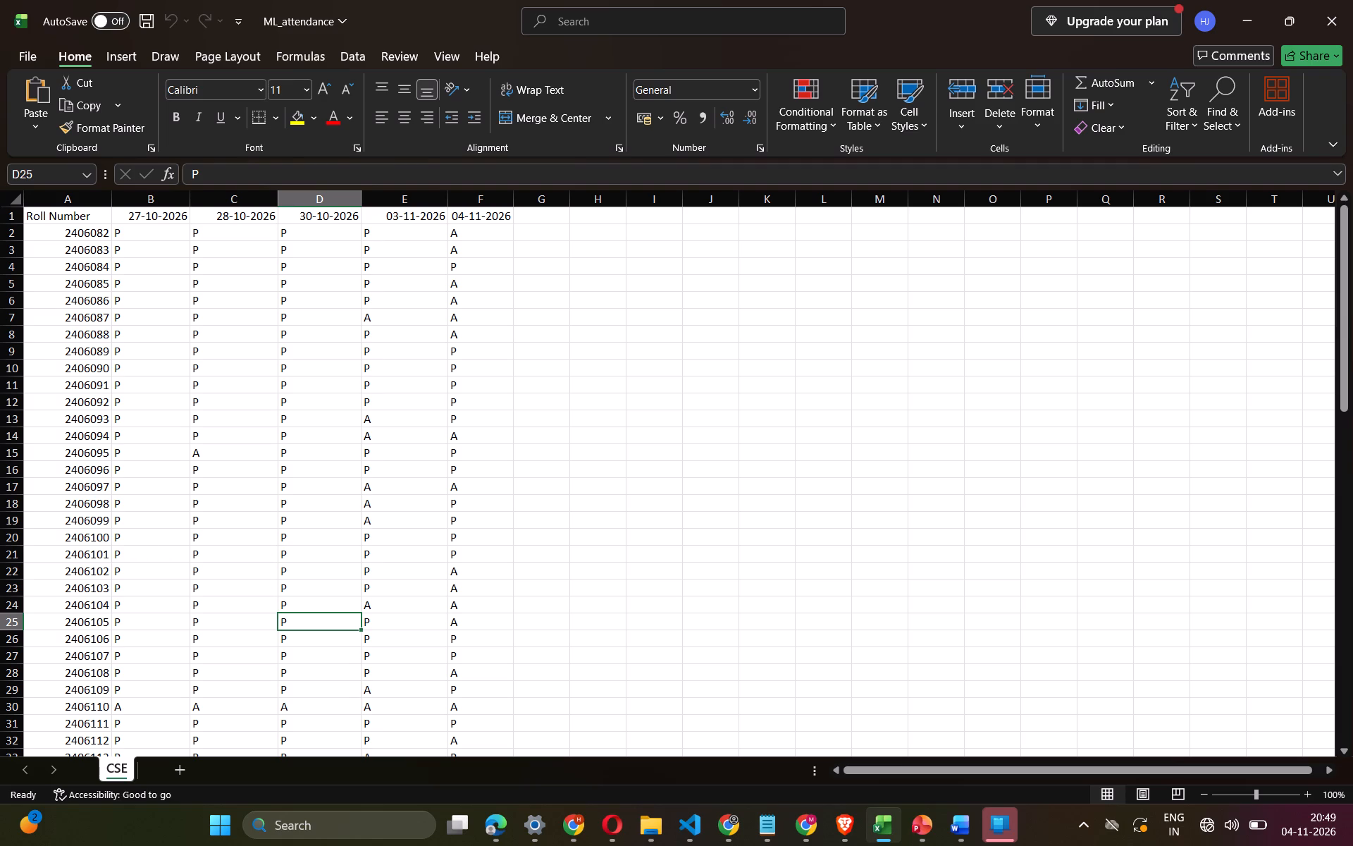
{"action": "key", "text": "Down"}
{"action": "key", "text": "BackSpace"}
{"action": "key", "text": "a"}
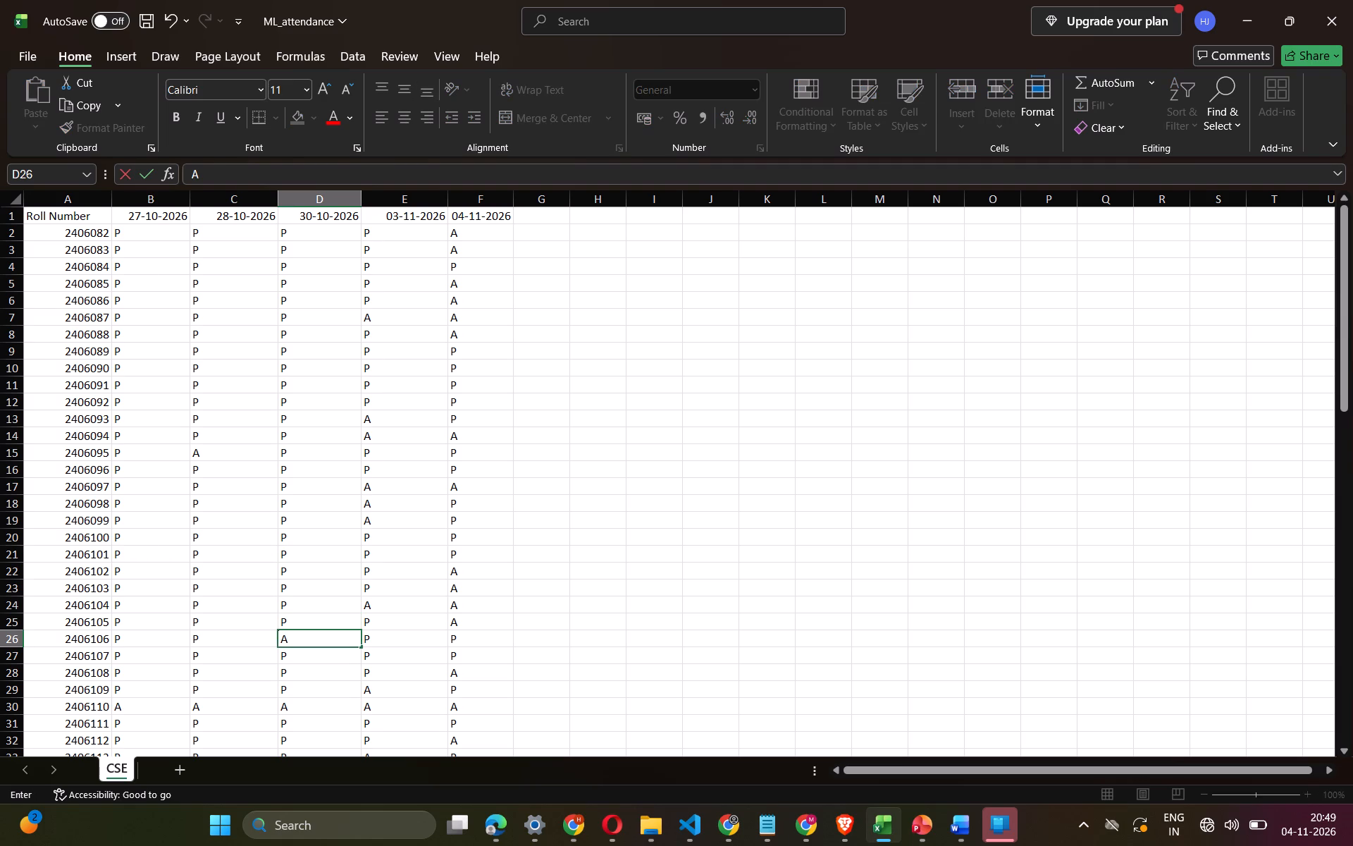
{"action": "key", "text": "Up"}
{"action": "key", "text": "Down"}
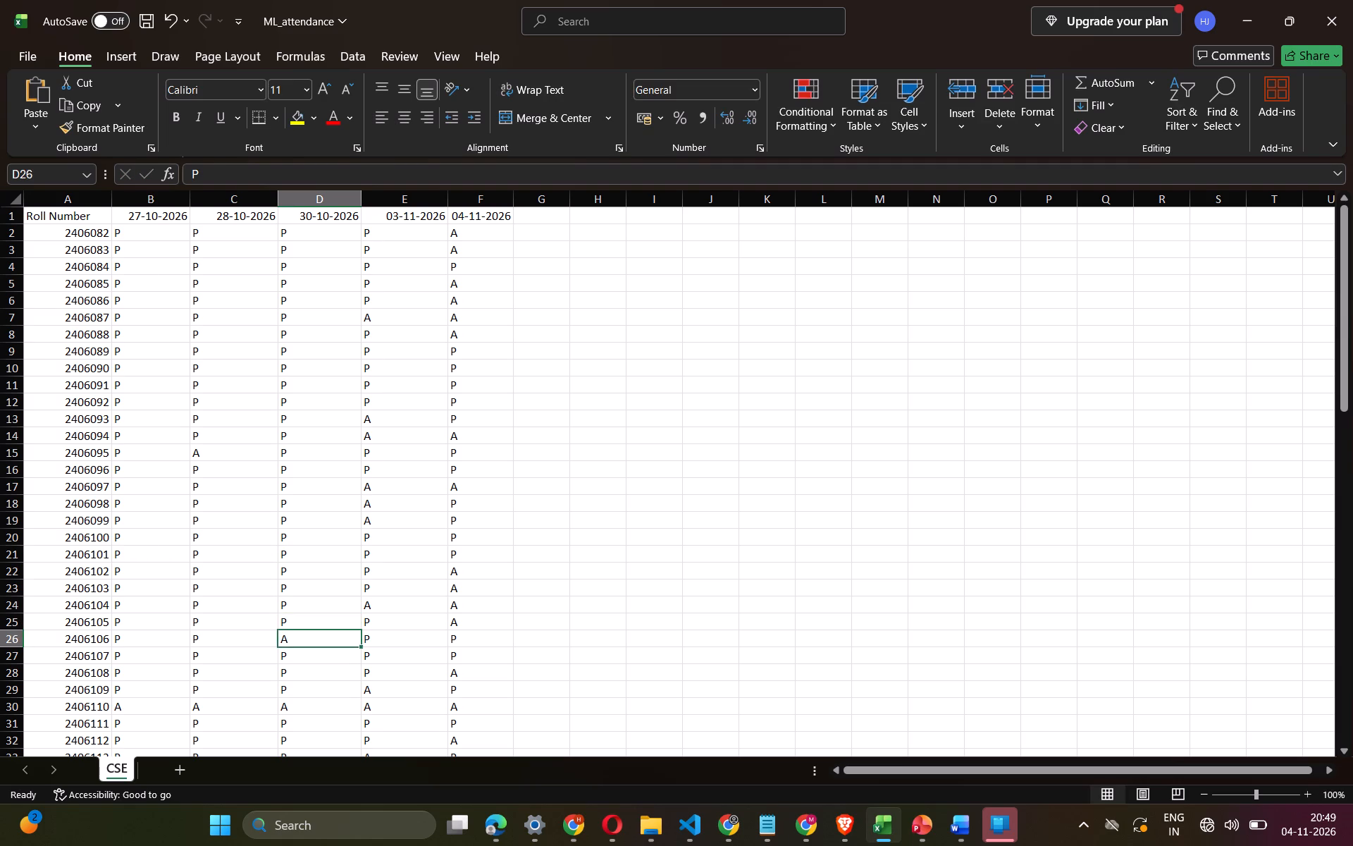
{"action": "key", "text": "Down"}
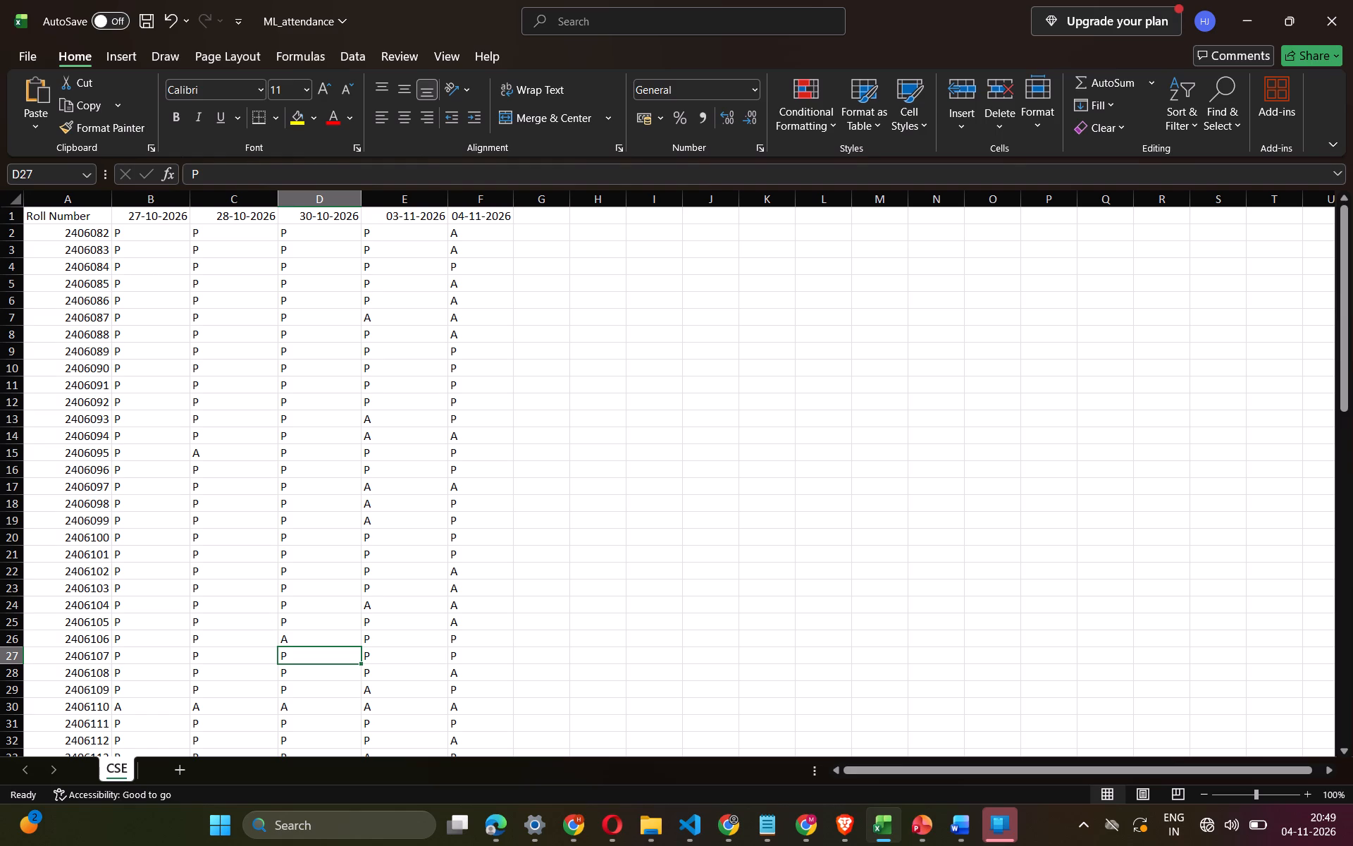
{"action": "key", "text": "Down"}
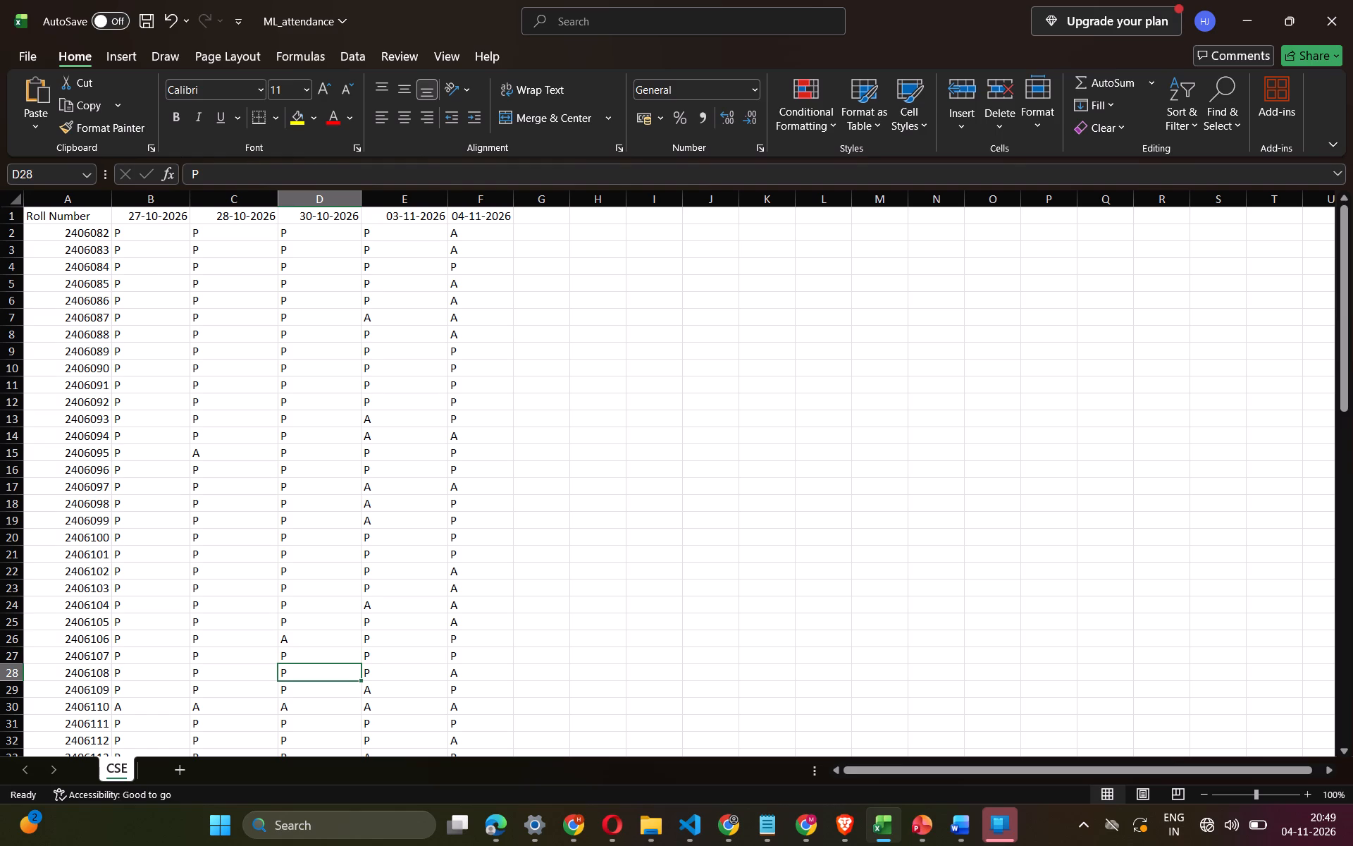
{"action": "key", "text": "BackSpace"}
{"action": "key", "text": "a"}
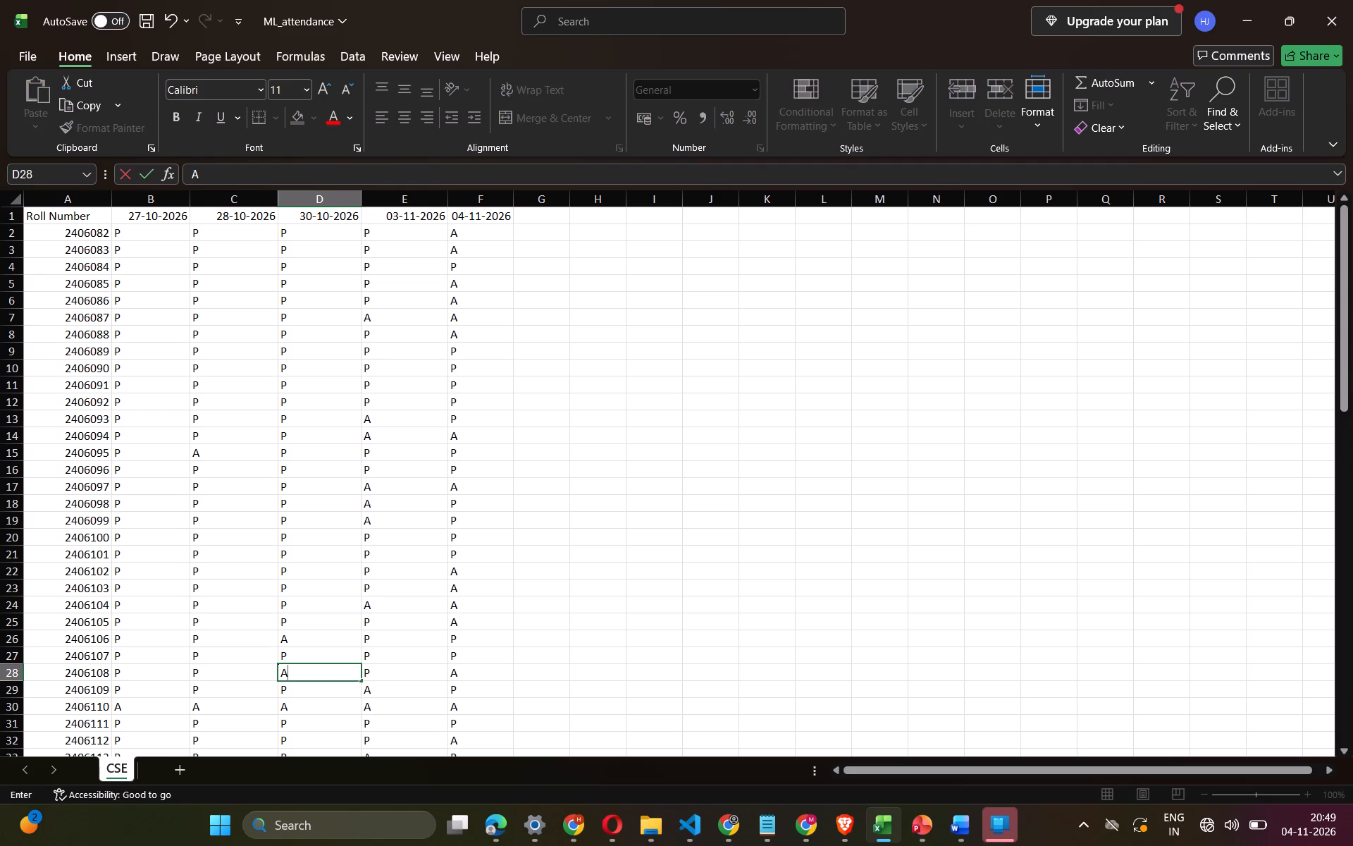
{"action": "key", "text": "Down"}
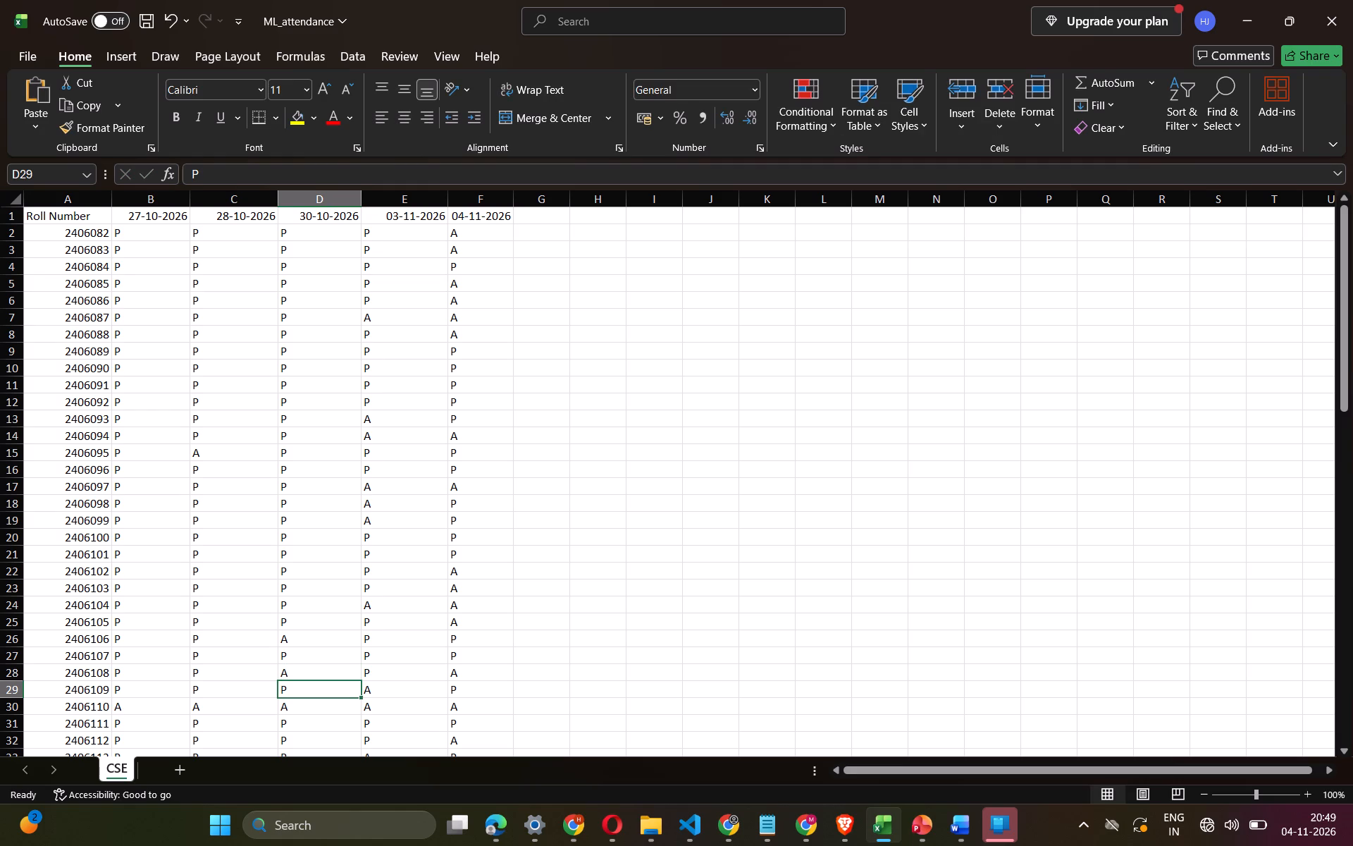
Review the students' 30-10-2026 attendance marks in column D from row 29 to row 34.
{"action": "key", "text": "Down"}
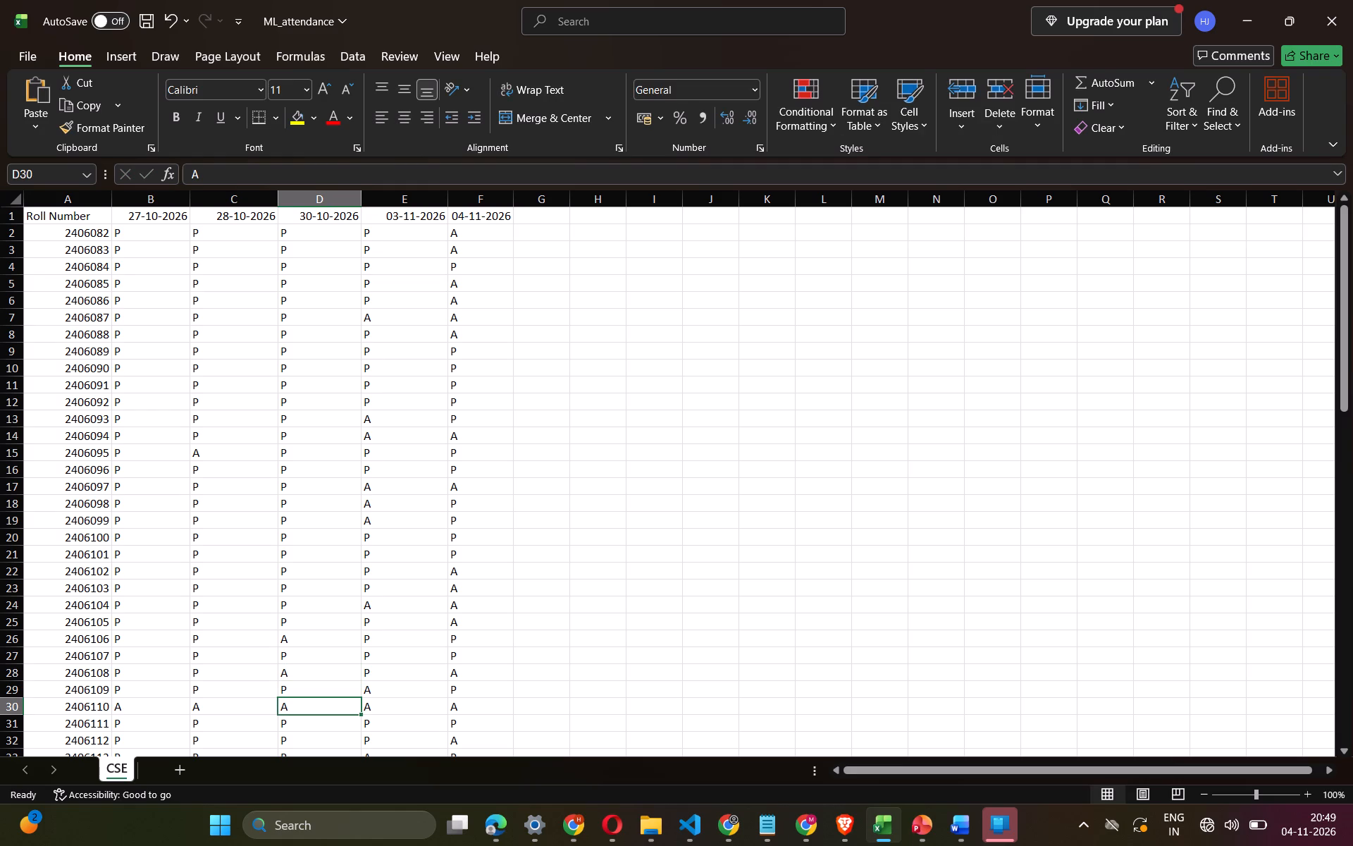
{"action": "key", "text": "Down"}
{"action": "key", "text": "Down"}
{"action": "key", "text": "Down"}
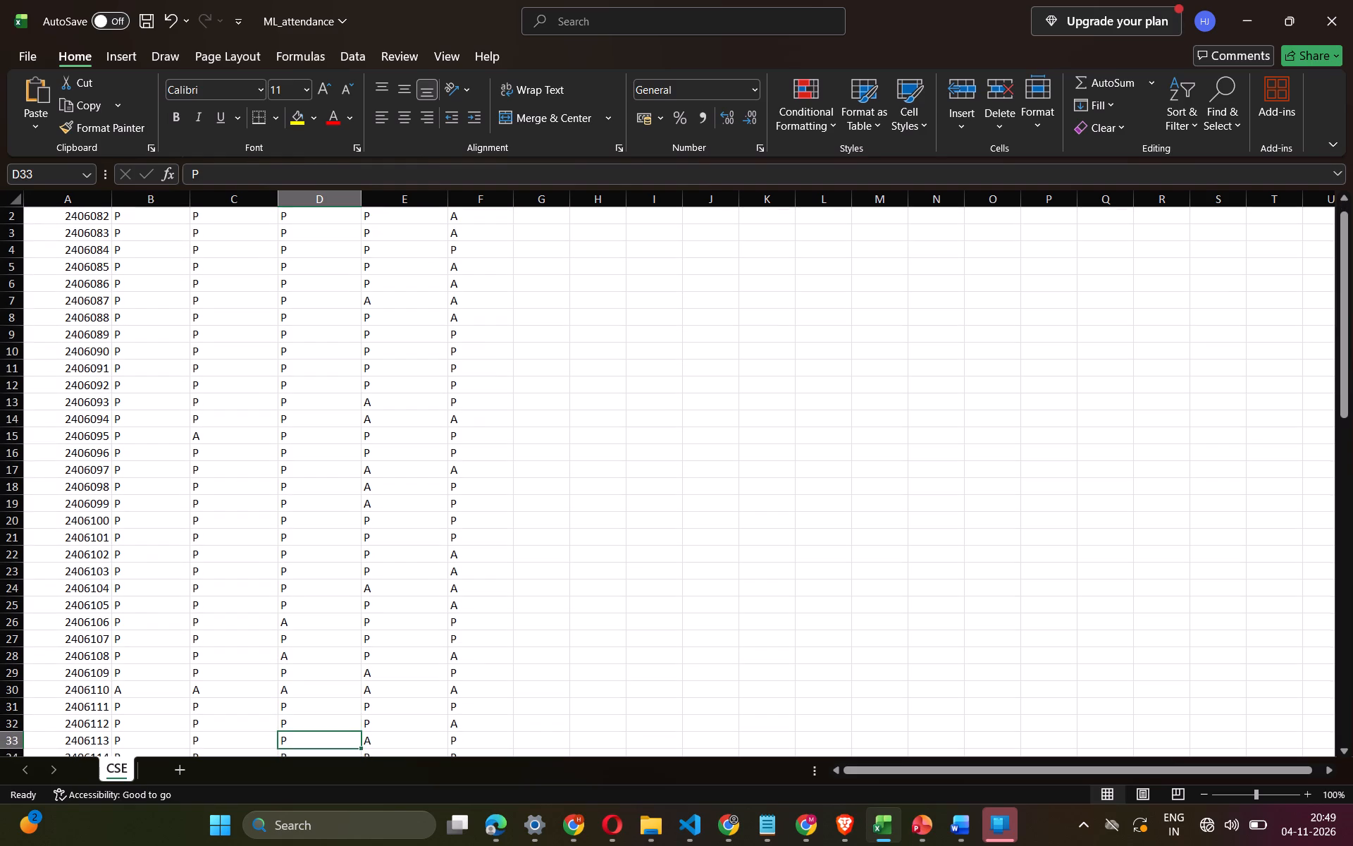
{"action": "key", "text": "Down"}
{"action": "key", "text": "Up"}
{"action": "key", "text": "Up"}
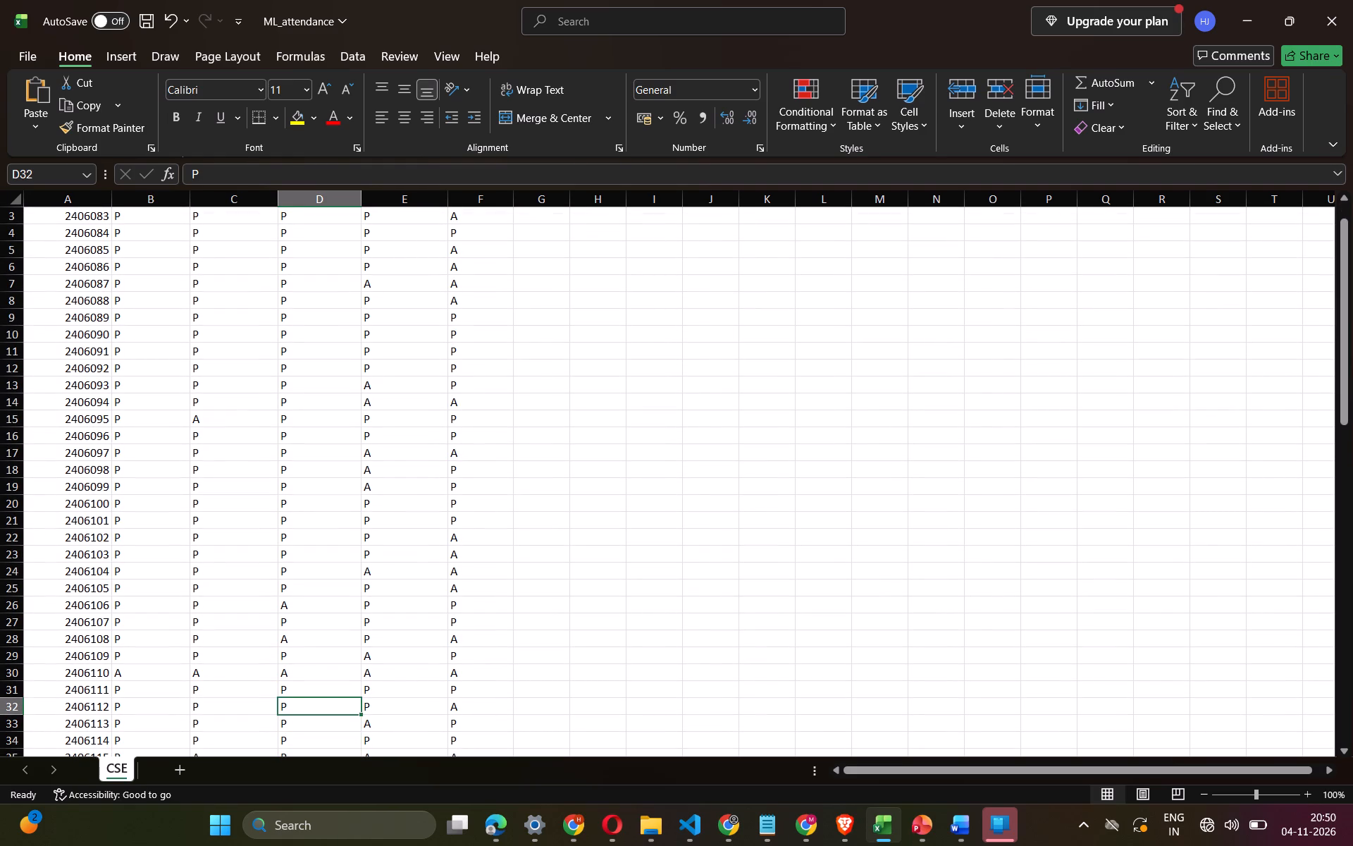
{"action": "key", "text": "Up"}
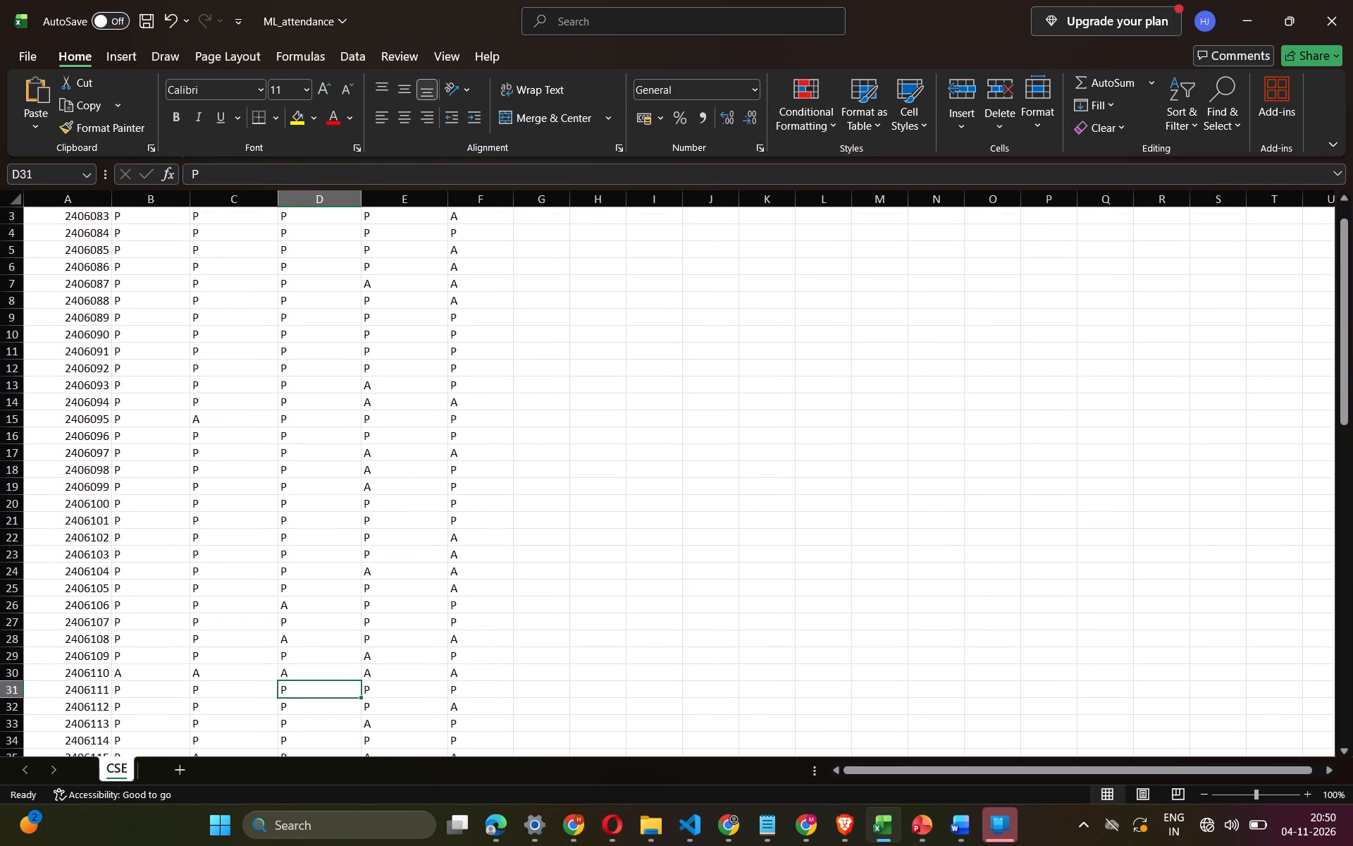
{"action": "key", "text": "Down"}
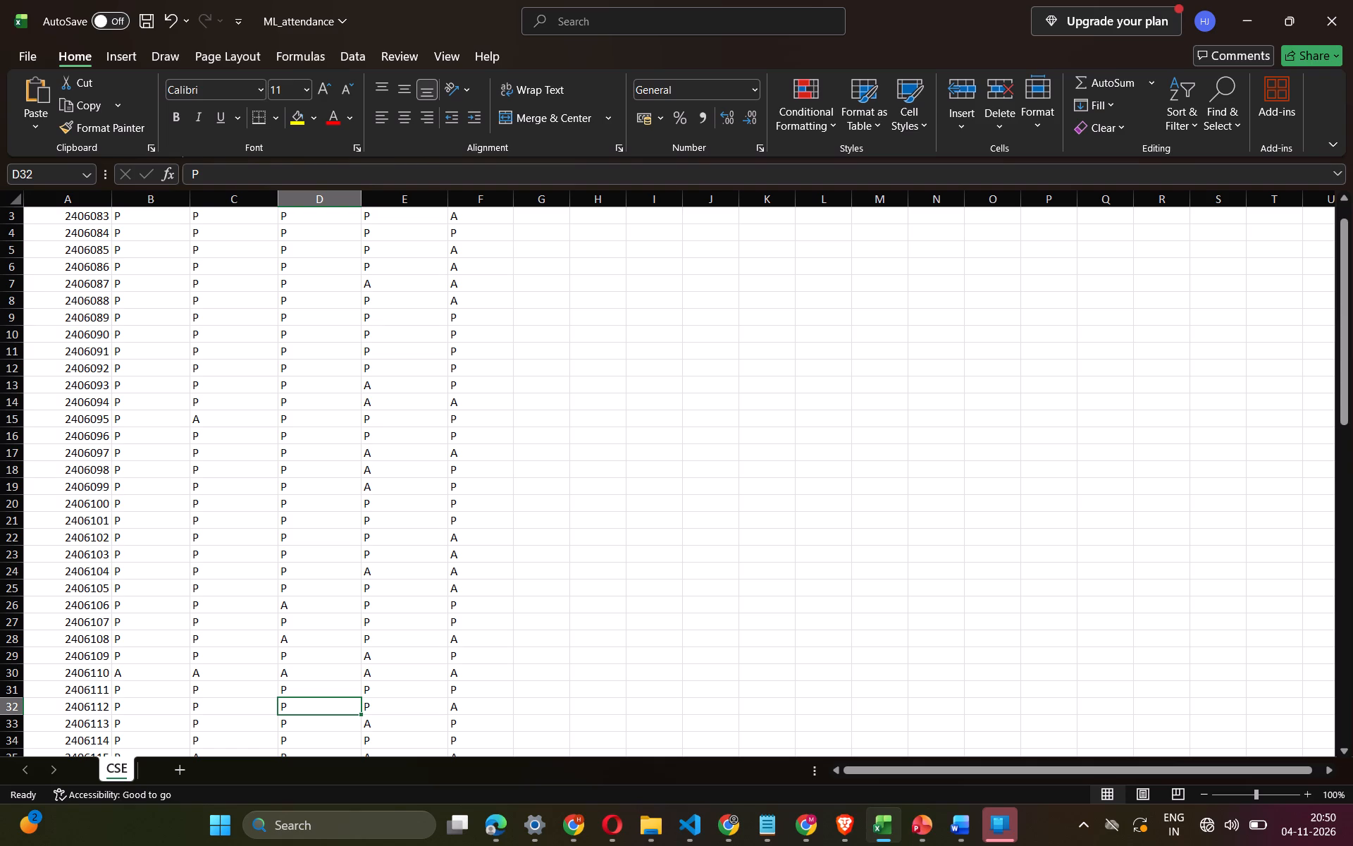
{"action": "scroll", "coordinate": [309, 225], "scroll_direction": "down", "scroll_amount": 2}
{"action": "scroll", "coordinate": [305, 550], "scroll_direction": "down", "scroll_amount": 2}
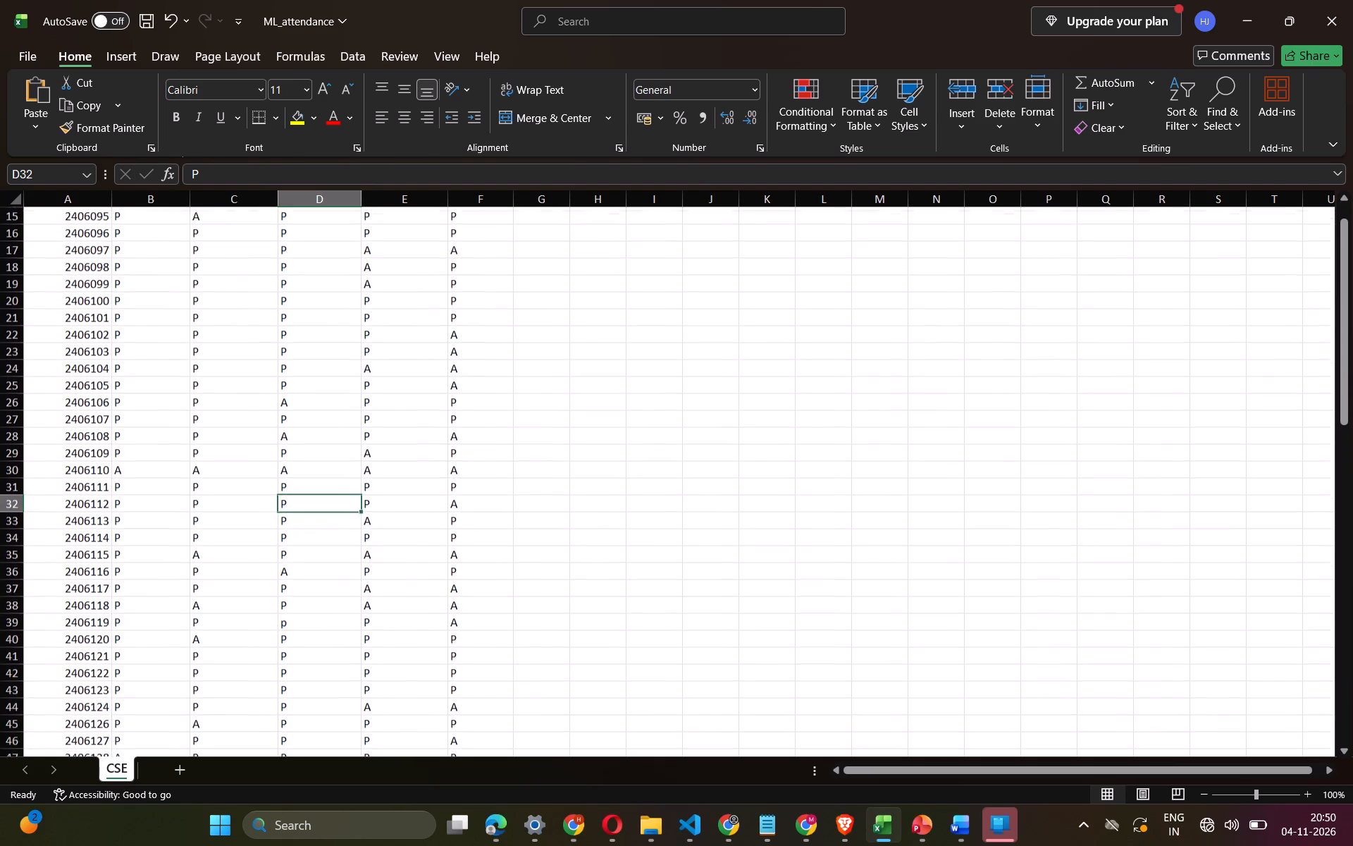
{"action": "scroll", "coordinate": [305, 550], "scroll_direction": "down", "scroll_amount": 1}
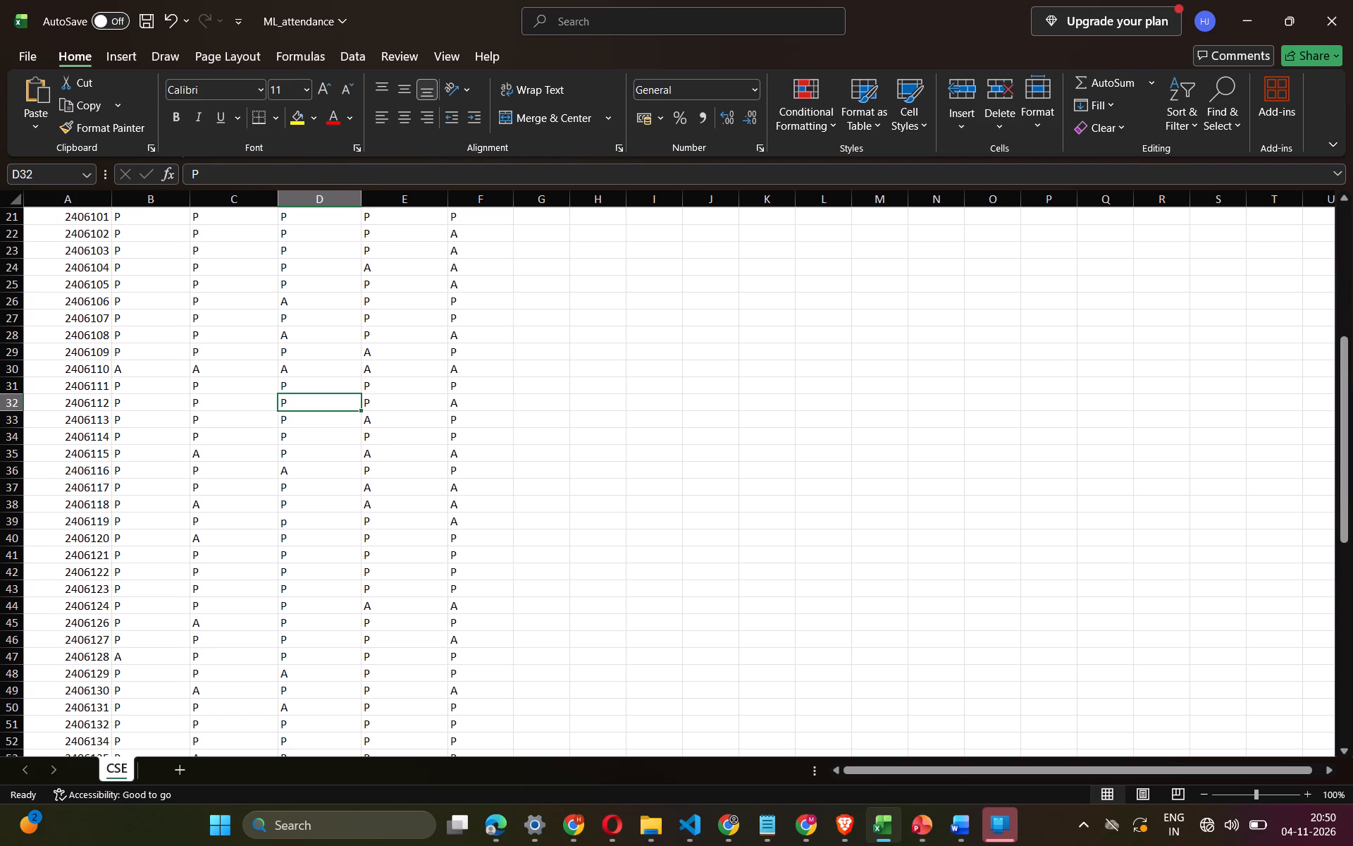
{"action": "key", "text": "Down"}
{"action": "key", "text": "Down"}
{"action": "key", "text": "Down"}
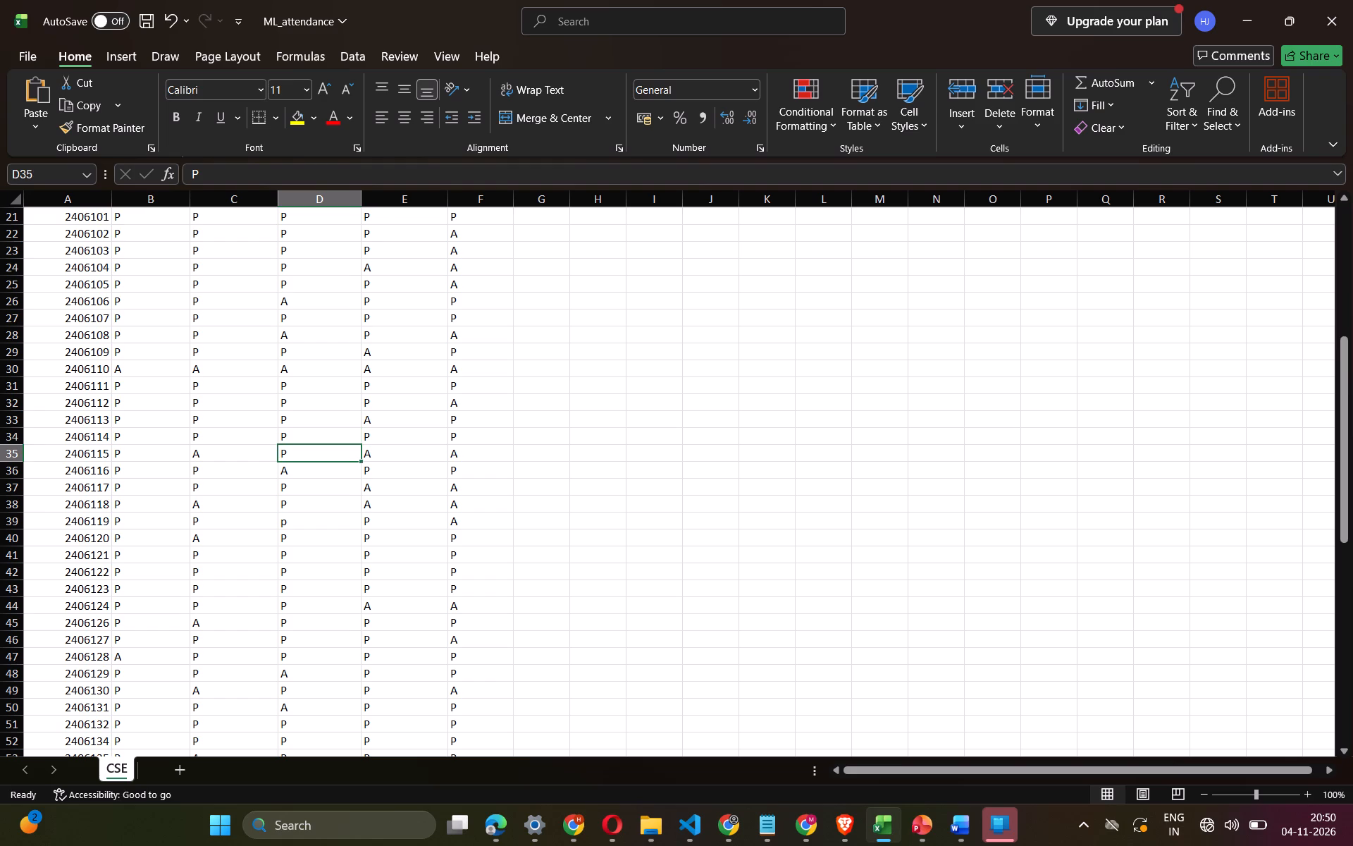
{"action": "key", "text": "Left"}
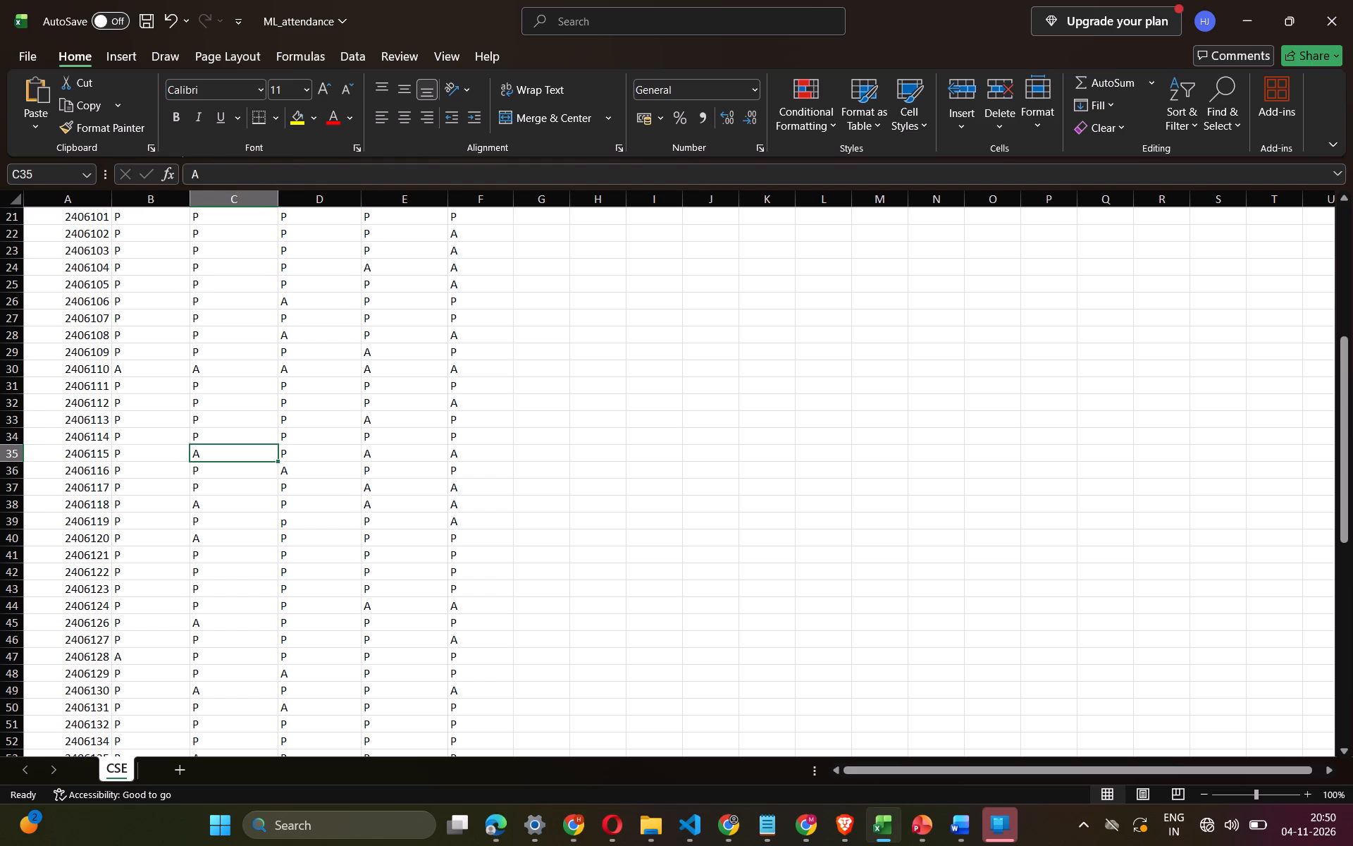
{"action": "key", "text": "p"}
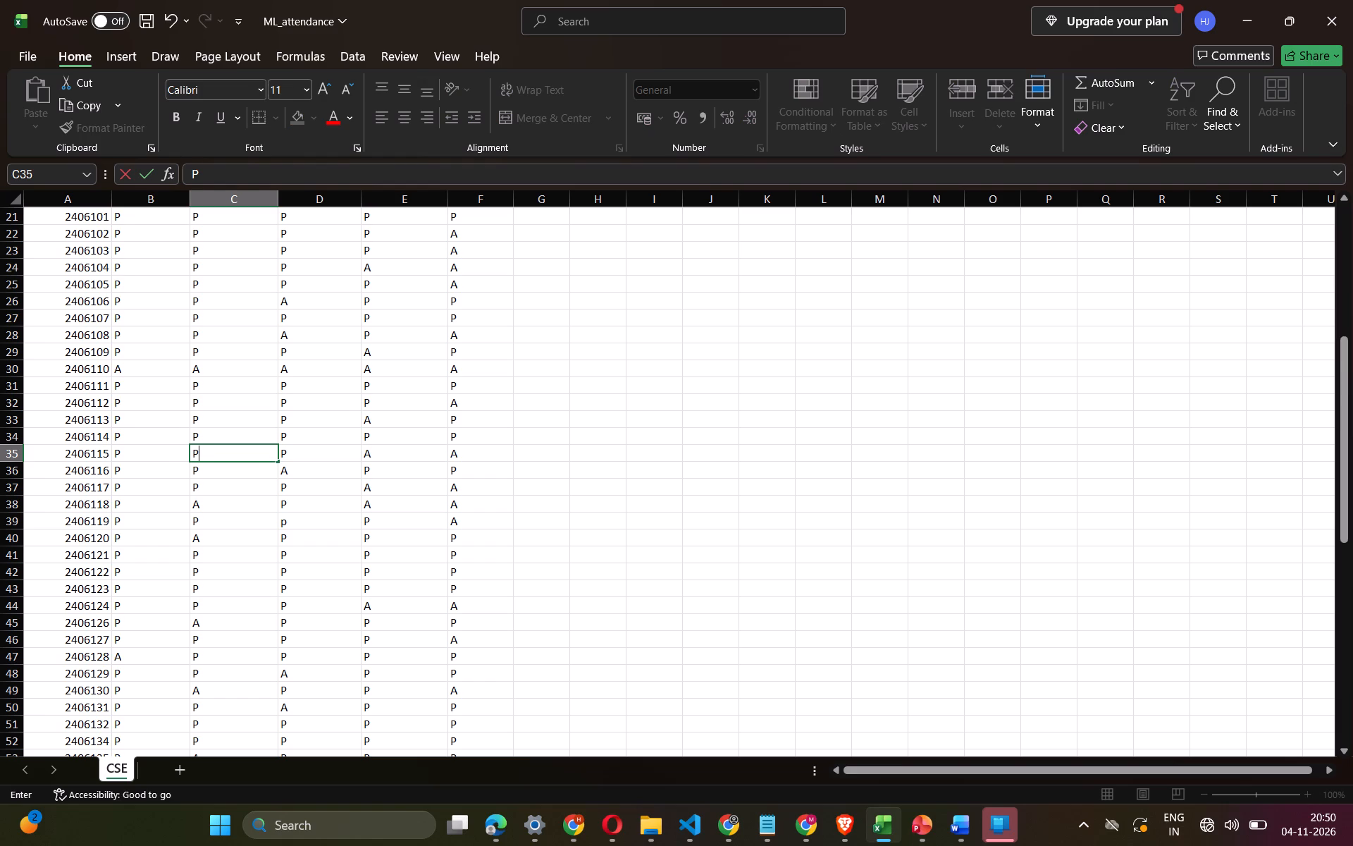
{"action": "key", "text": "Right"}
{"action": "key", "text": "Down"}
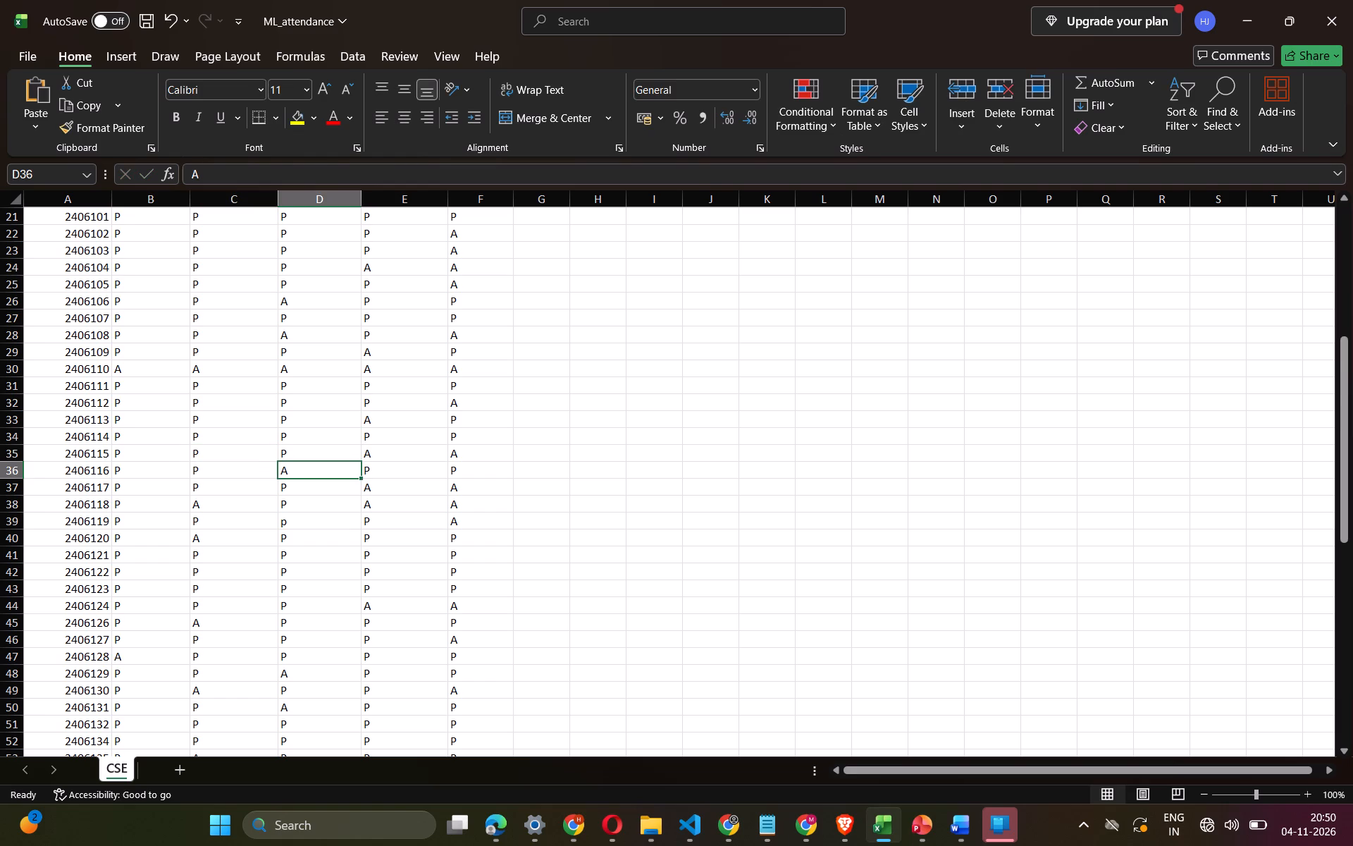
{"action": "key", "text": "BackSpace"}
{"action": "key", "text": "p"}
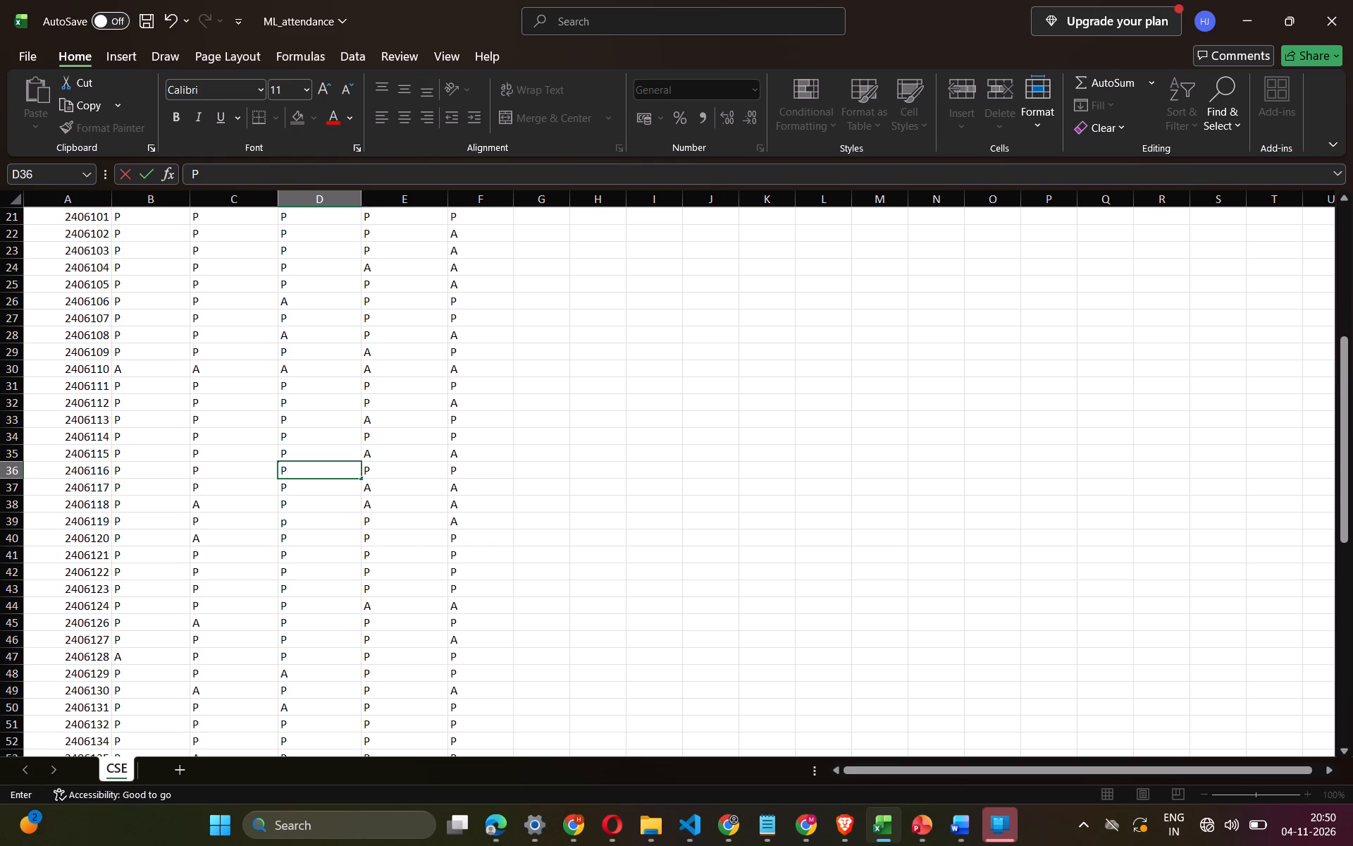
{"action": "key", "text": "Down"}
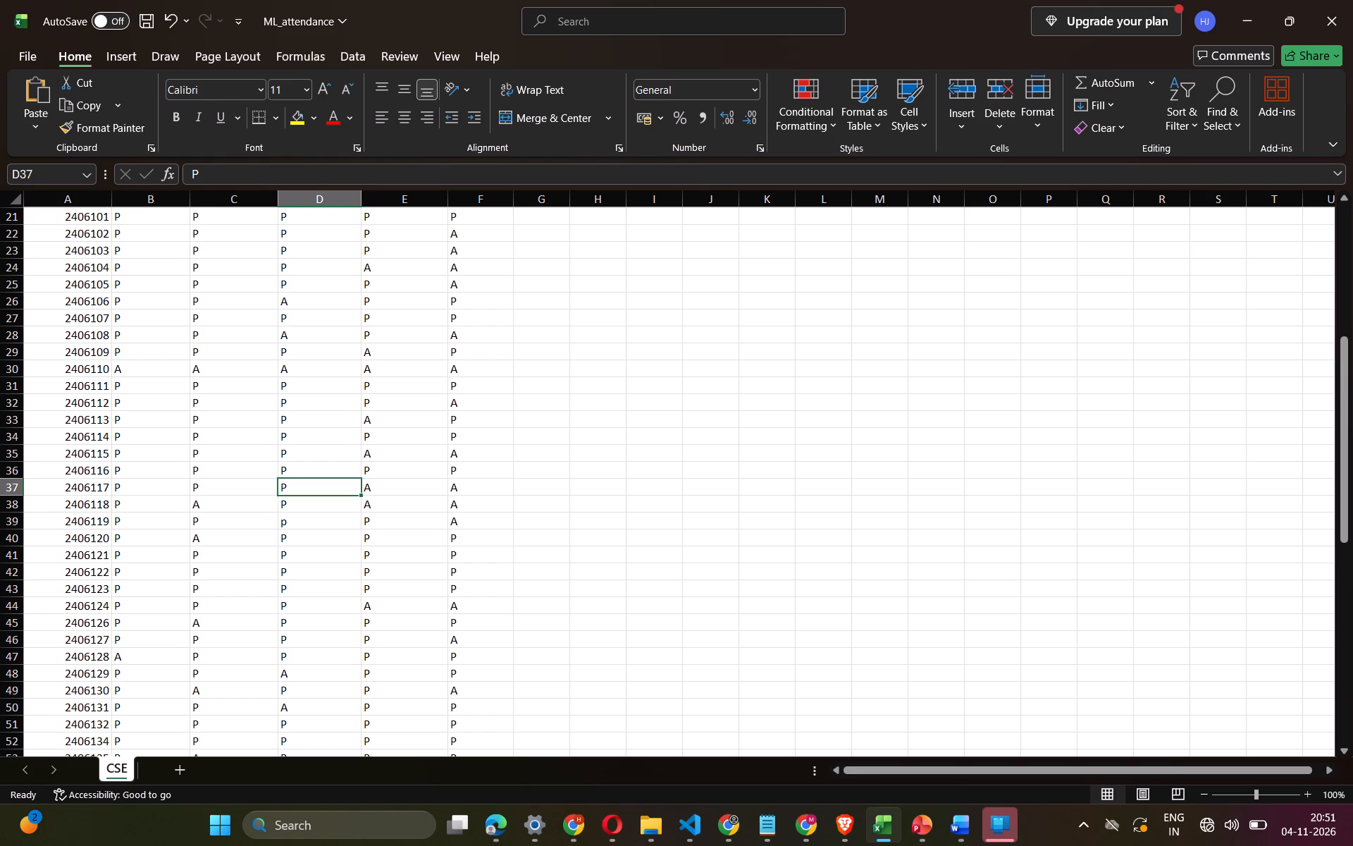
{"action": "key", "text": "Down"}
{"action": "key", "text": "Up"}
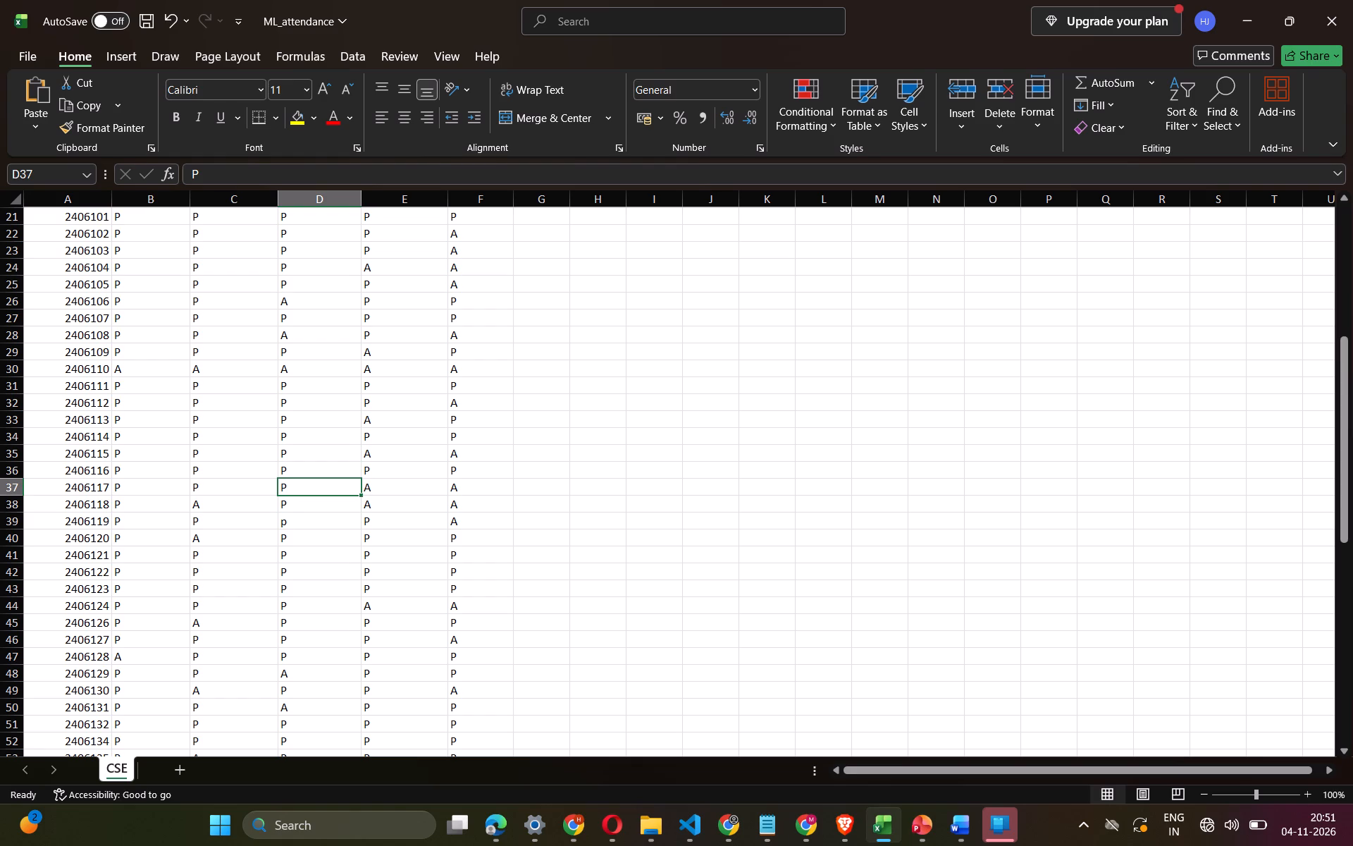
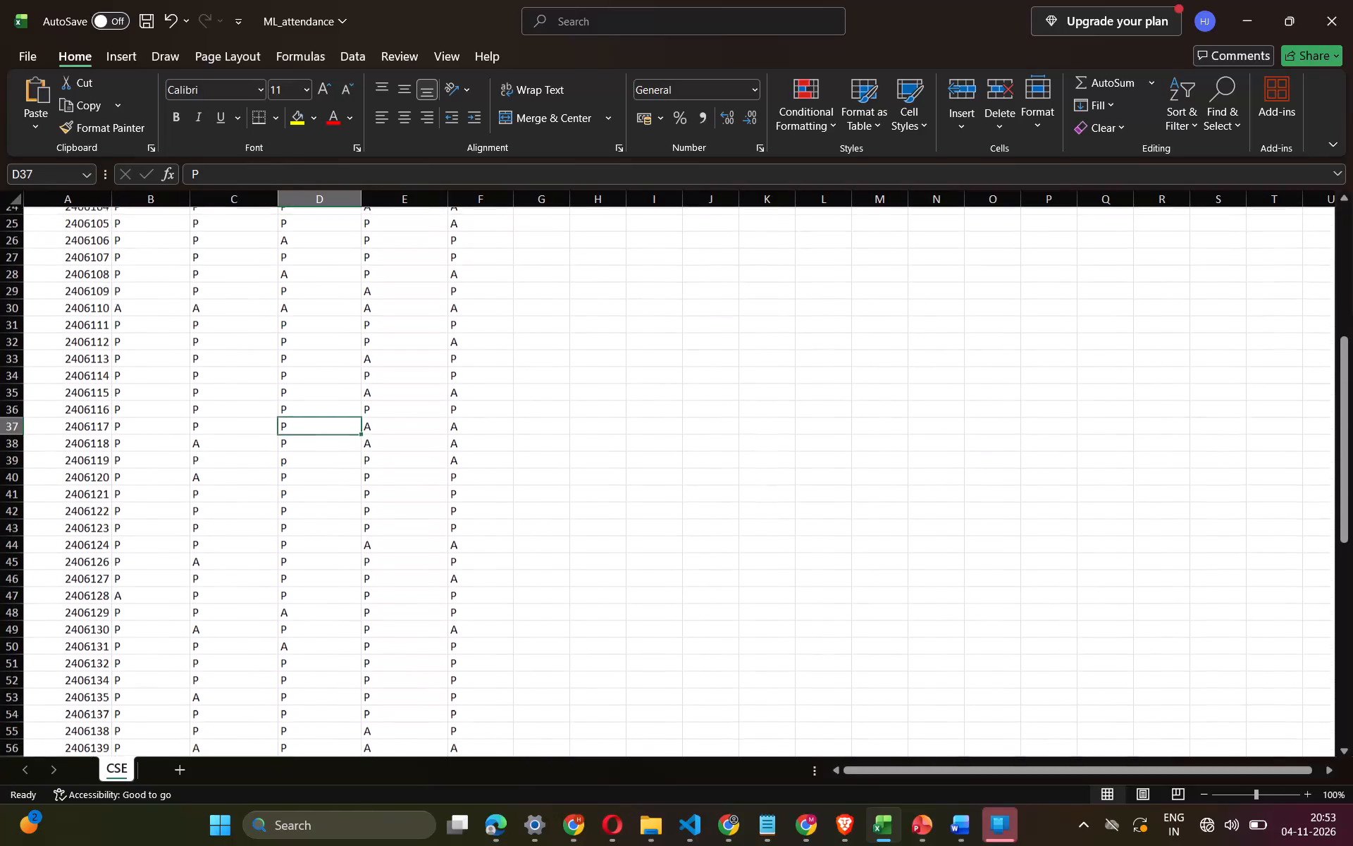
Examine the students' 30-10-2026 attendance marks in column D further down the CSE sheet, from row 39 to row 67.
{"action": "scroll", "coordinate": [305, 550], "scroll_direction": "down", "scroll_amount": 1}
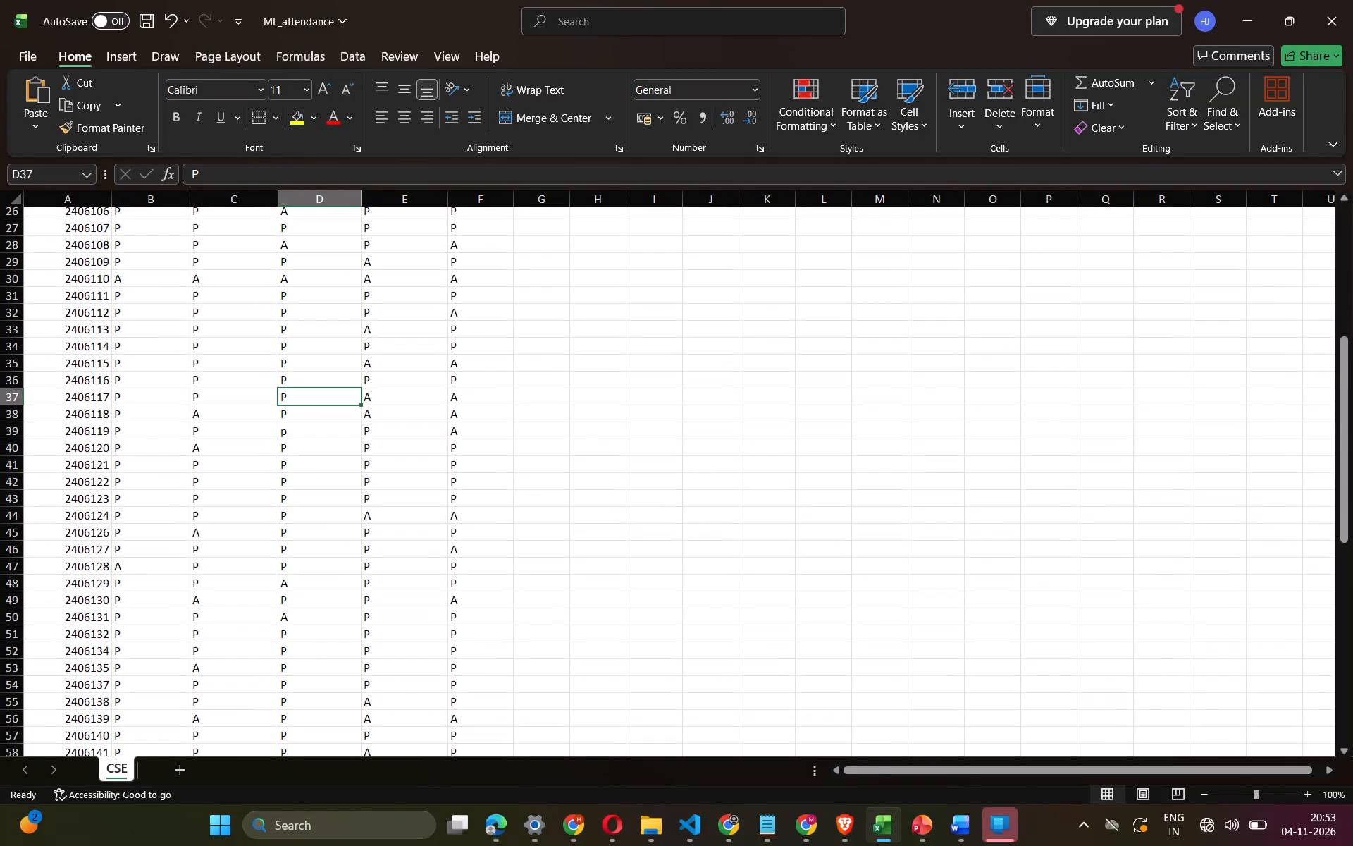
{"action": "scroll", "coordinate": [305, 550], "scroll_direction": "down", "scroll_amount": 1}
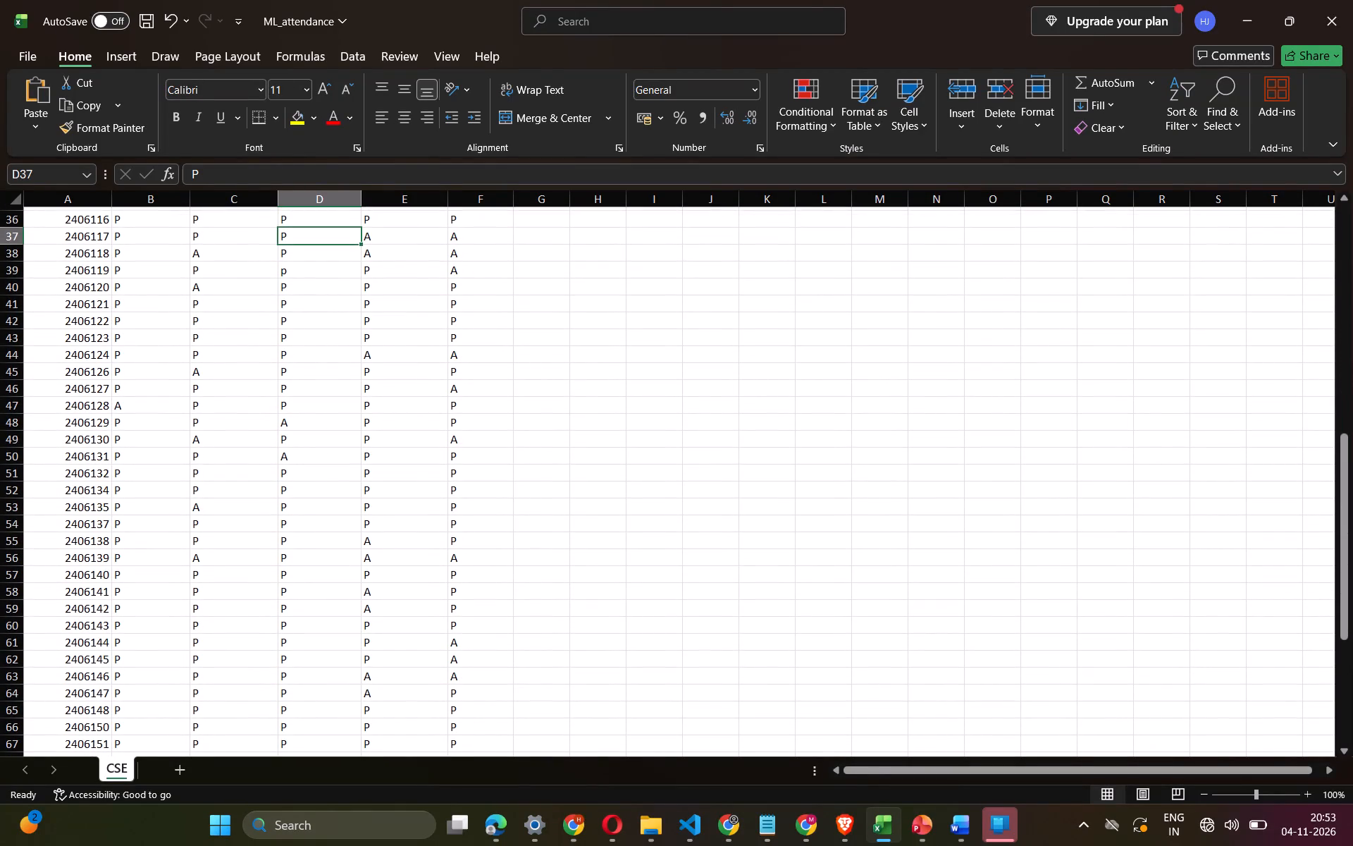
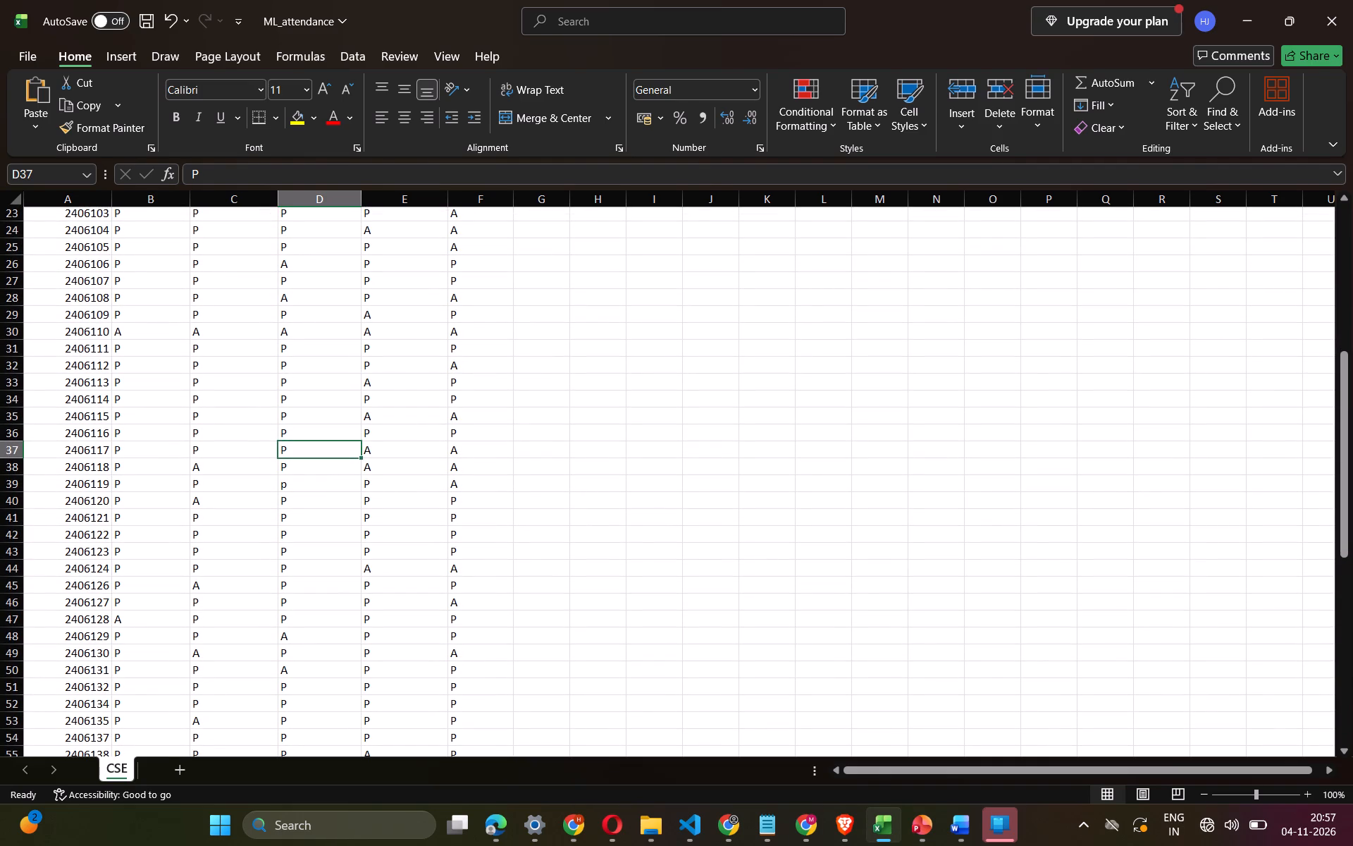
{"action": "key", "text": "Down"}
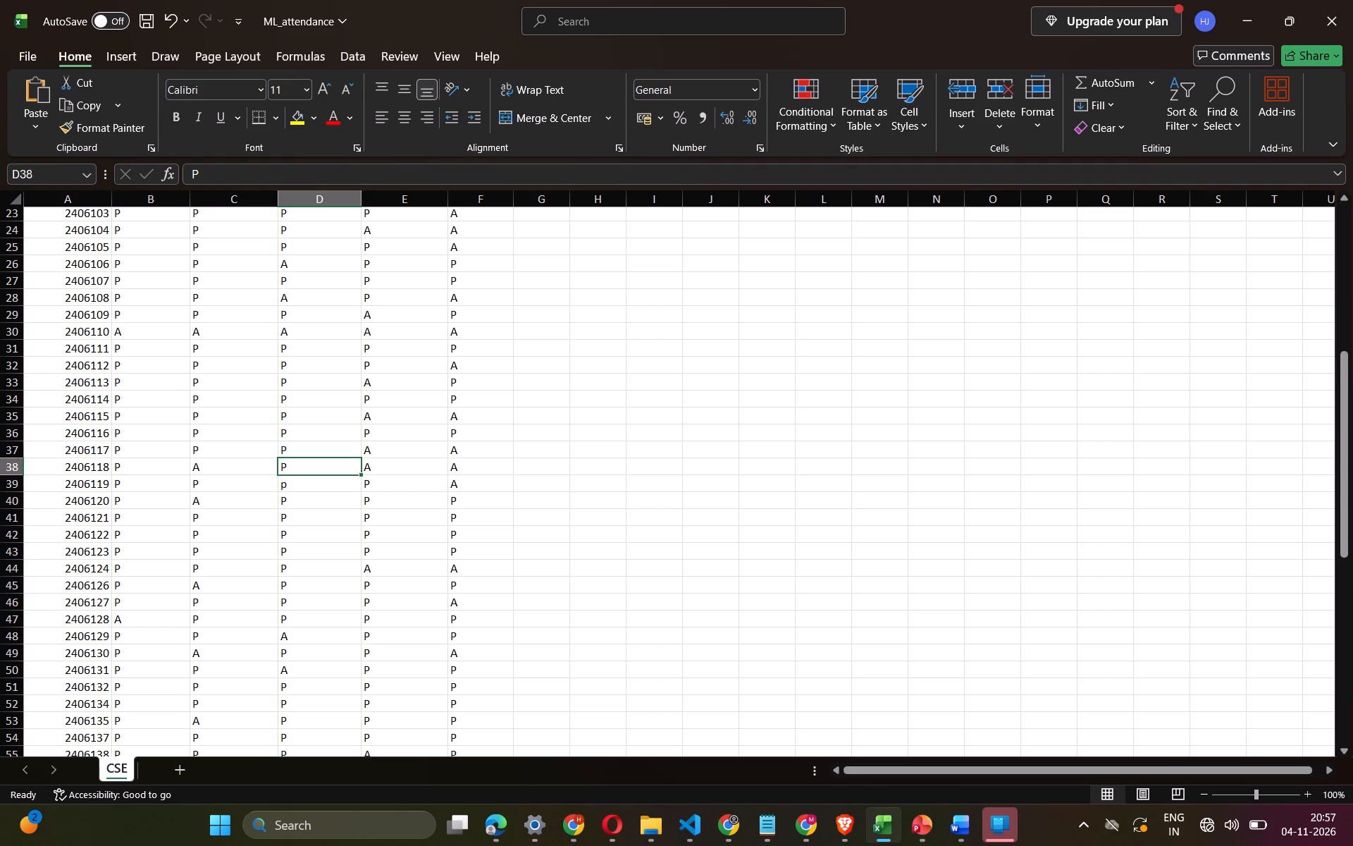
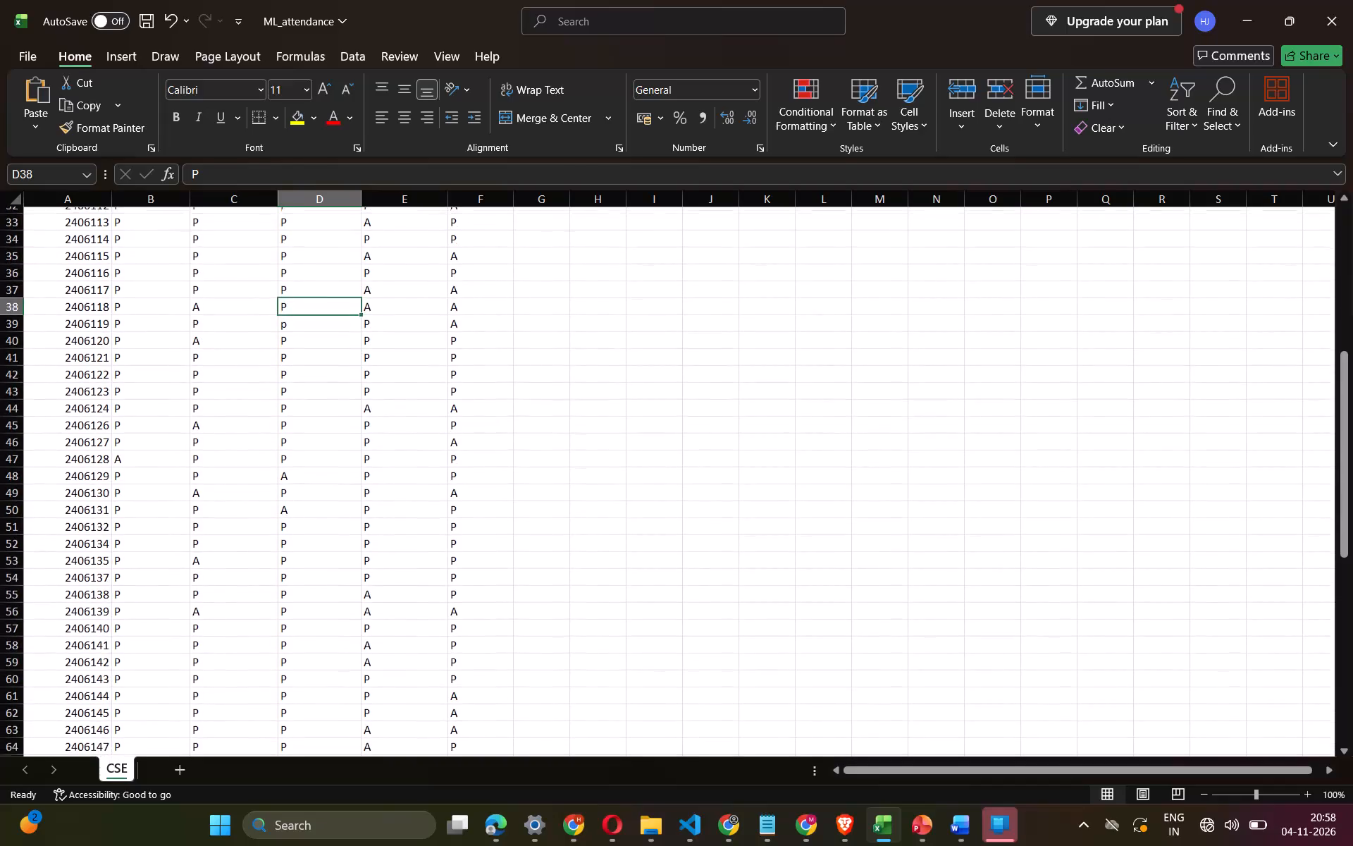
Review the attendance marks across the date columns of the CSE sheet, in the rows above and below row 38.
{"action": "scroll", "coordinate": [311, 453], "scroll_direction": "down", "scroll_amount": 1}
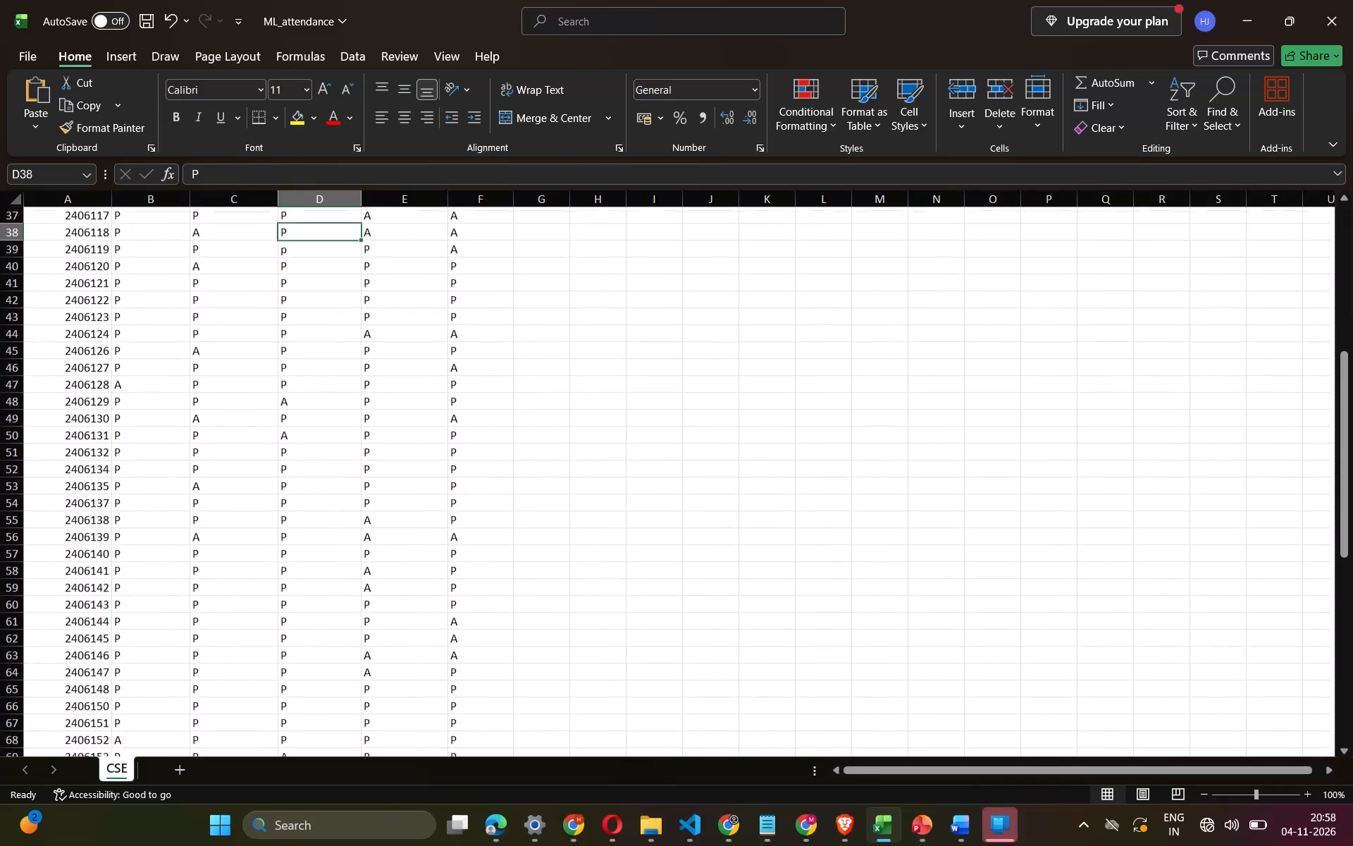
{"action": "scroll", "coordinate": [311, 453], "scroll_direction": "down", "scroll_amount": 1}
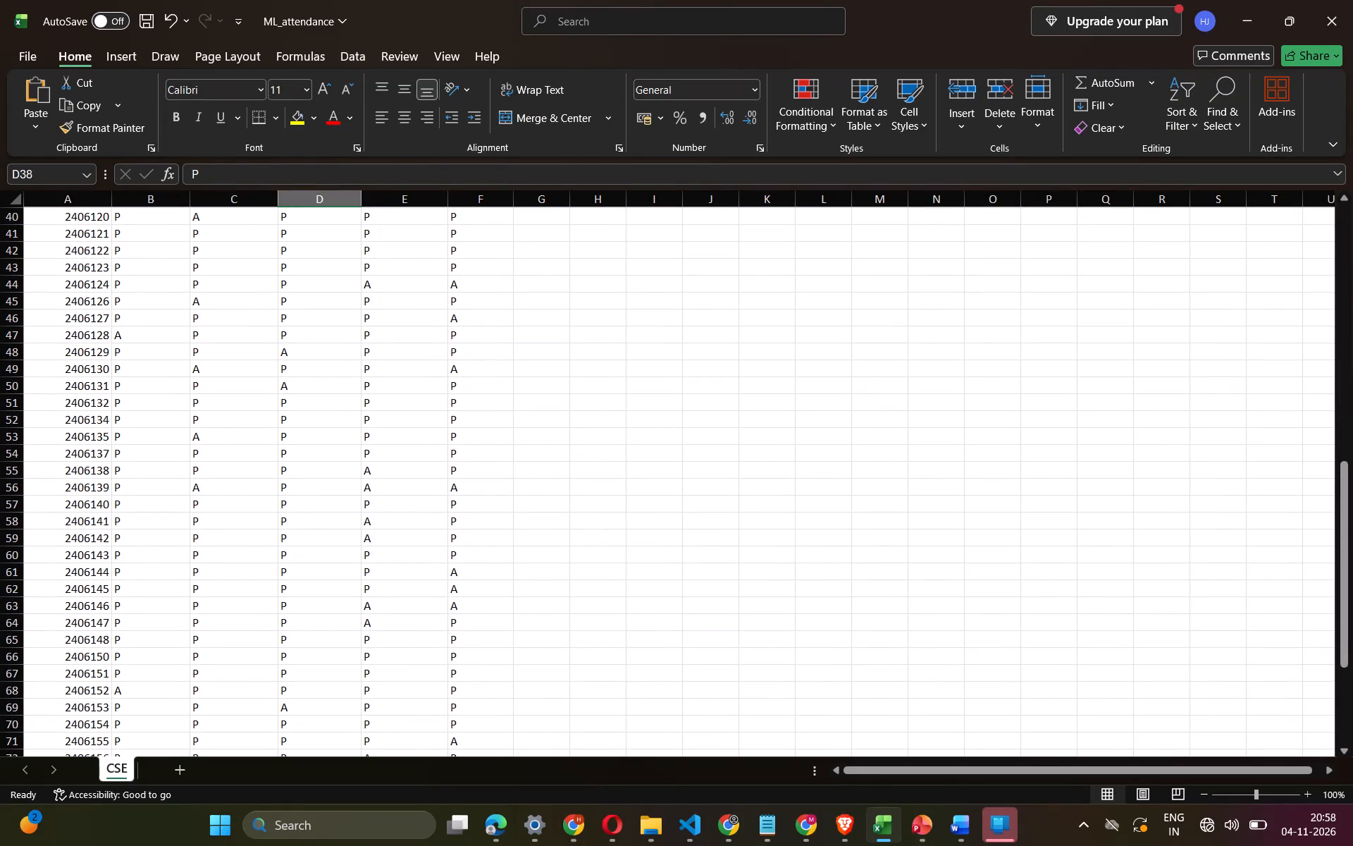
{"action": "scroll", "coordinate": [311, 453], "scroll_direction": "up", "scroll_amount": 3}
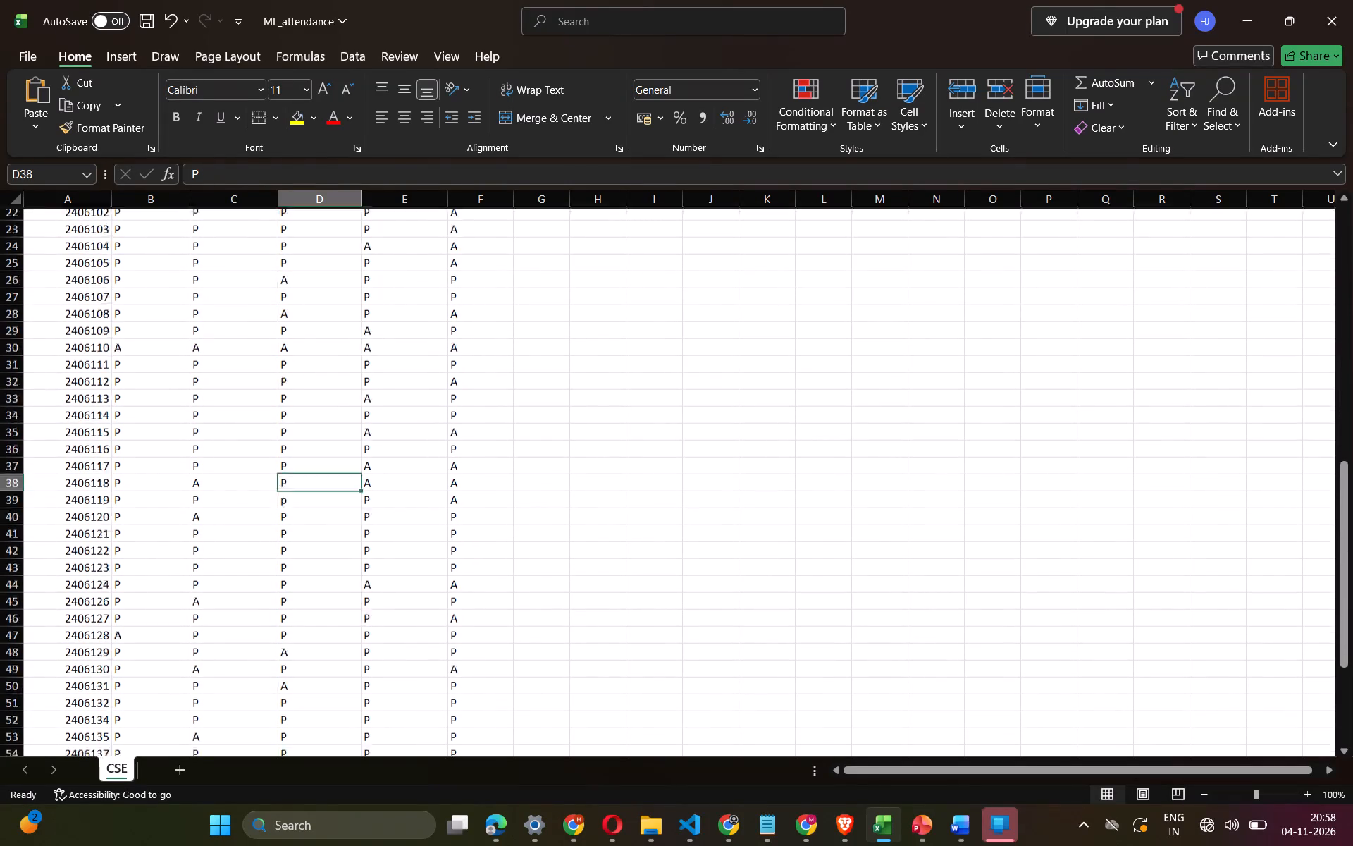
{"action": "scroll", "coordinate": [311, 453], "scroll_direction": "up", "scroll_amount": 2}
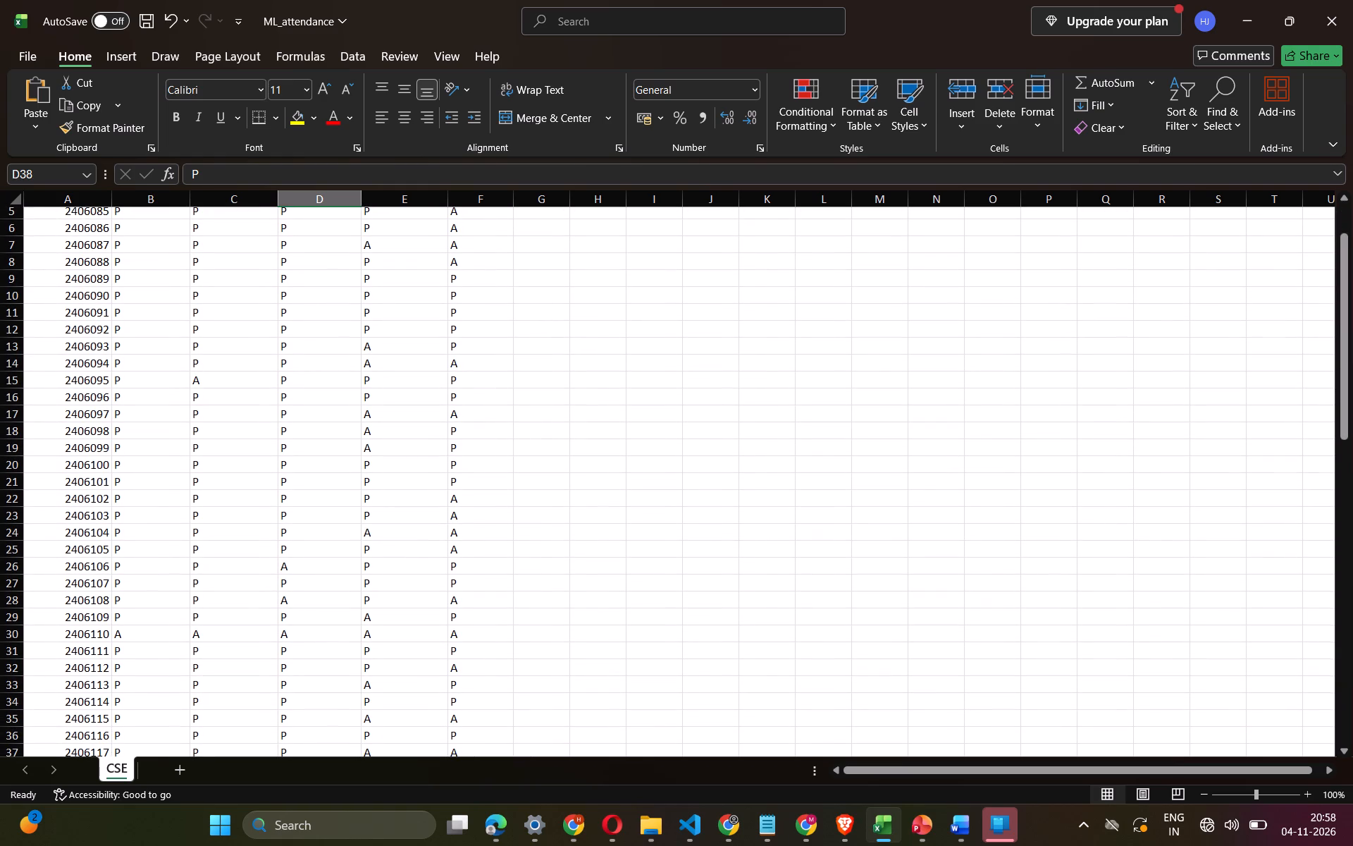
{"action": "scroll", "coordinate": [311, 453], "scroll_direction": "down", "scroll_amount": 3}
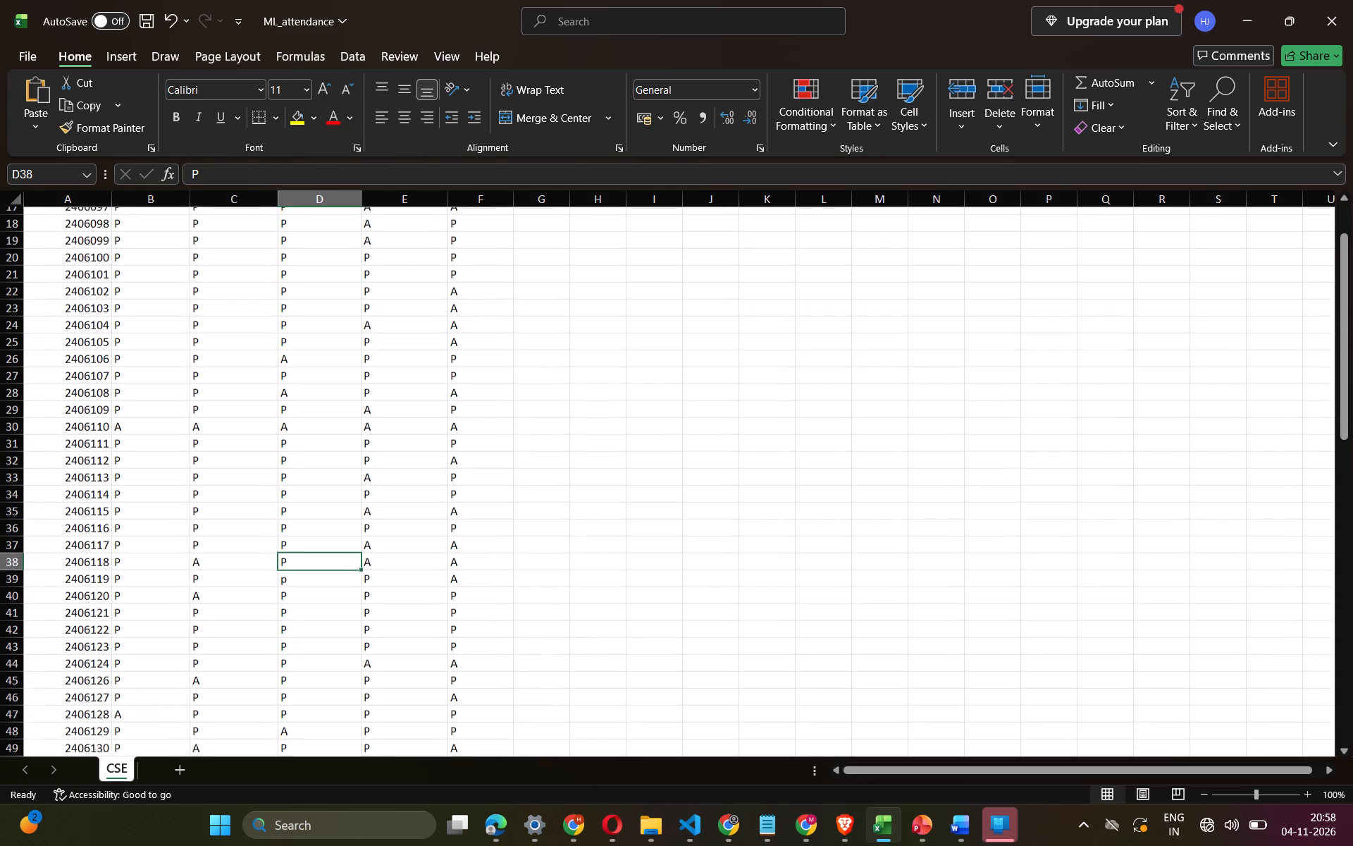
{"action": "scroll", "coordinate": [311, 453], "scroll_direction": "down", "scroll_amount": 5}
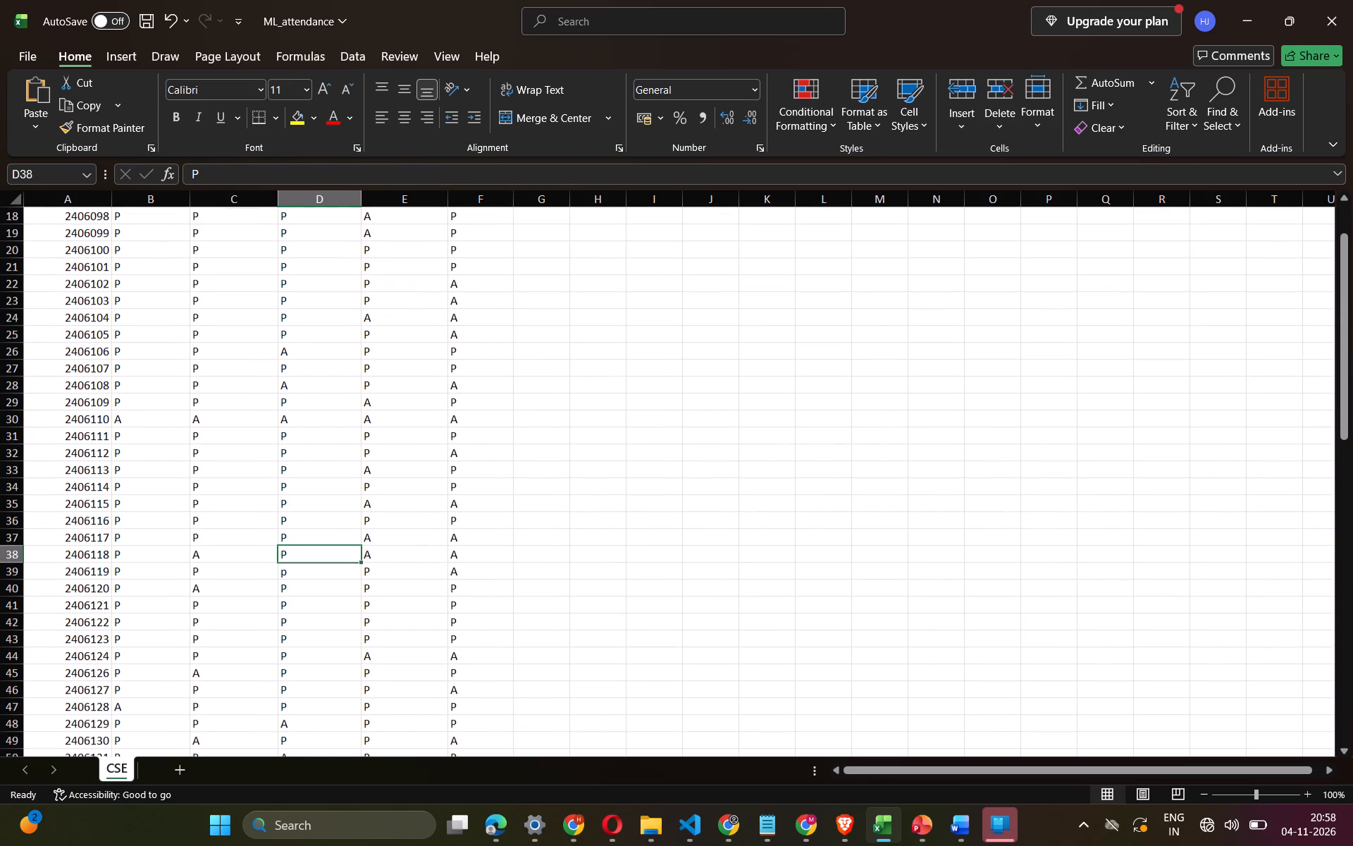
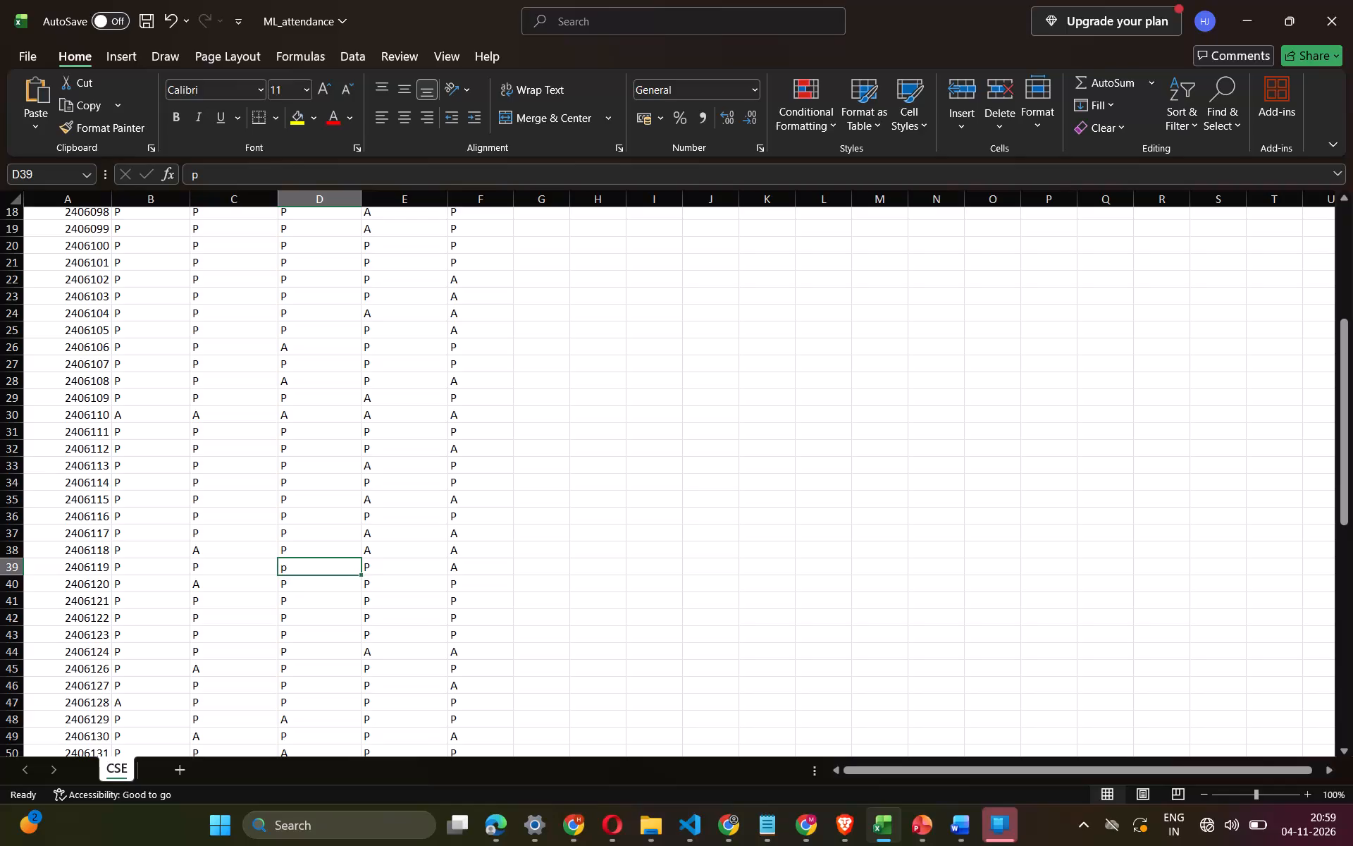
Change the attendance mark in cell D39 to A.
{"action": "key", "text": "BackSpace"}
{"action": "key", "text": "a"}
{"action": "key", "text": "Down"}
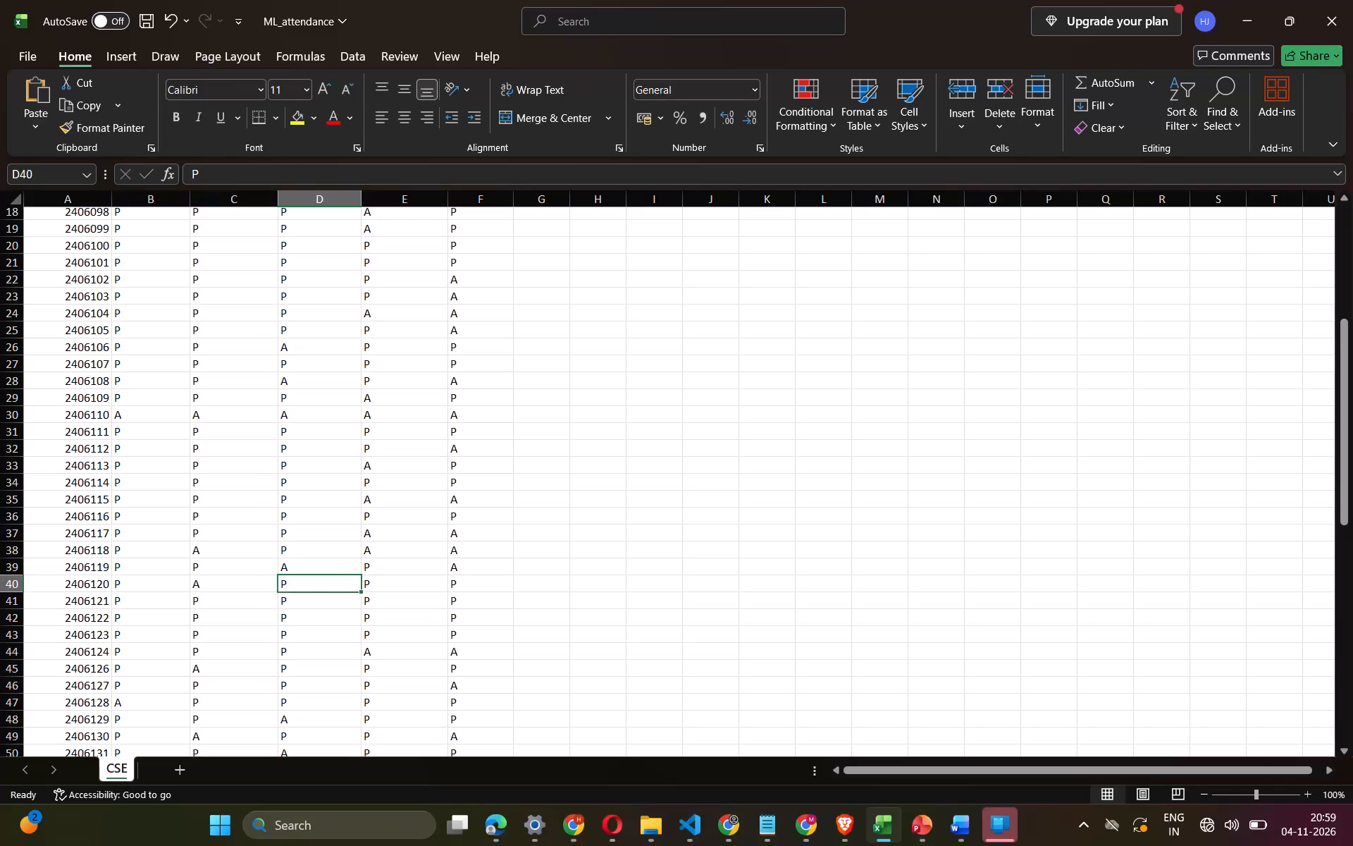
Correct the row 48 attendance by marking column D as P and column C as A.
{"action": "key", "text": "Down"}
{"action": "key", "text": "Down"}
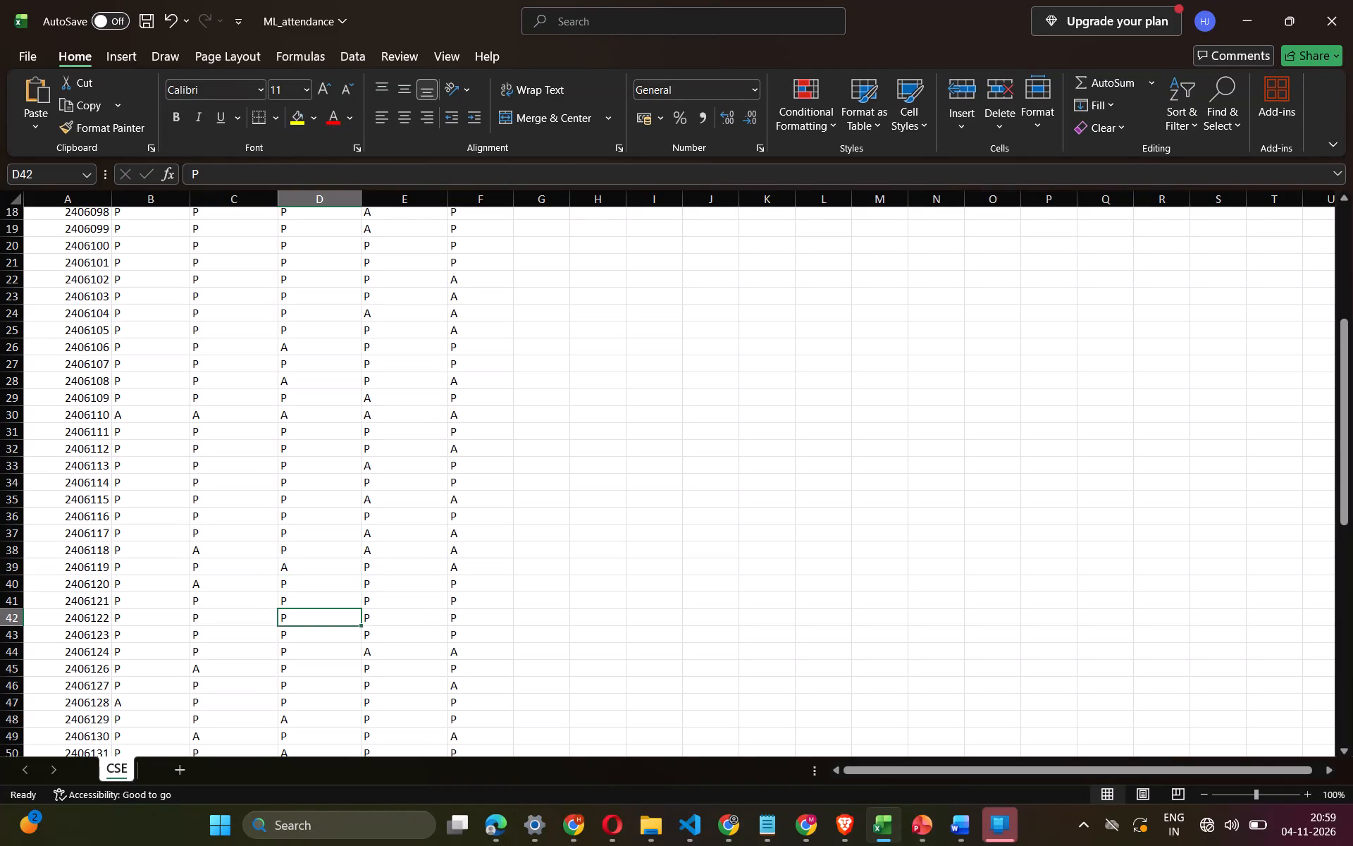
{"action": "key", "text": "Down"}
{"action": "key", "text": "Down"}
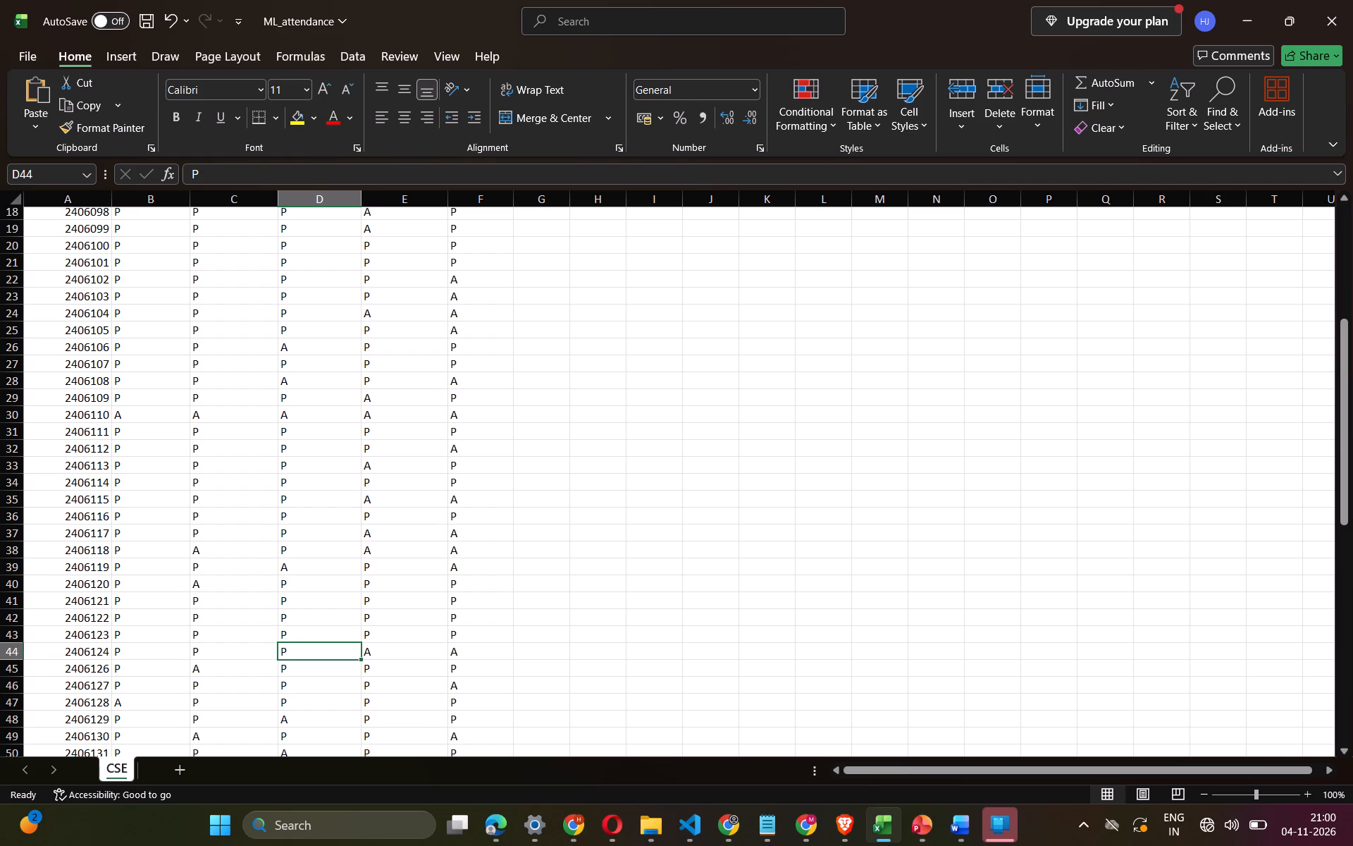
{"action": "key", "text": "Down"}
{"action": "key", "text": "Down"}
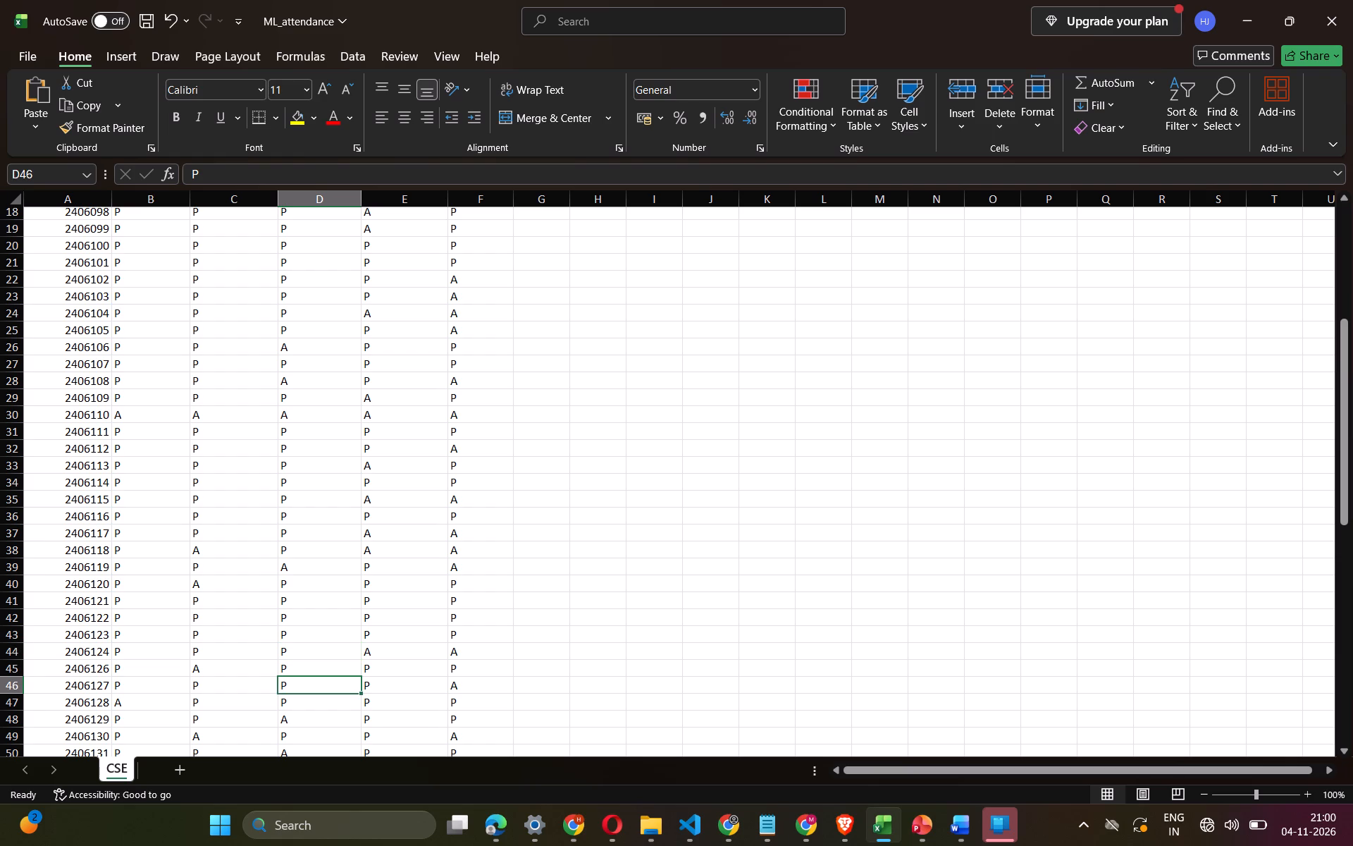
{"action": "key", "text": "Down"}
{"action": "key", "text": "Down"}
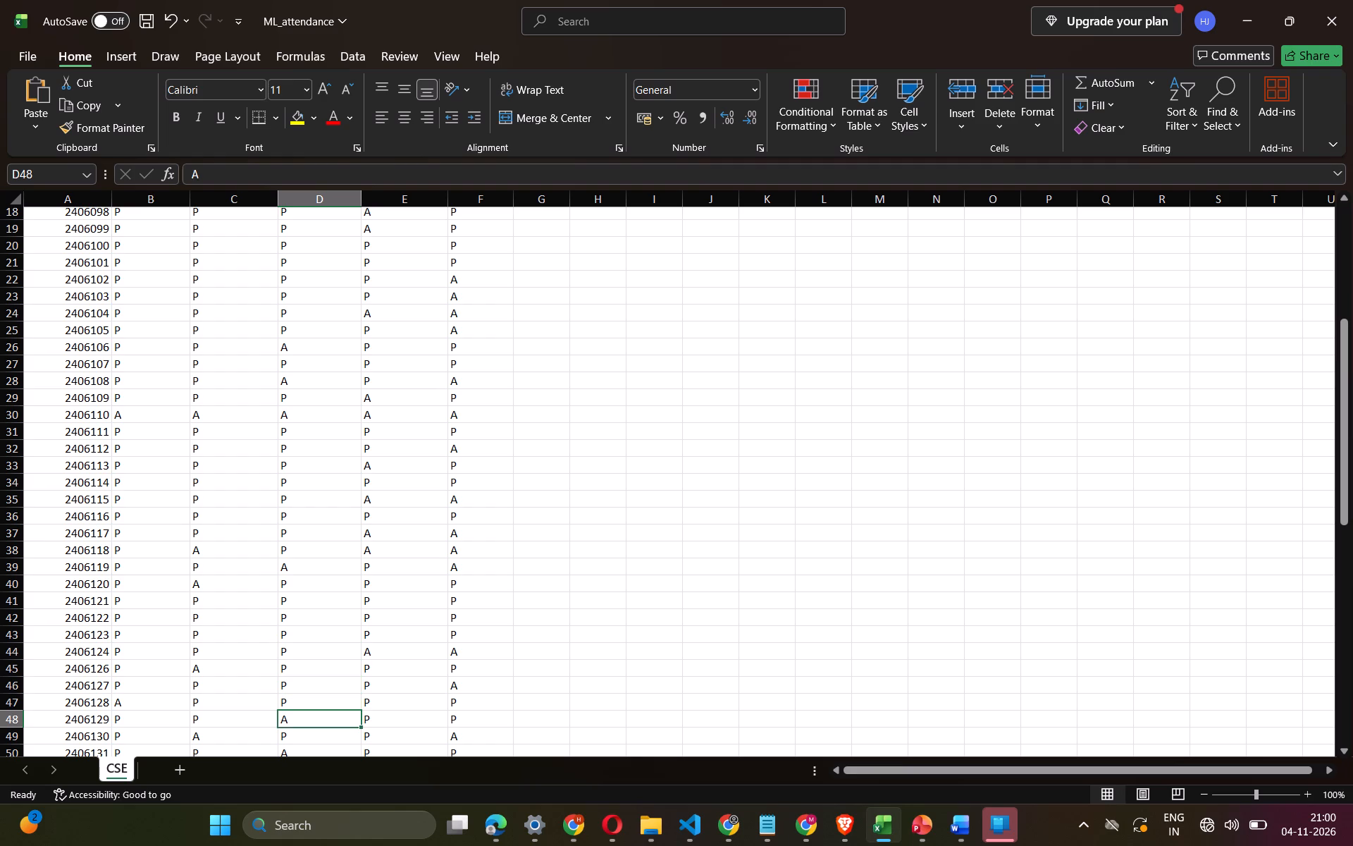
{"action": "key", "text": "Down"}
{"action": "key", "text": "Up"}
{"action": "key", "text": "BackSpace"}
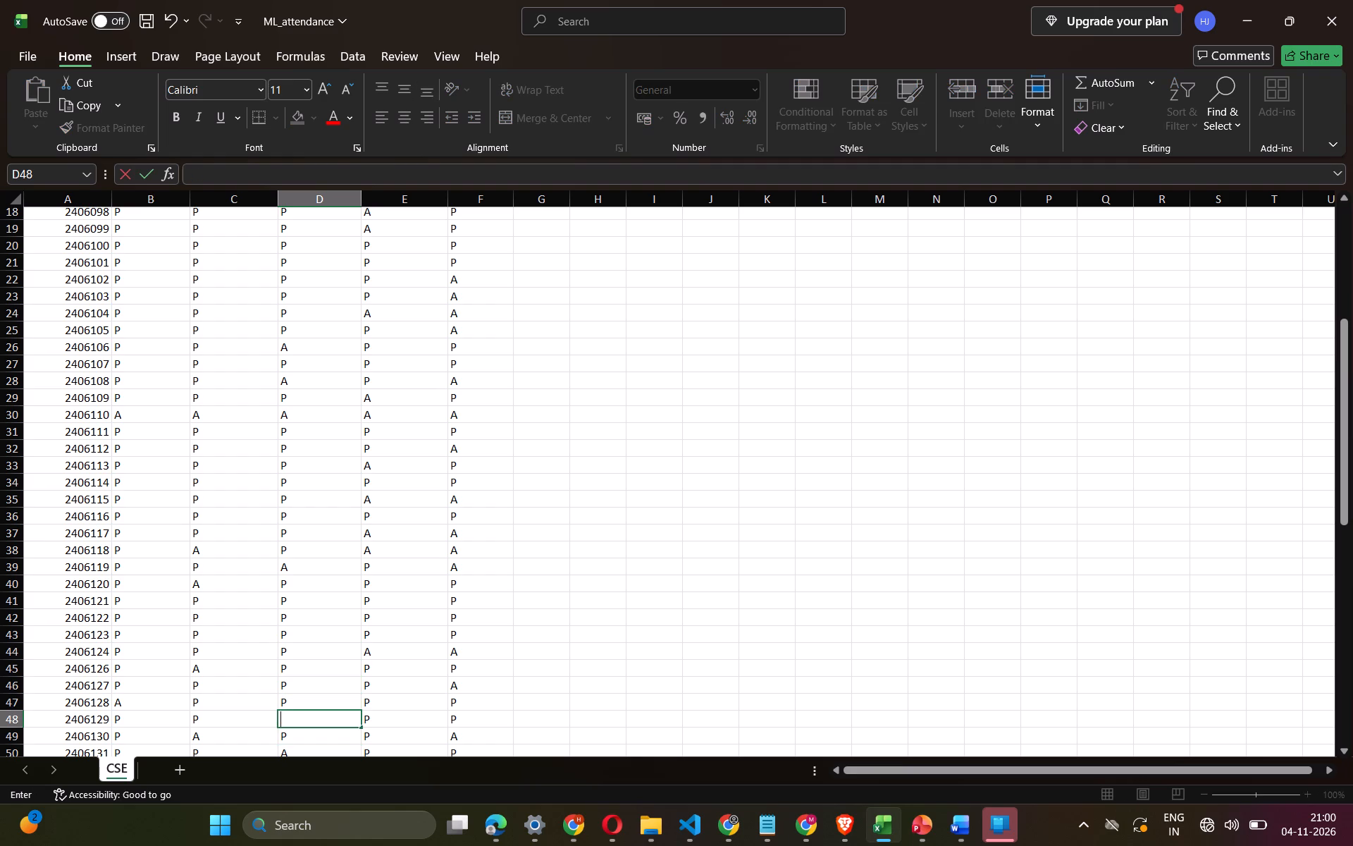
{"action": "key", "text": "p"}
{"action": "key", "text": "Left"}
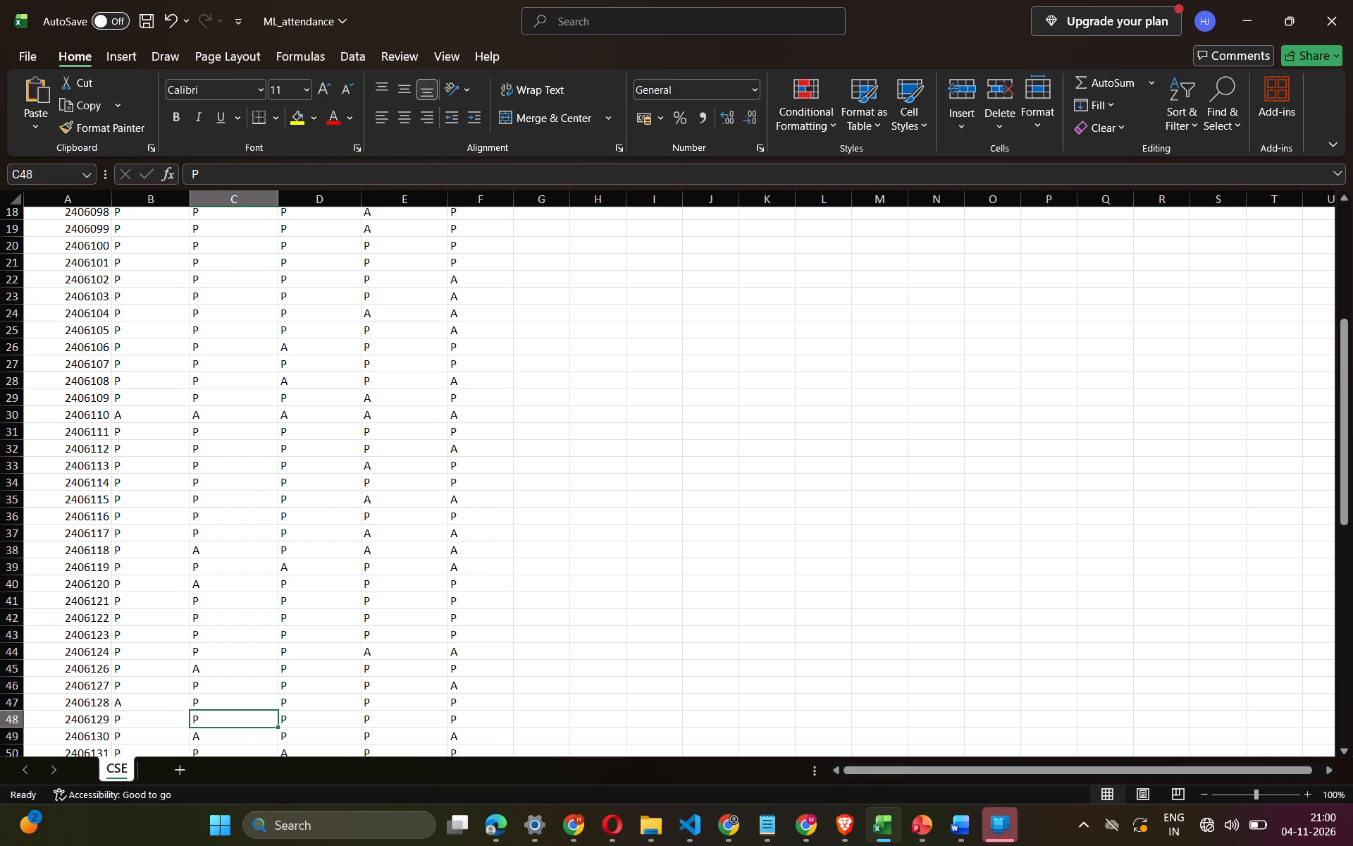
{"action": "key", "text": "a"}
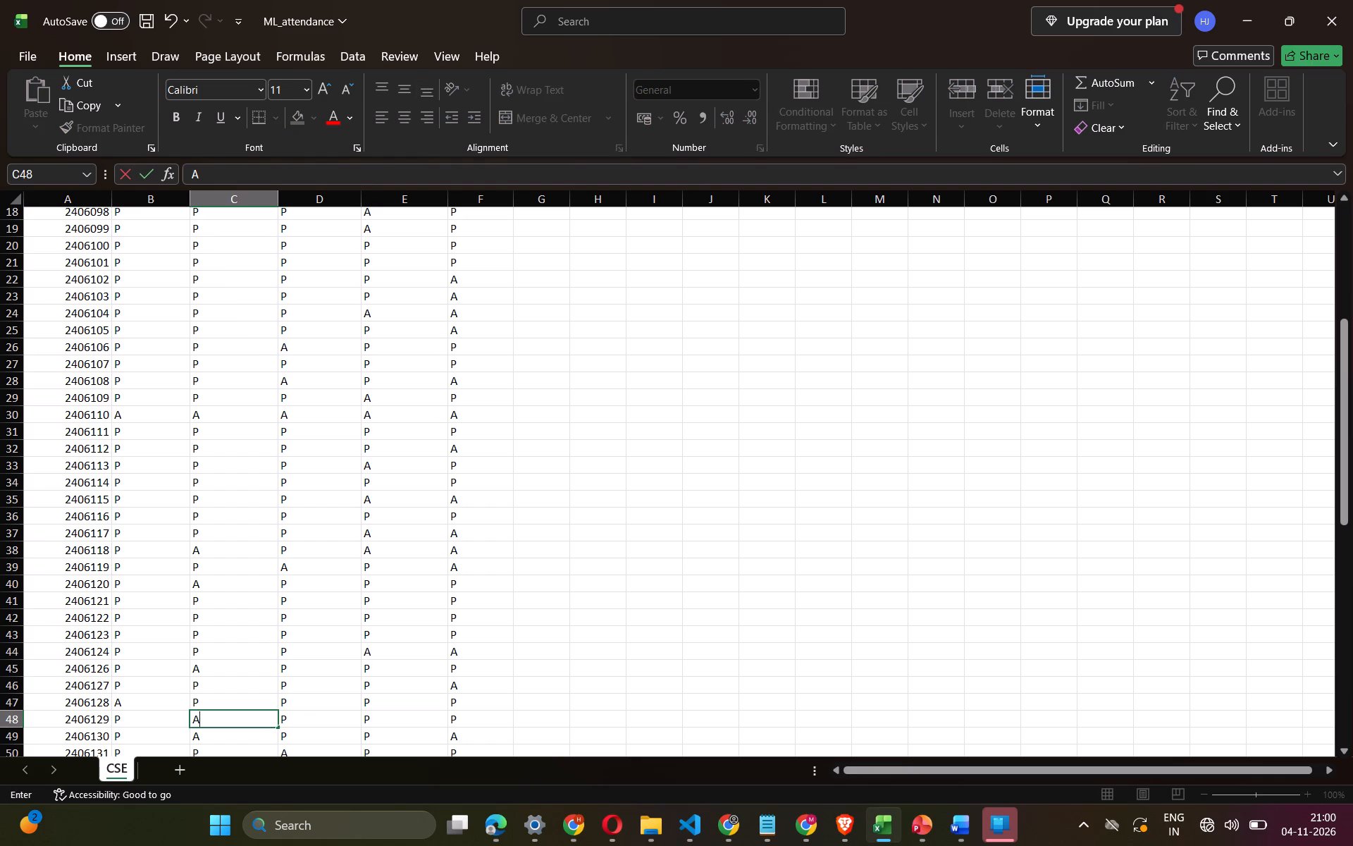
{"action": "key", "text": "Right"}
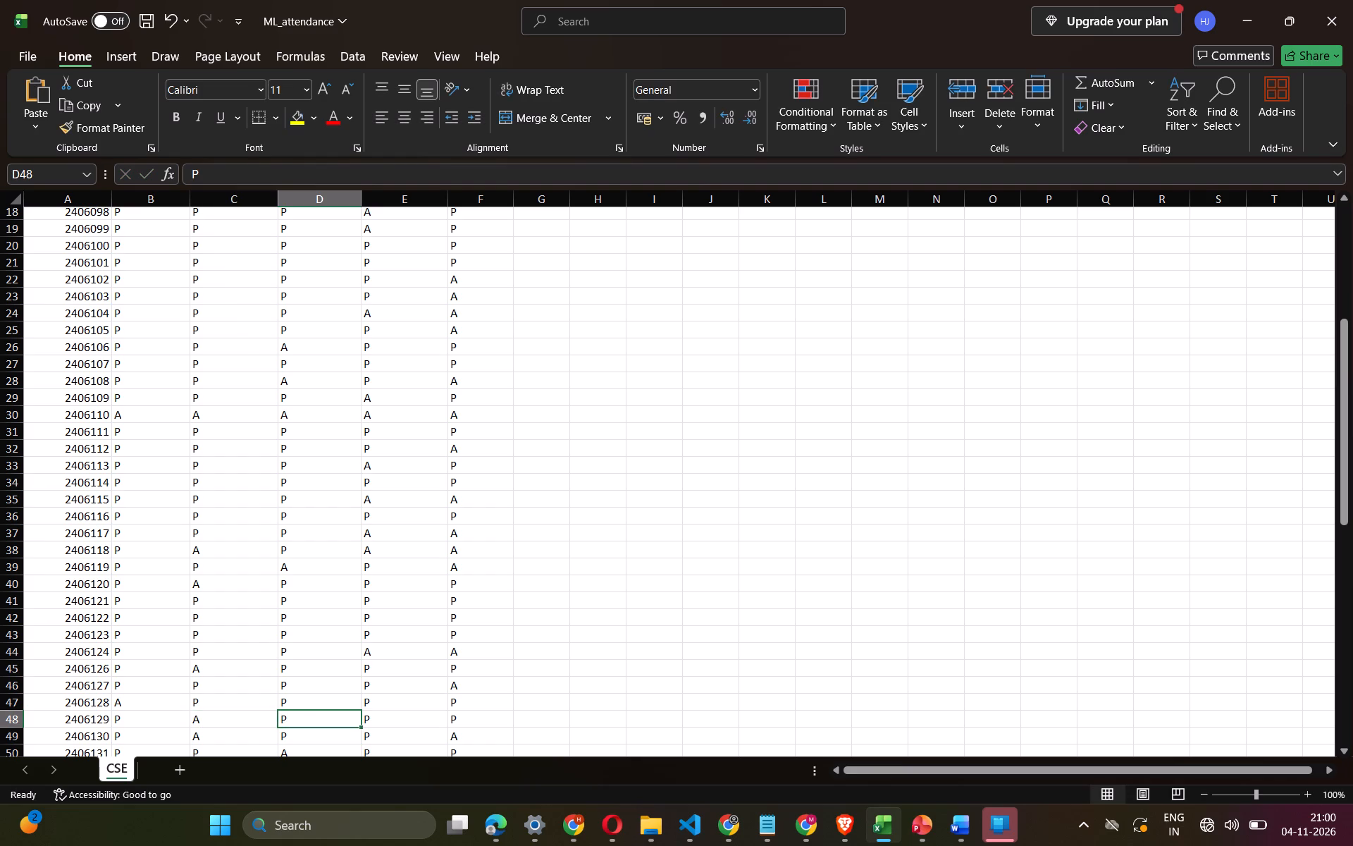
Correct the row 50 attendance by marking column D as P and column C as A.
{"action": "scroll", "coordinate": [311, 453], "scroll_direction": "down", "scroll_amount": 1}
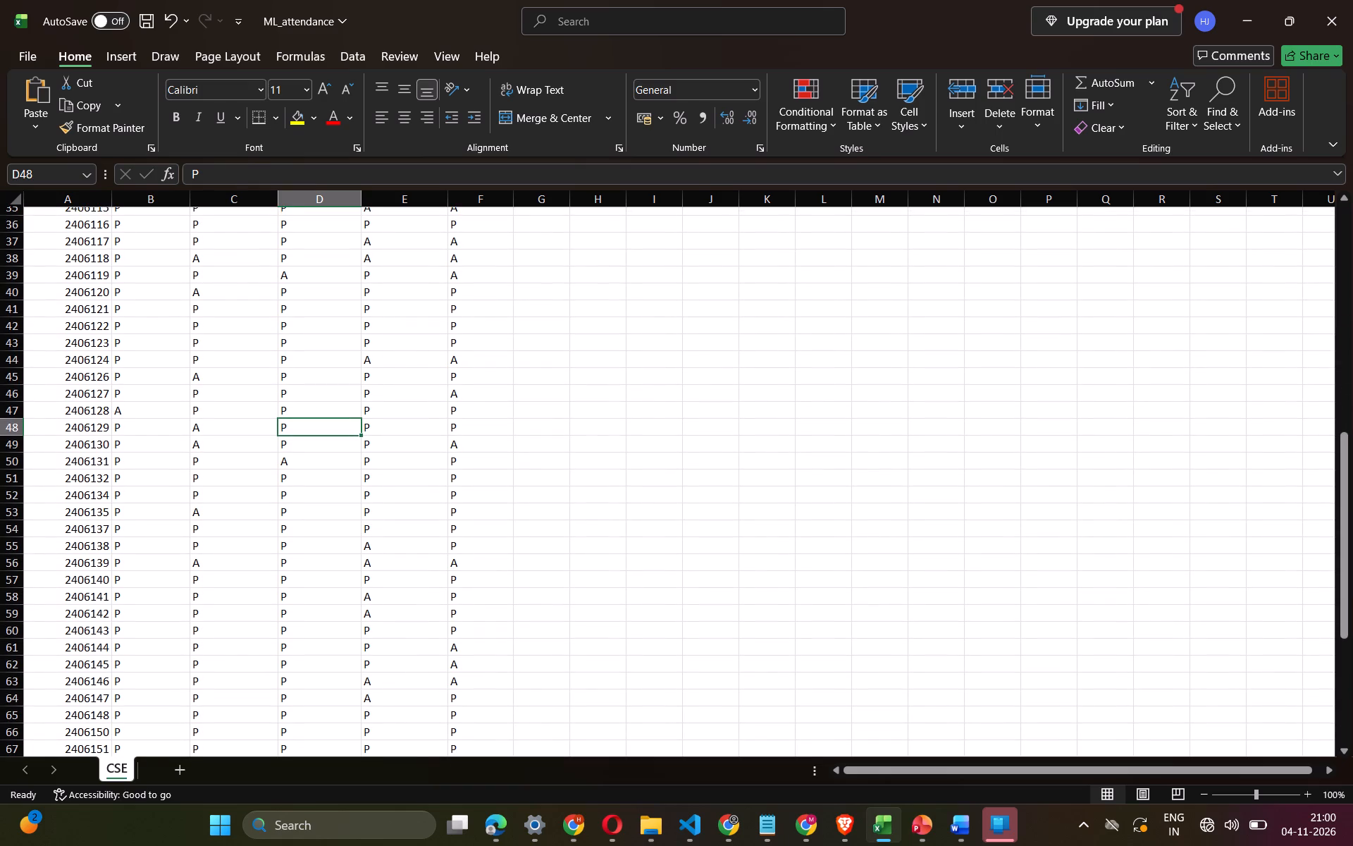
{"action": "key", "text": "Down"}
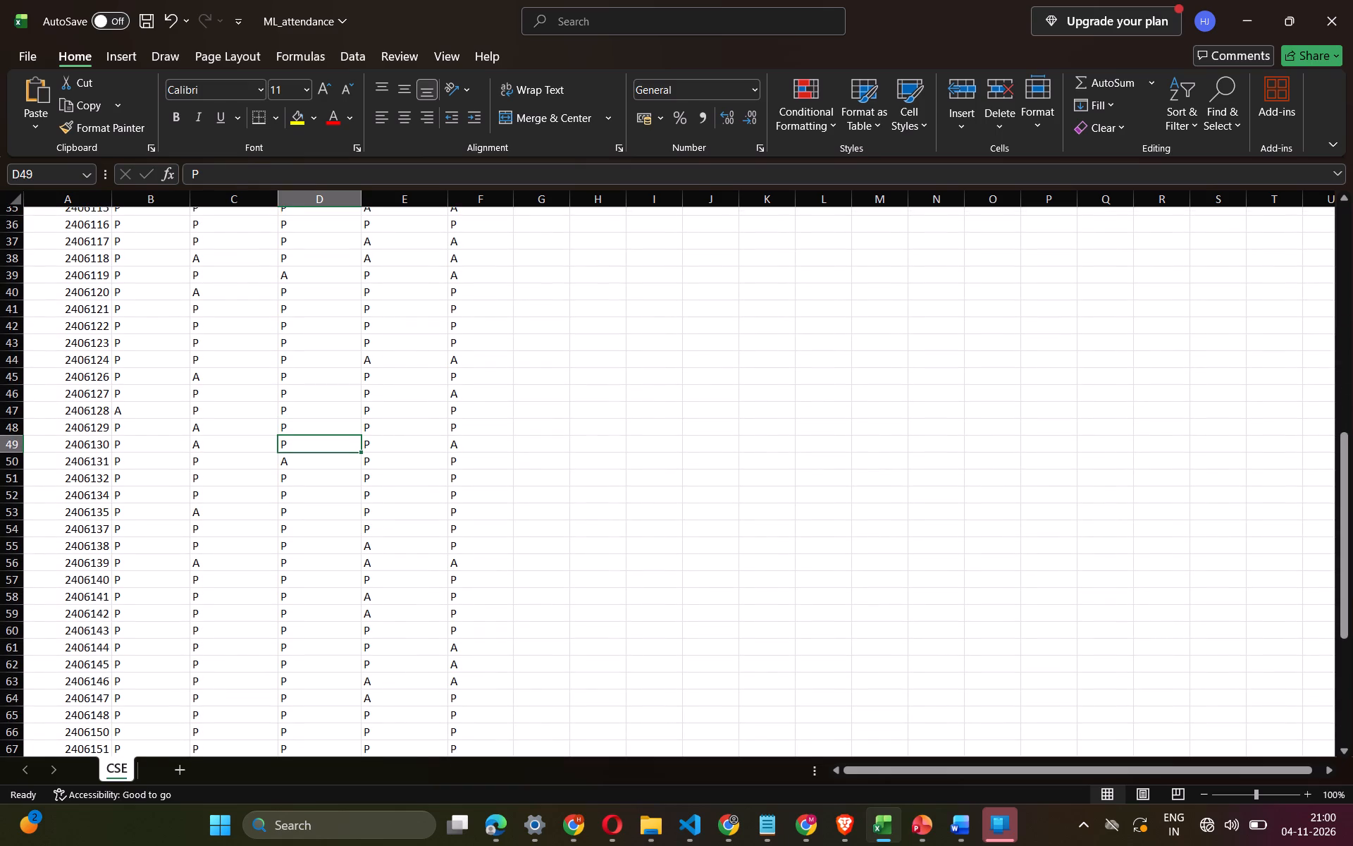
{"action": "key", "text": "Down"}
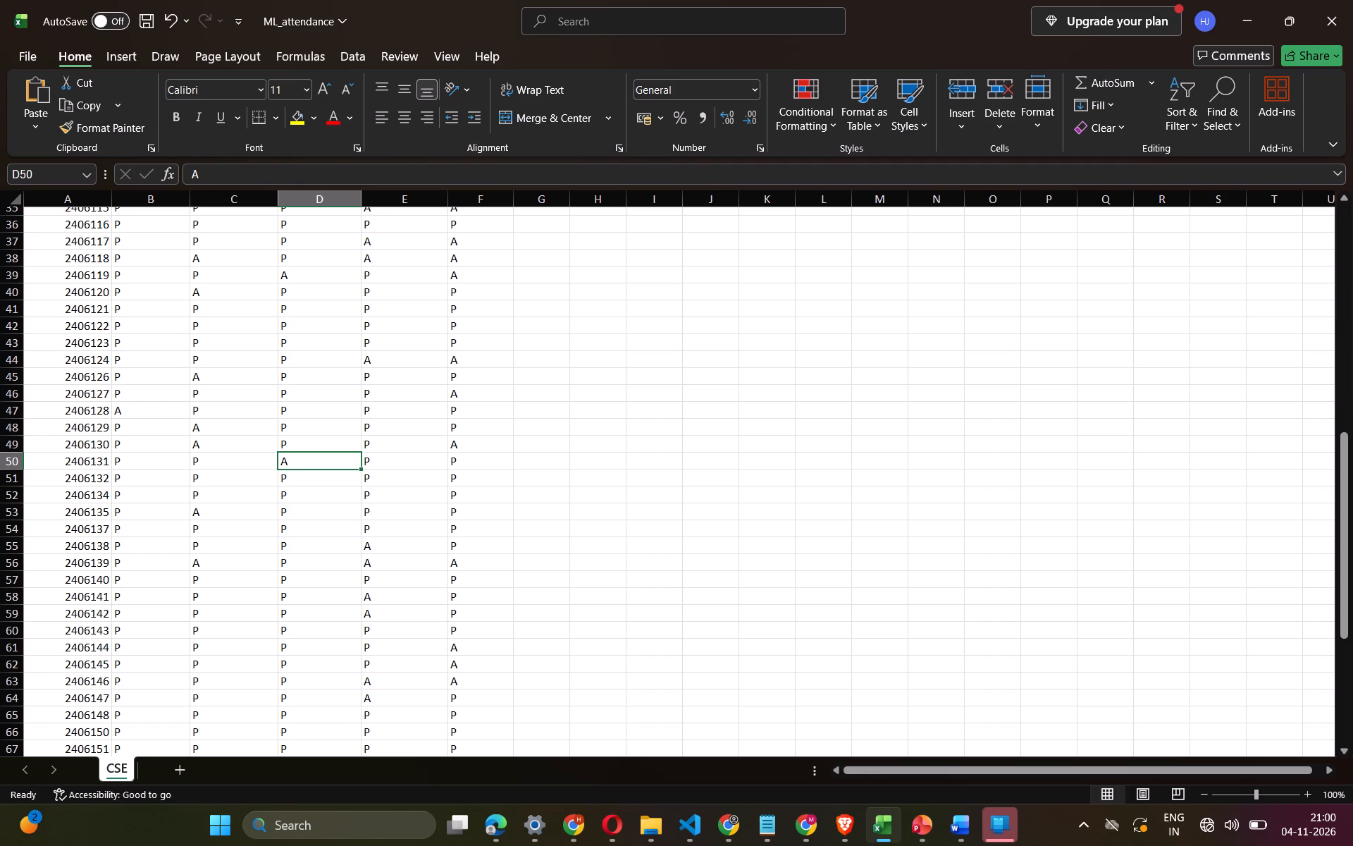
{"action": "key", "text": "BackSpace"}
{"action": "key", "text": "p"}
{"action": "key", "text": "Left"}
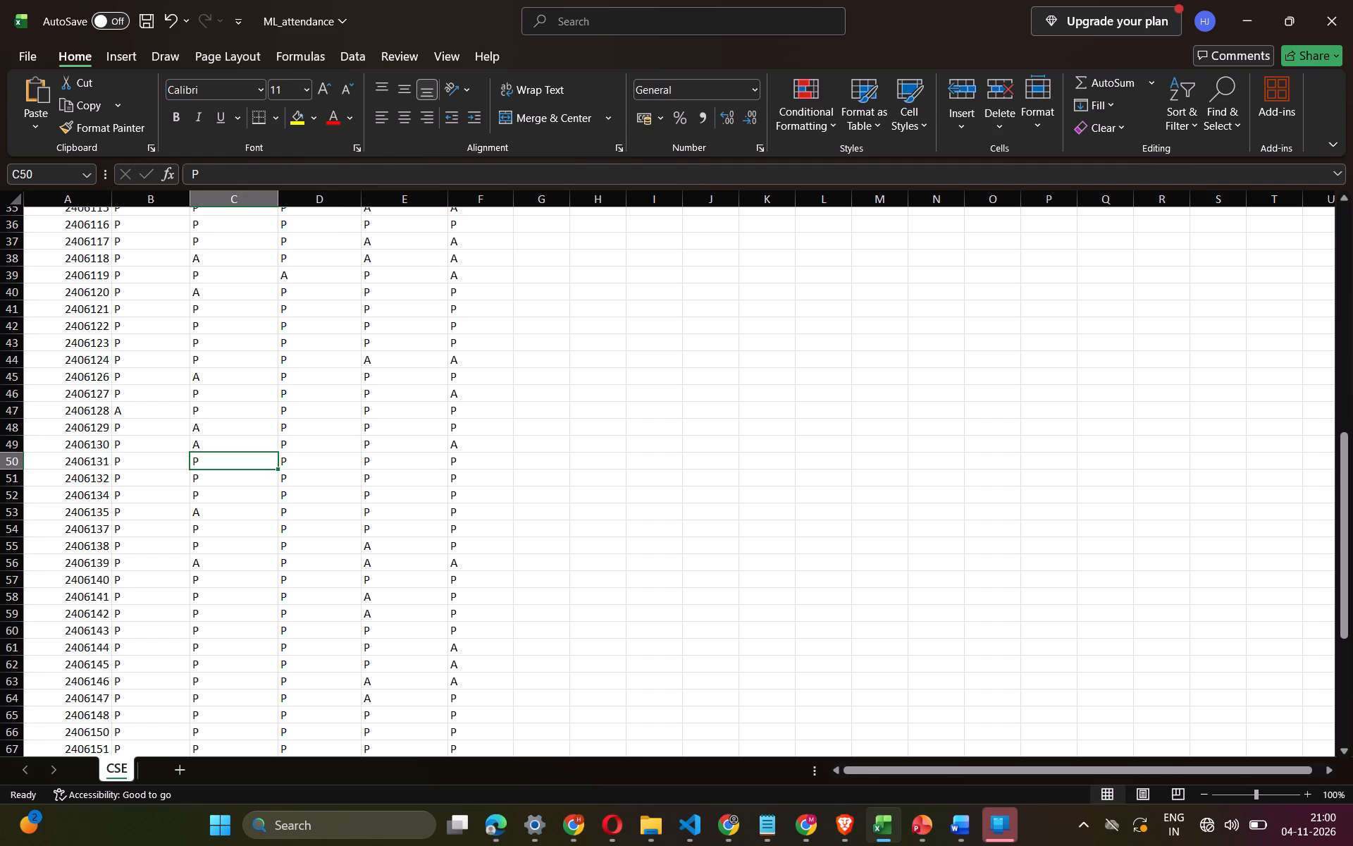
{"action": "key", "text": "a"}
{"action": "key", "text": "Right"}
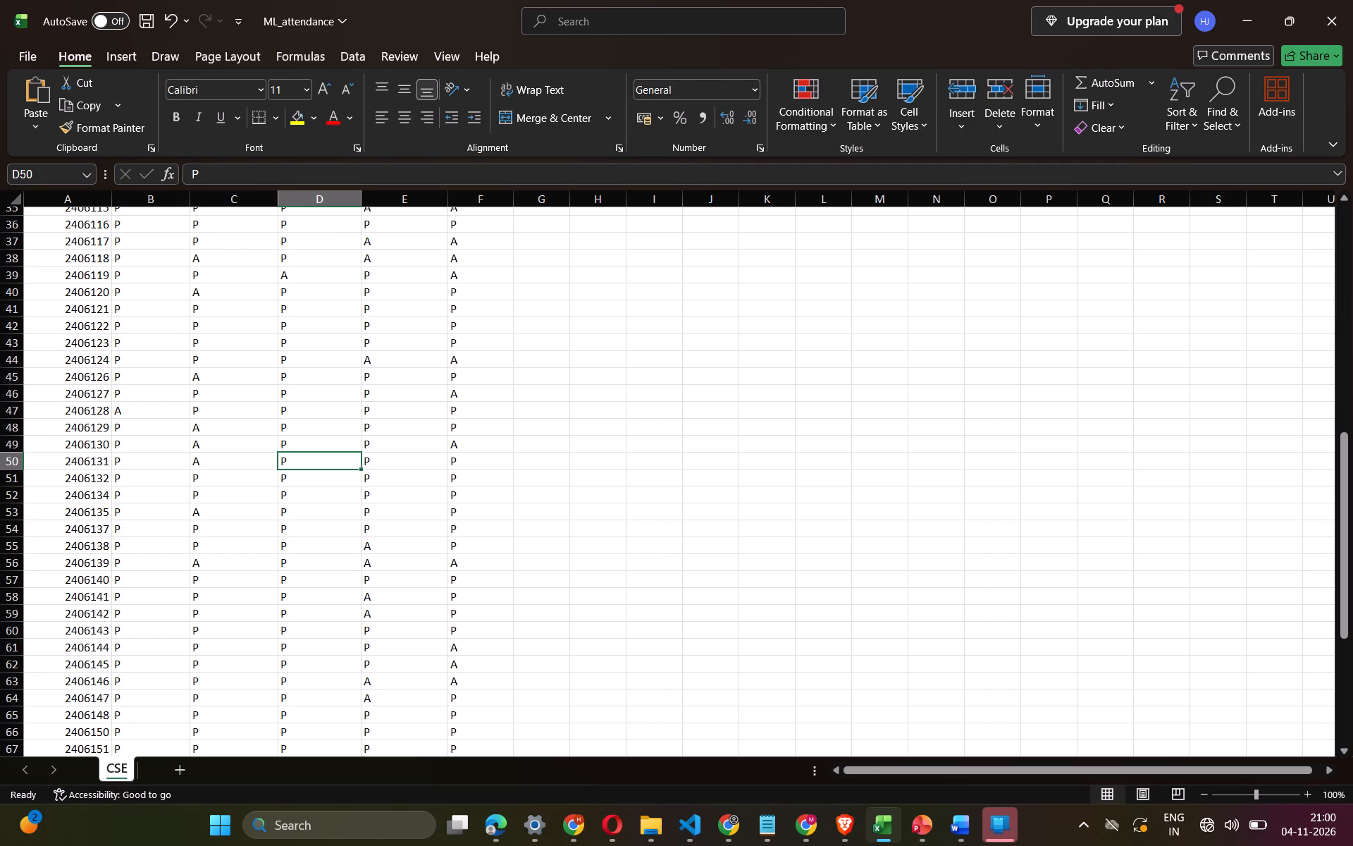
Change the attendance mark in cell D57 to A.
{"action": "key", "text": "Down"}
{"action": "key", "text": "Down"}
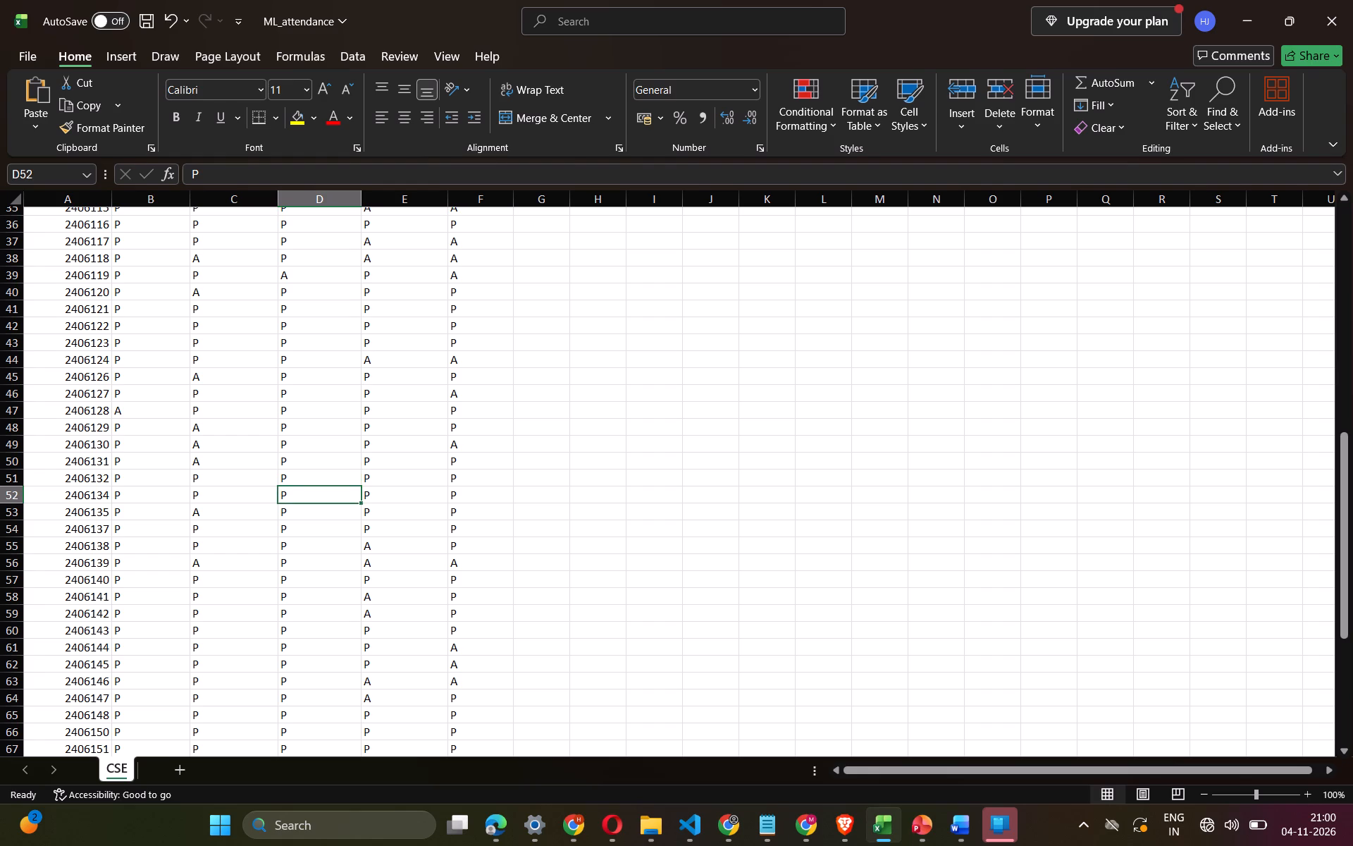
{"action": "key", "text": "Down"}
{"action": "key", "text": "Down"}
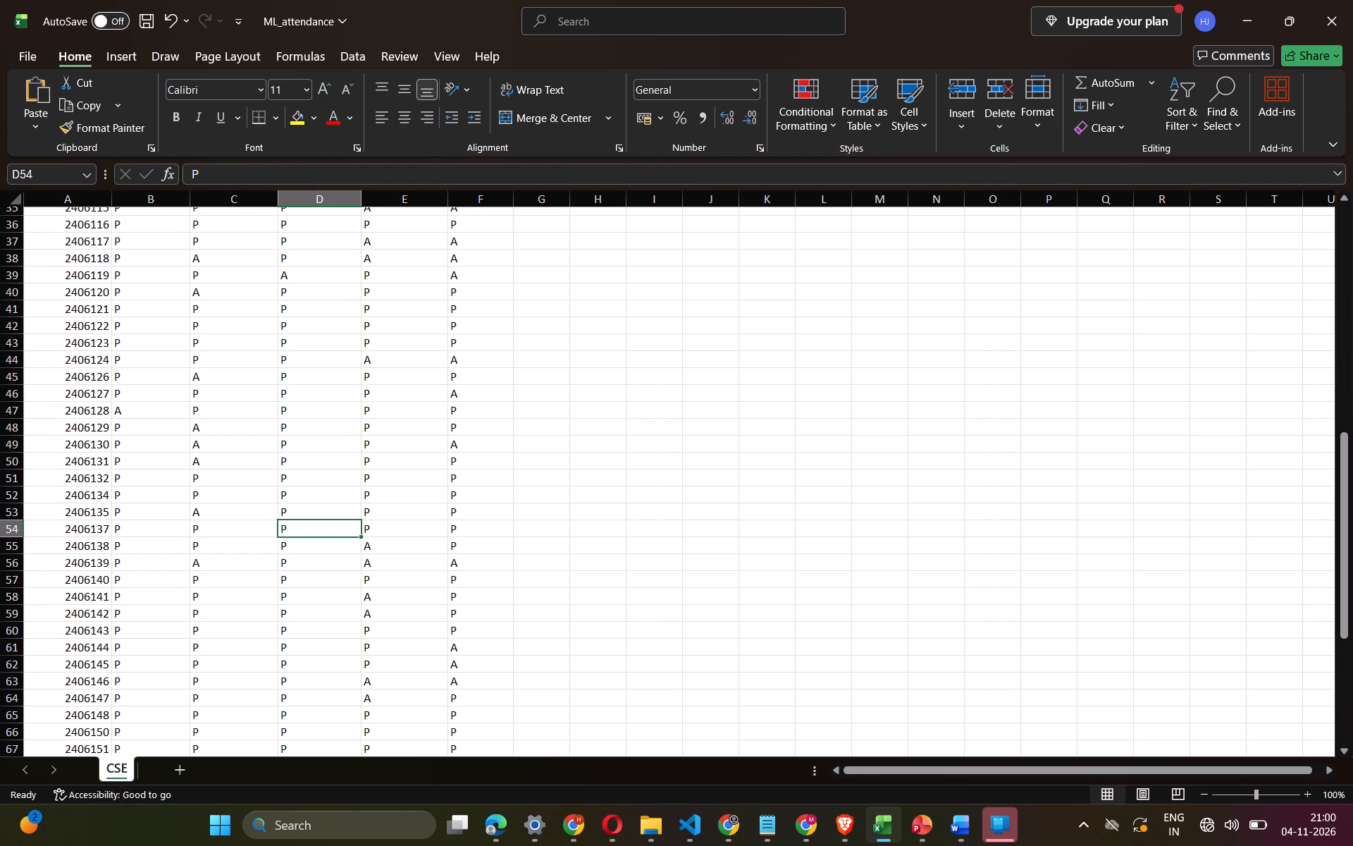
{"action": "key", "text": "Down"}
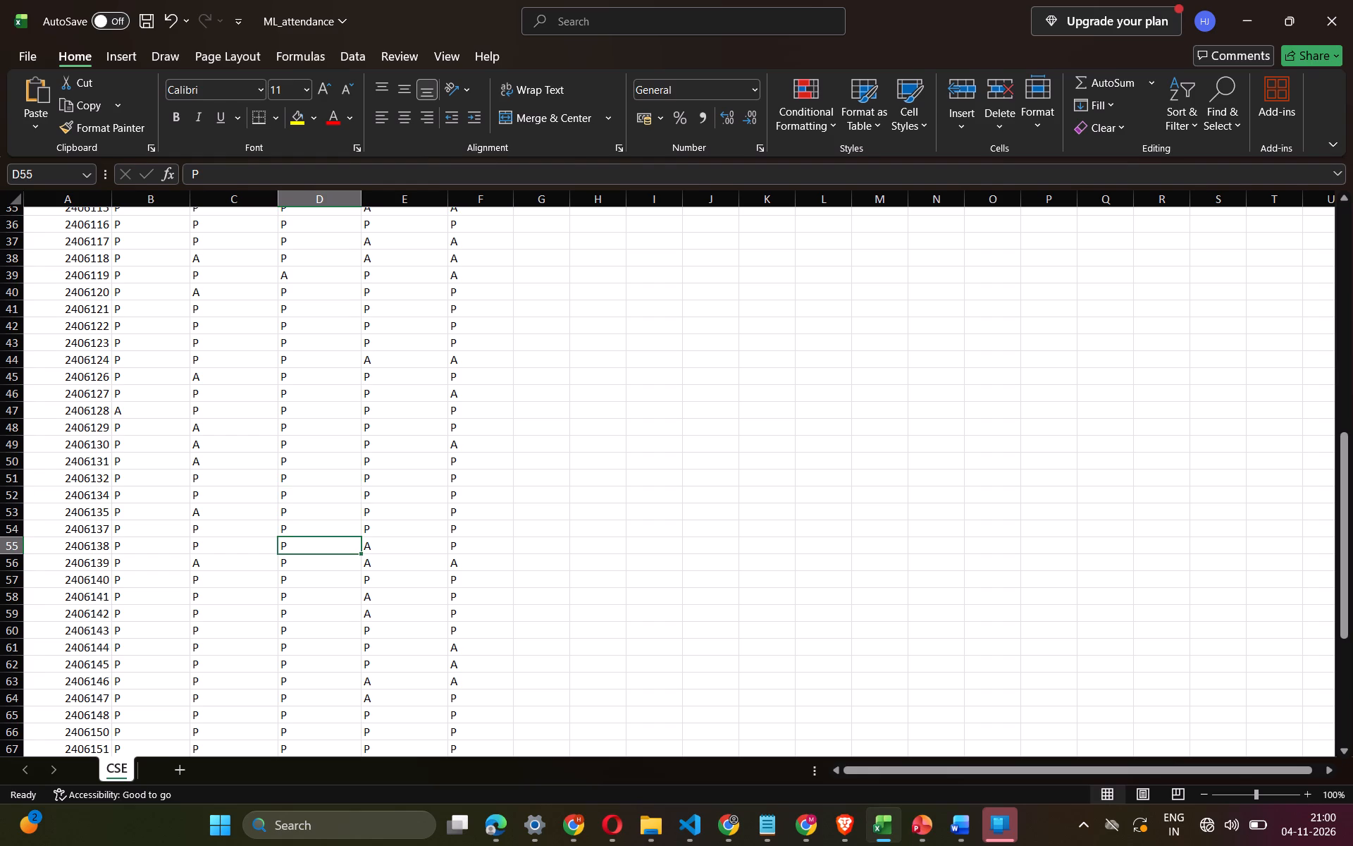
{"action": "key", "text": "Down"}
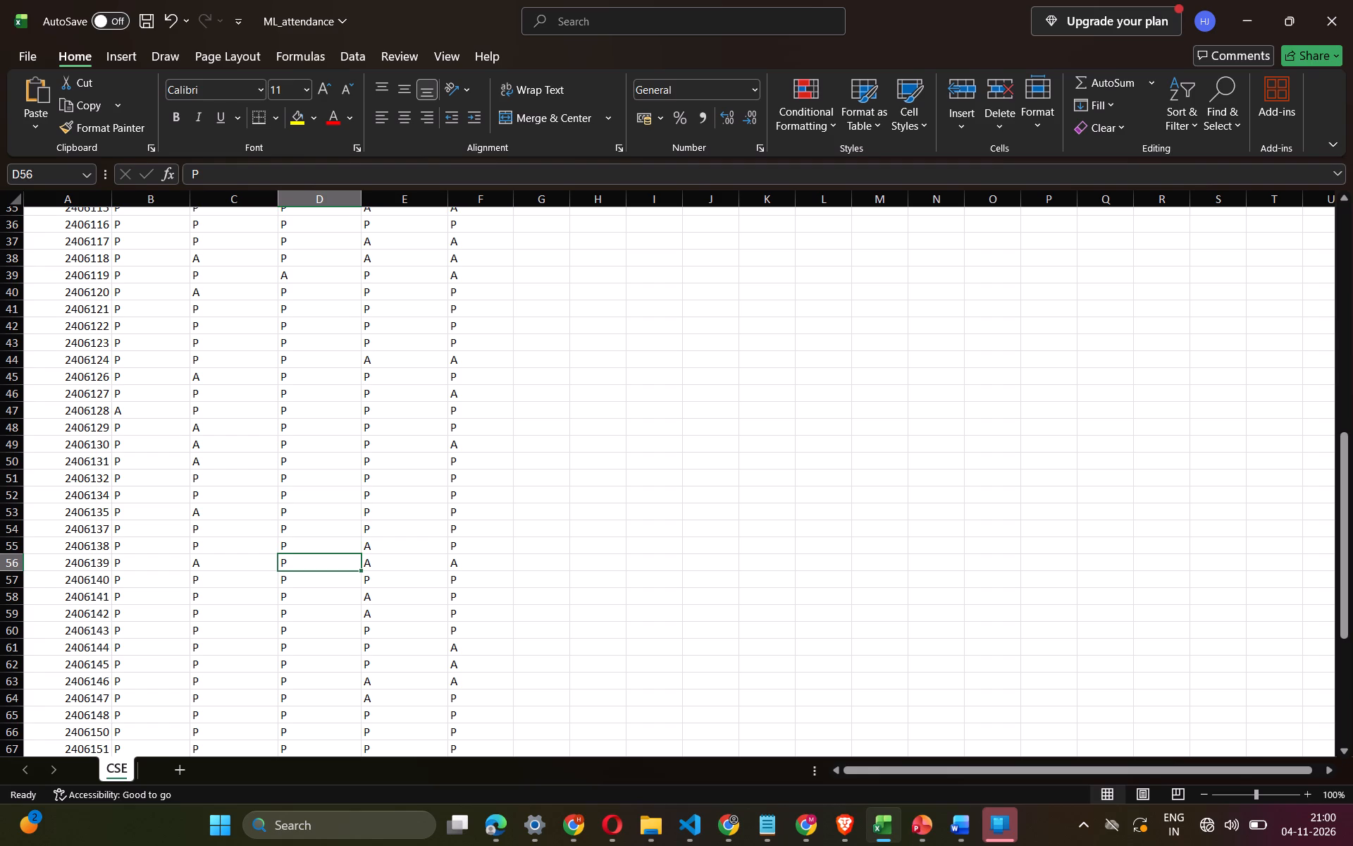
{"action": "key", "text": "Down"}
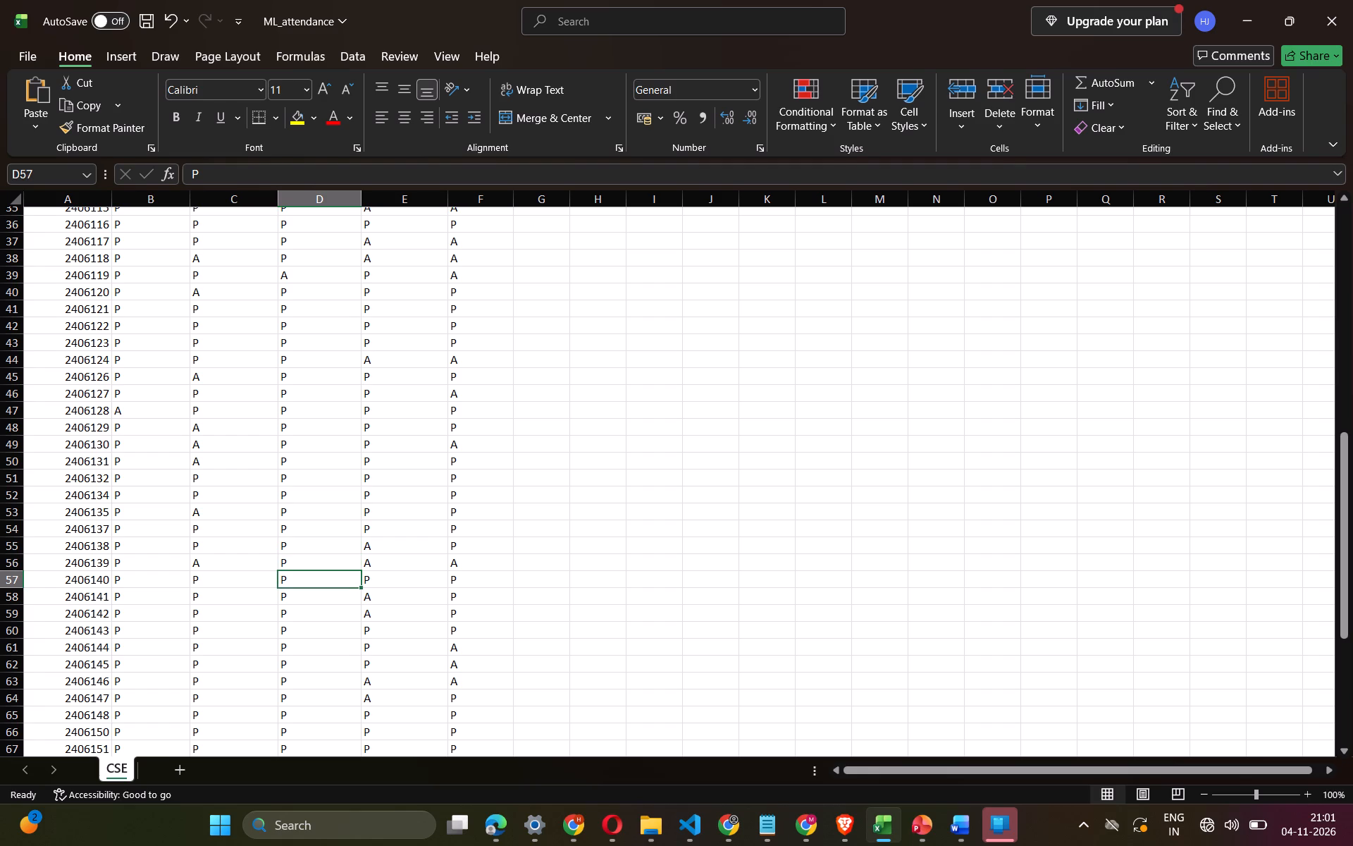
{"action": "key", "text": "a"}
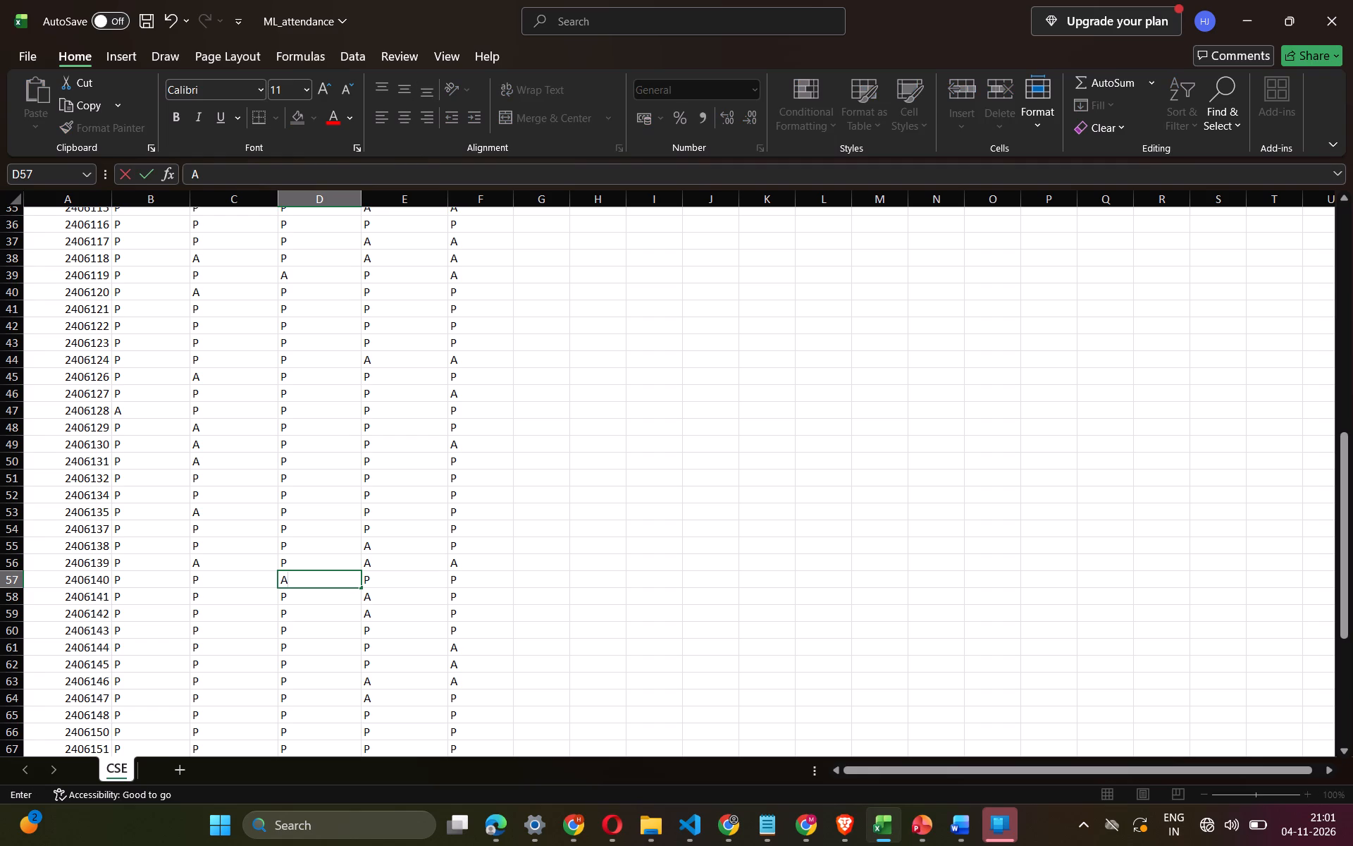
{"action": "key", "text": "Down"}
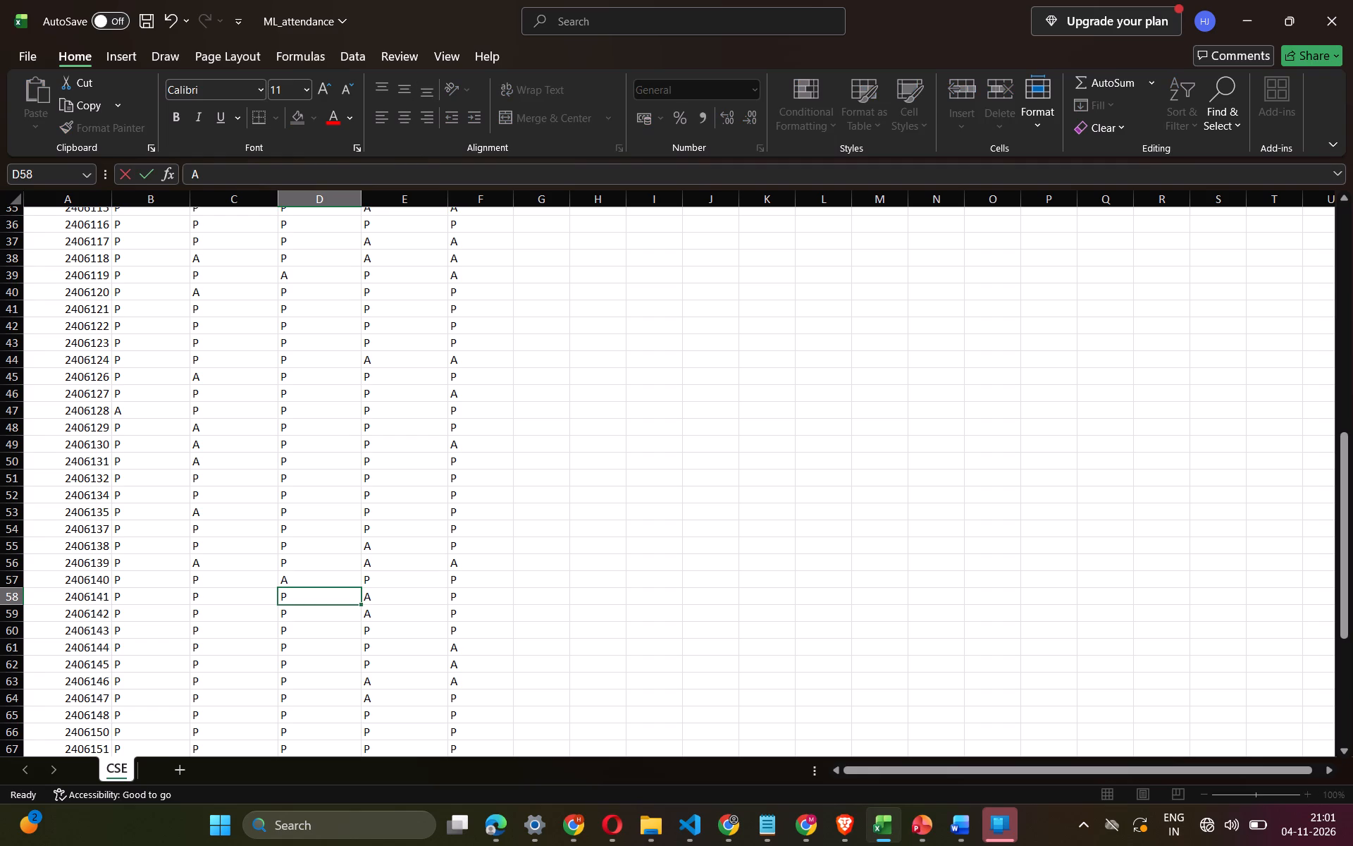
Correct the row 69 attendance by marking column D as P and column C as A.
{"action": "key", "text": "Down"}
{"action": "key", "text": "Down"}
{"action": "key", "text": "Down"}
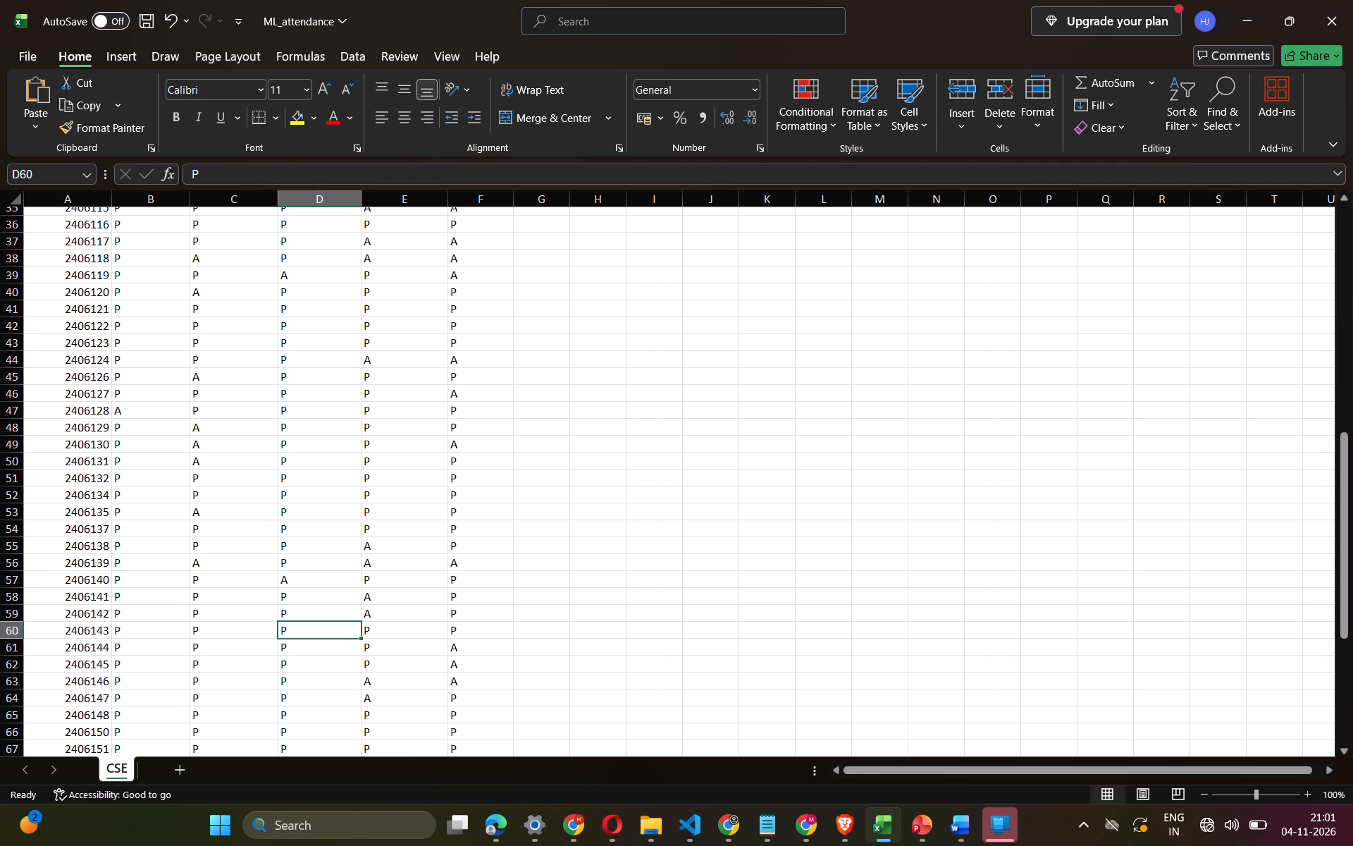
{"action": "key", "text": "Down"}
{"action": "key", "text": "Down"}
{"action": "key", "text": "Down"}
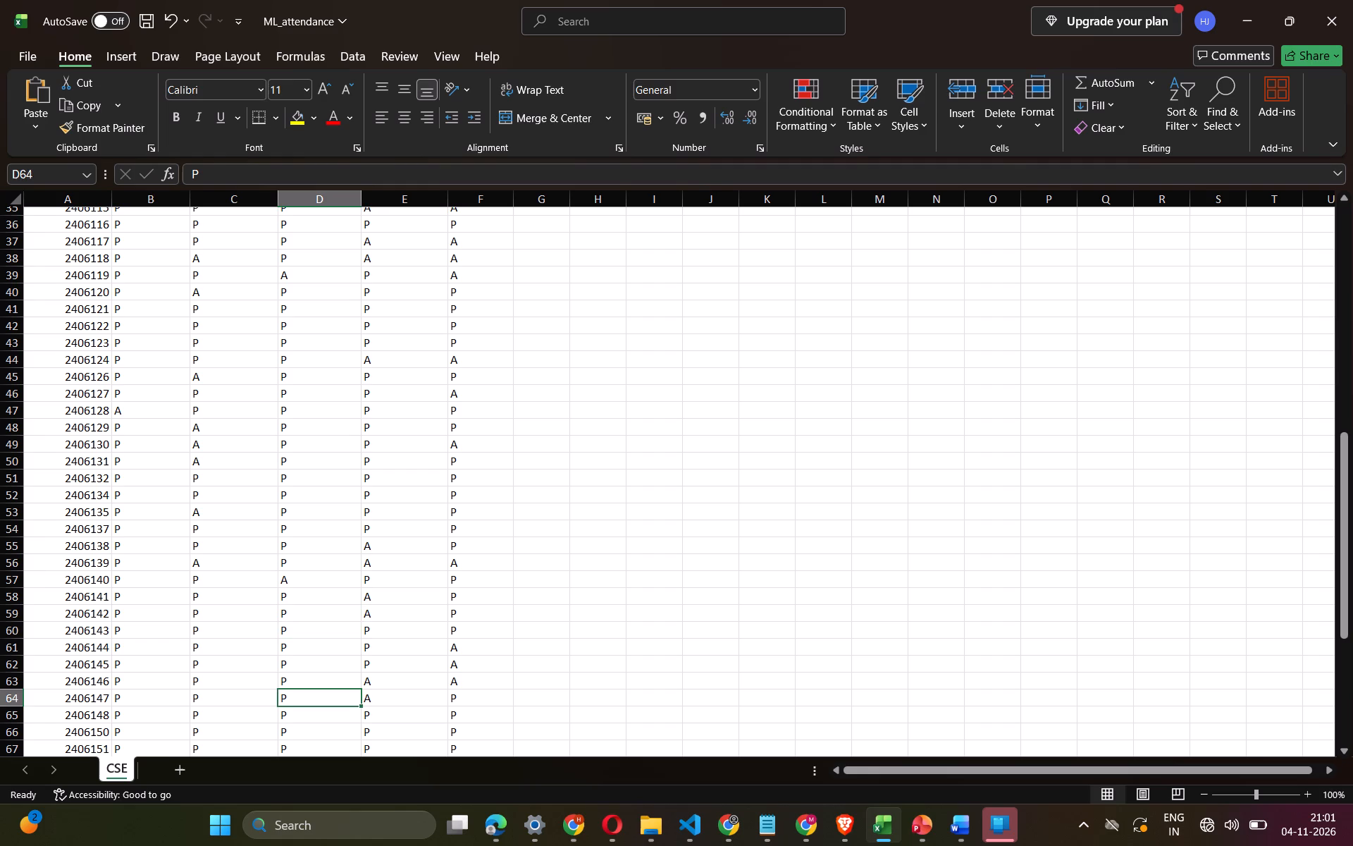
{"action": "key", "text": "Down"}
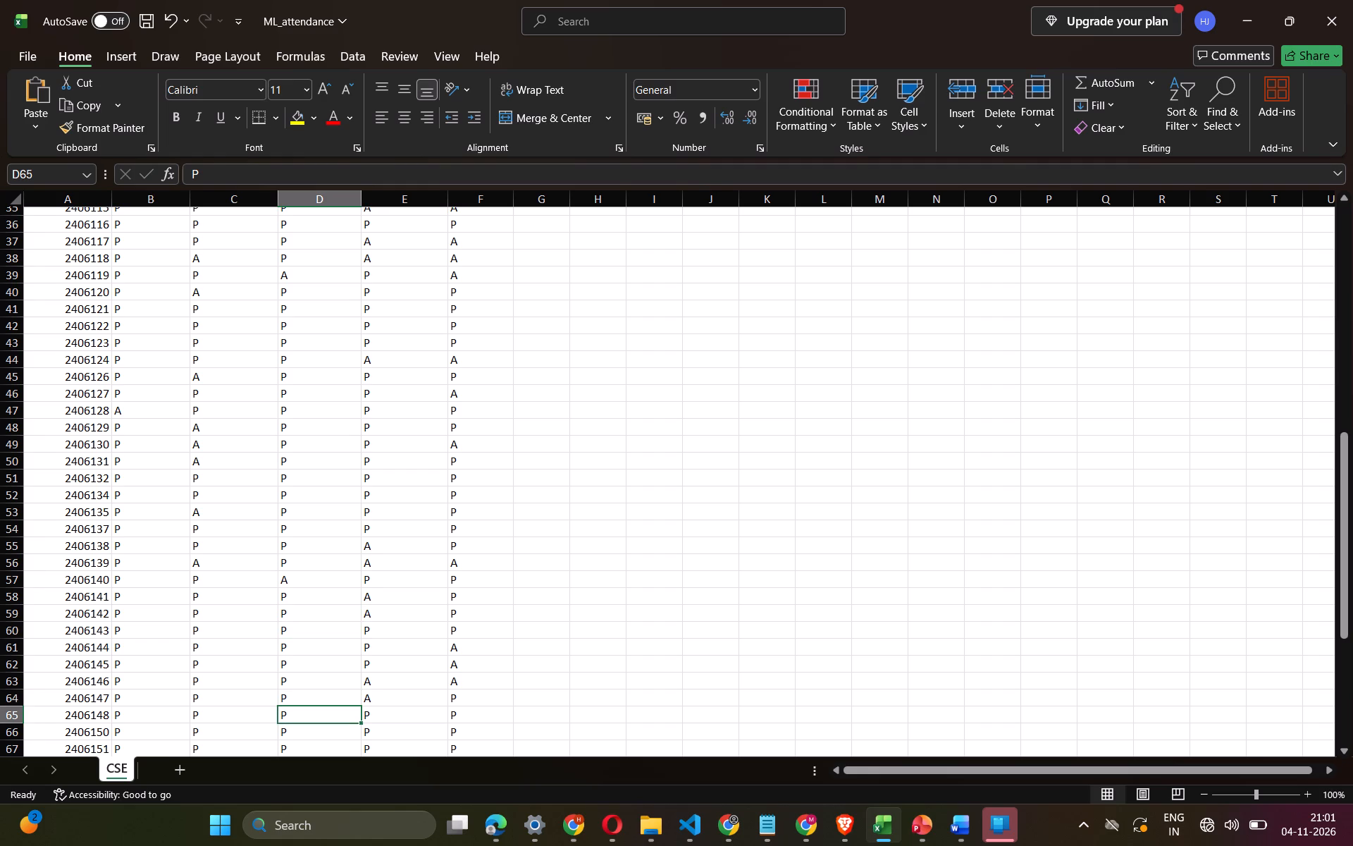
{"action": "key", "text": "Down"}
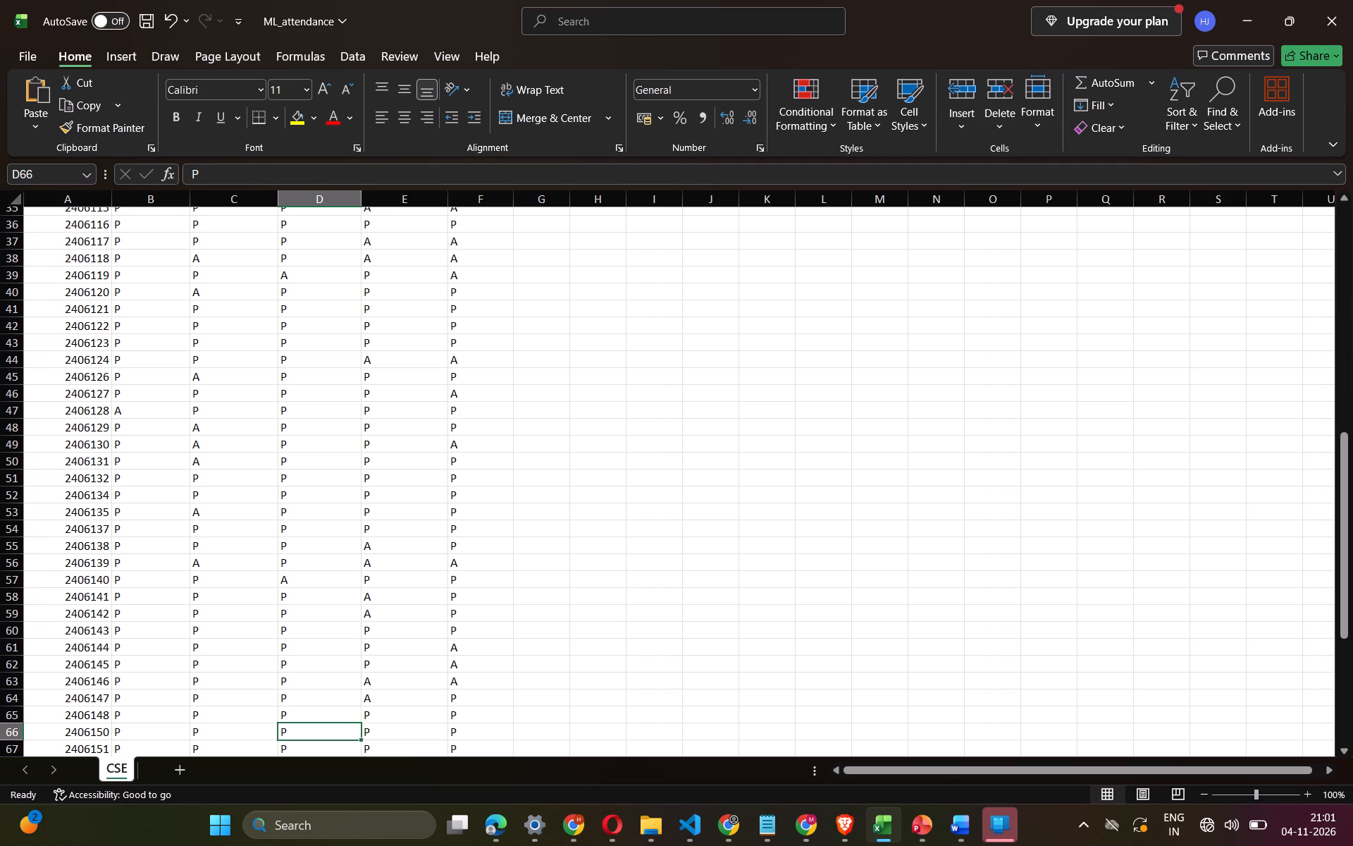
{"action": "key", "text": "Down"}
{"action": "key", "text": "Down"}
{"action": "key", "text": "Down"}
{"action": "key", "text": "Down"}
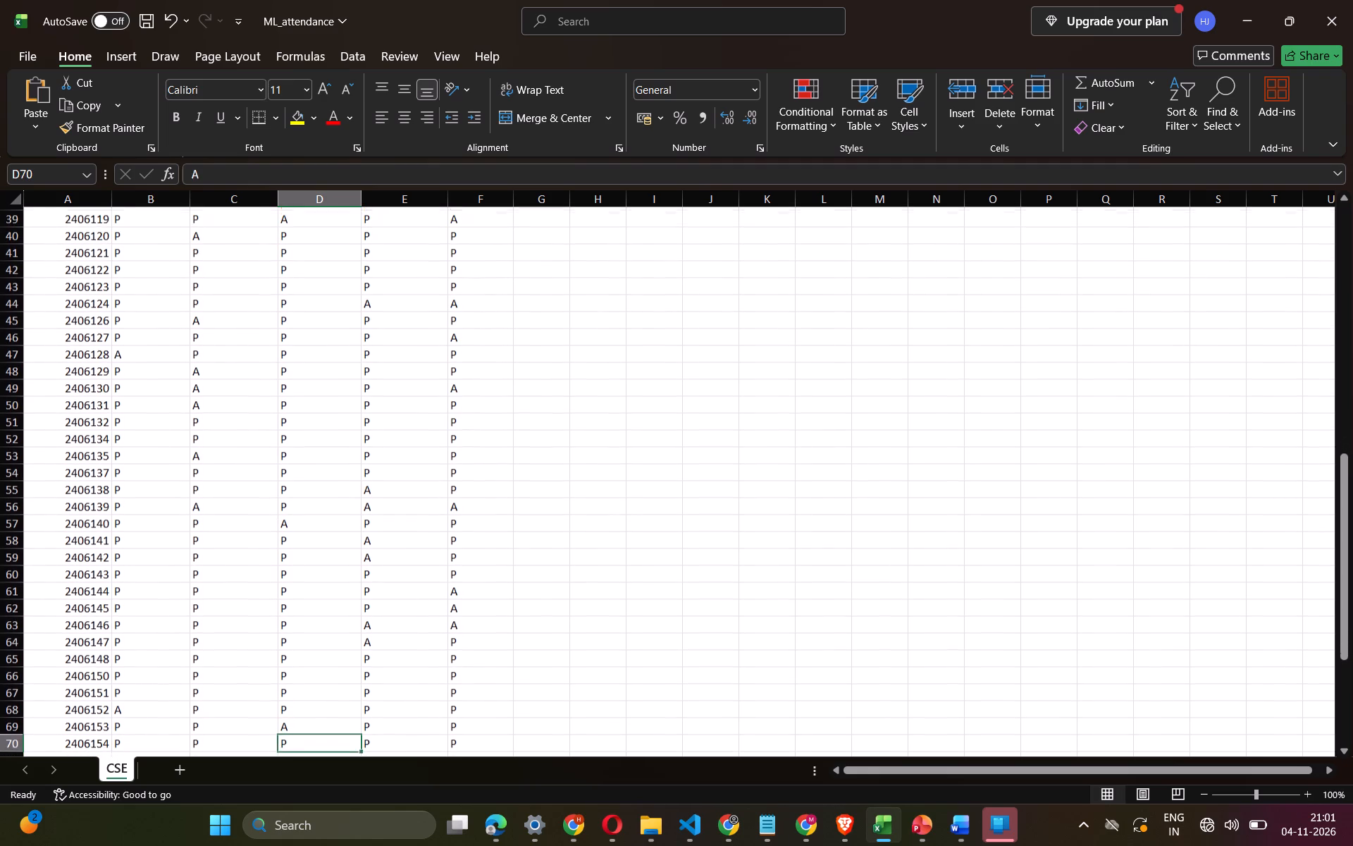
{"action": "key", "text": "Up"}
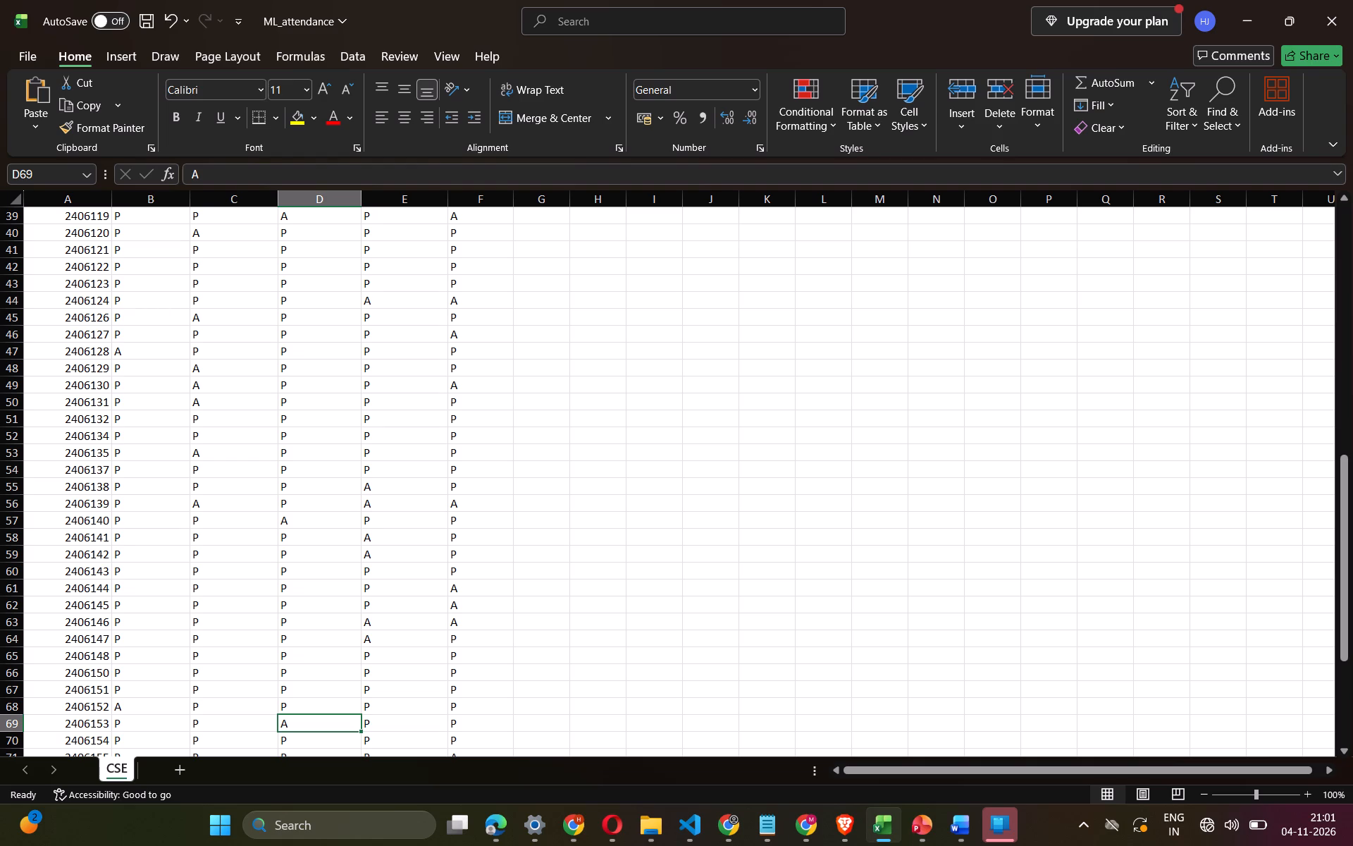
{"action": "key", "text": "p"}
{"action": "key", "text": "Left"}
{"action": "key", "text": "a"}
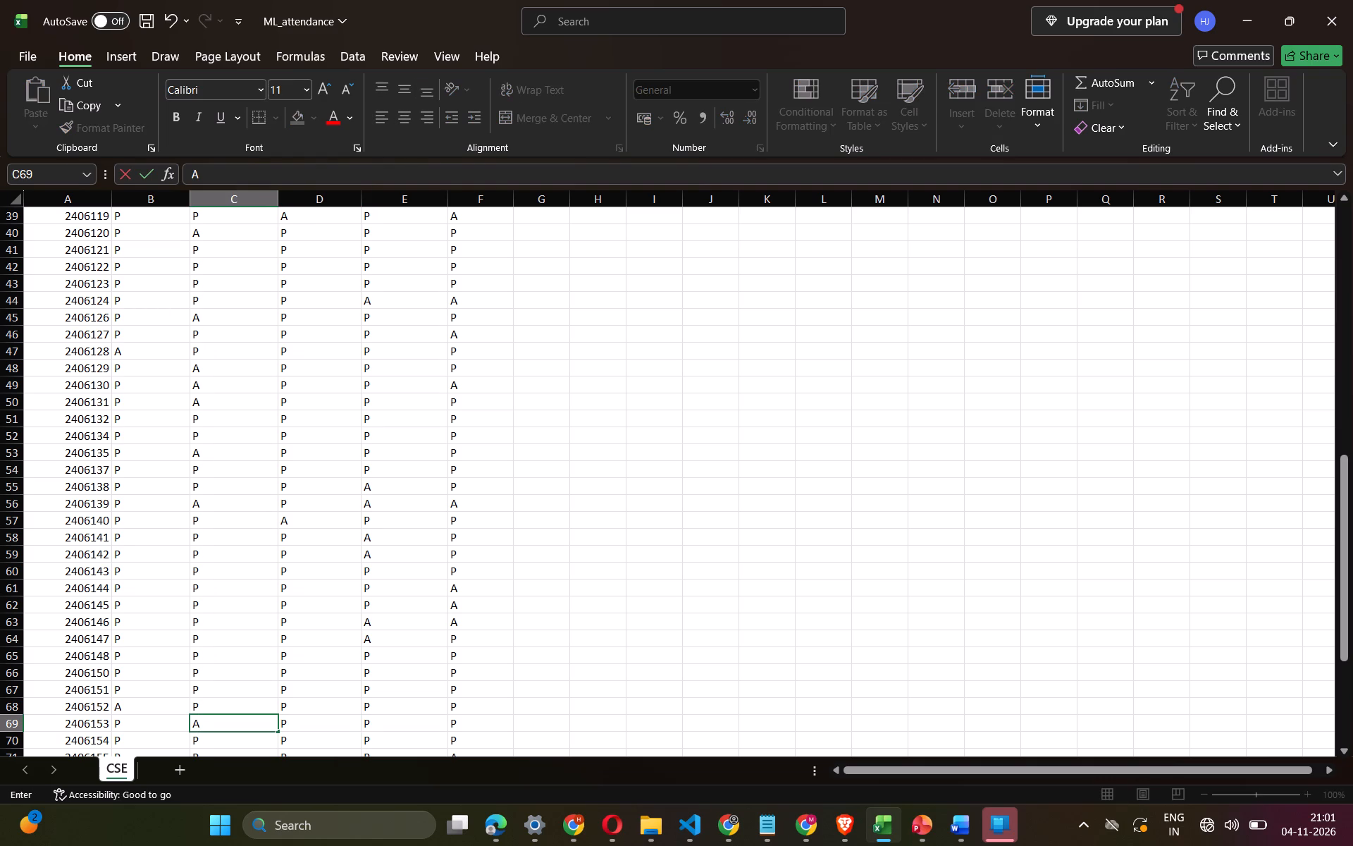
{"action": "key", "text": "Right"}
Change the attendance mark in cell D76 to P.
{"action": "key", "text": "Down"}
{"action": "key", "text": "Down"}
{"action": "key", "text": "Down"}
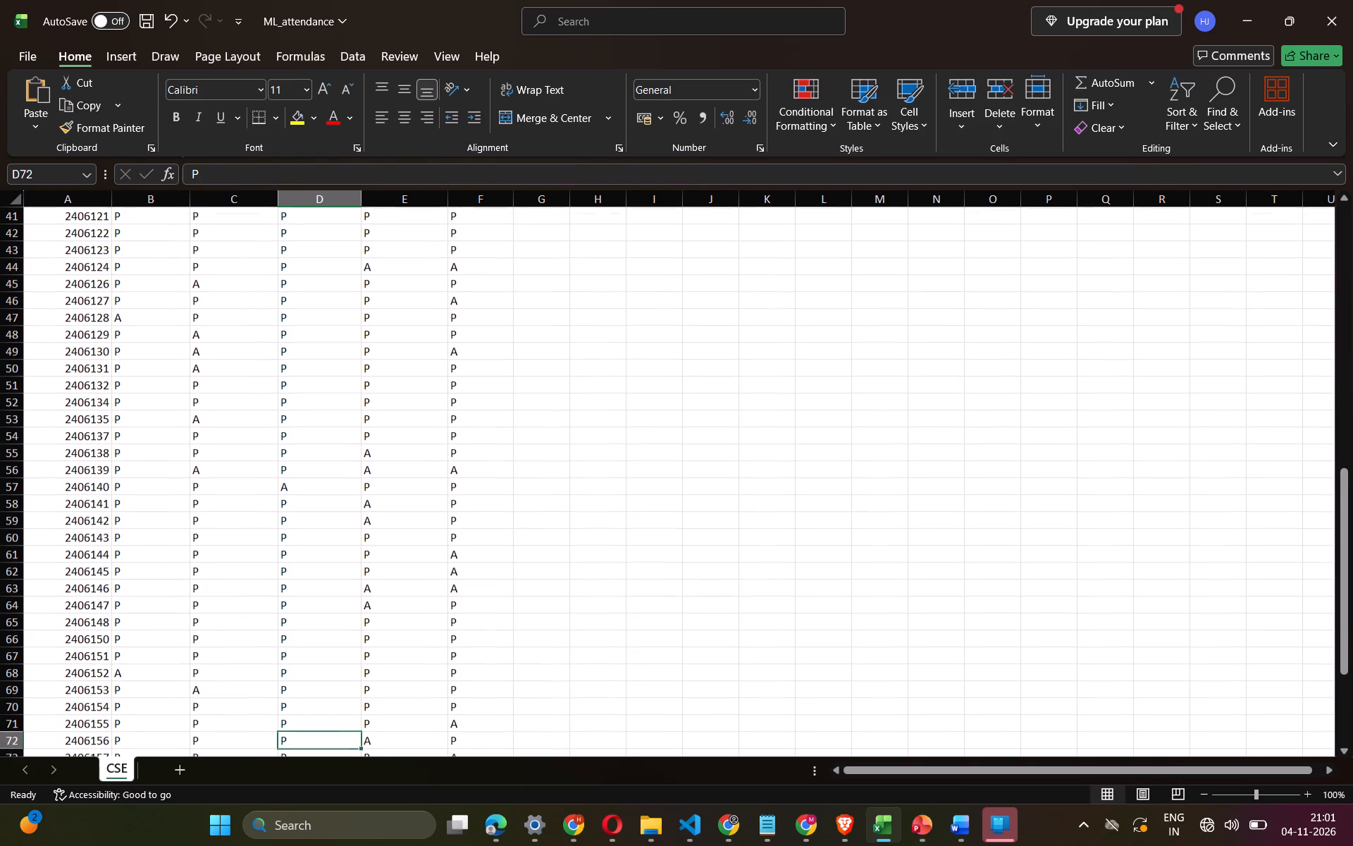
{"action": "key", "text": "Down"}
{"action": "key", "text": "Down"}
{"action": "key", "text": "Down"}
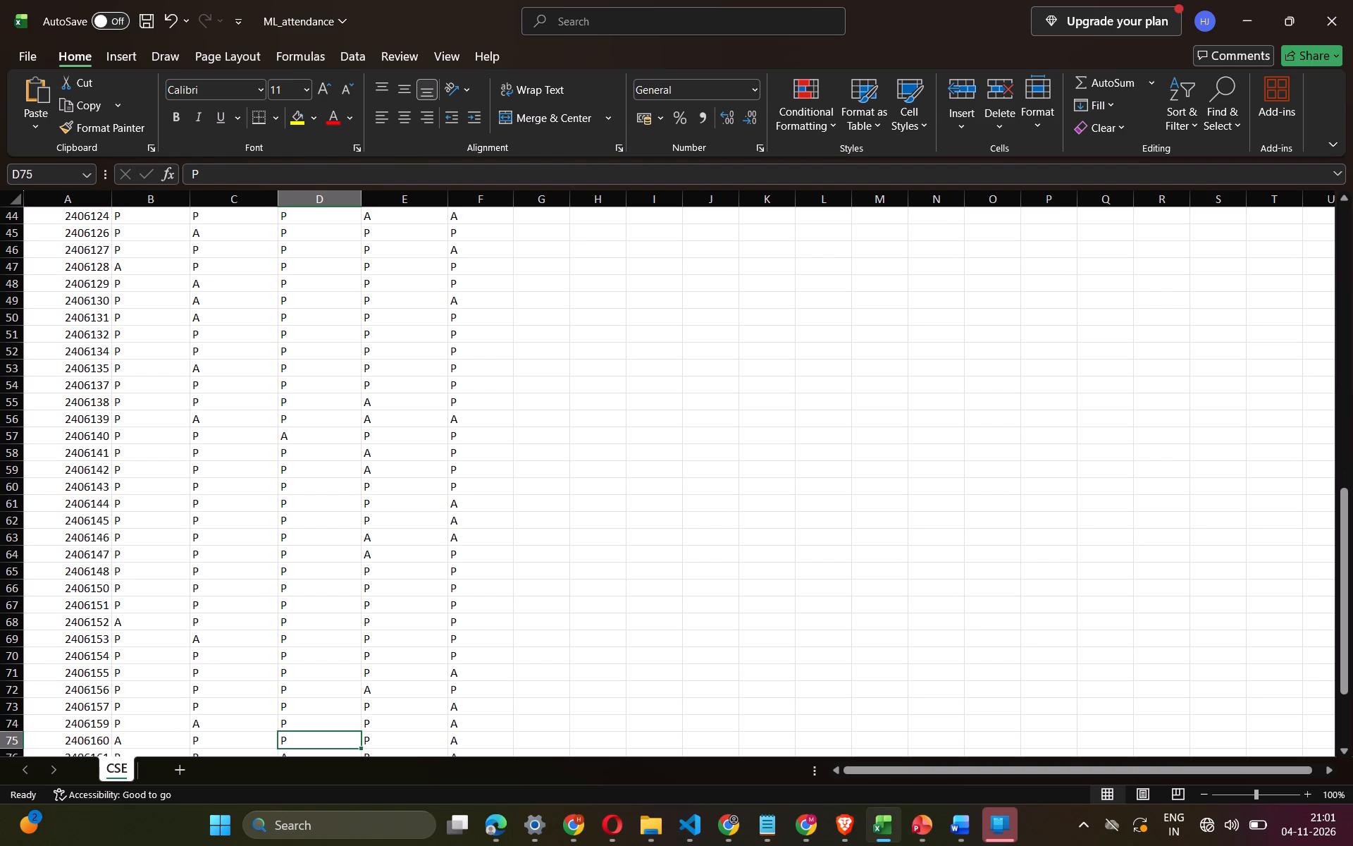
{"action": "key", "text": "Down"}
{"action": "key", "text": "Down"}
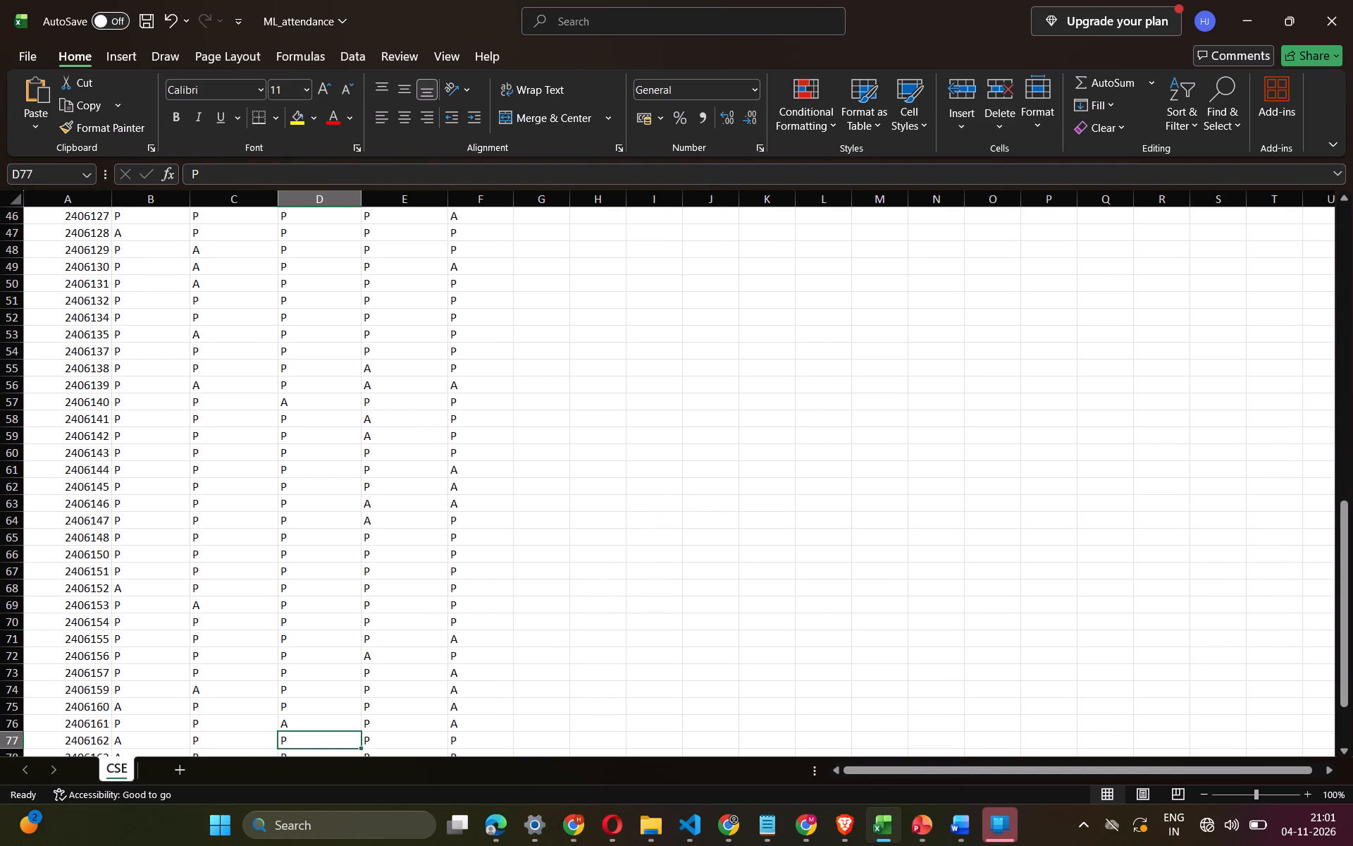
{"action": "key", "text": "Up"}
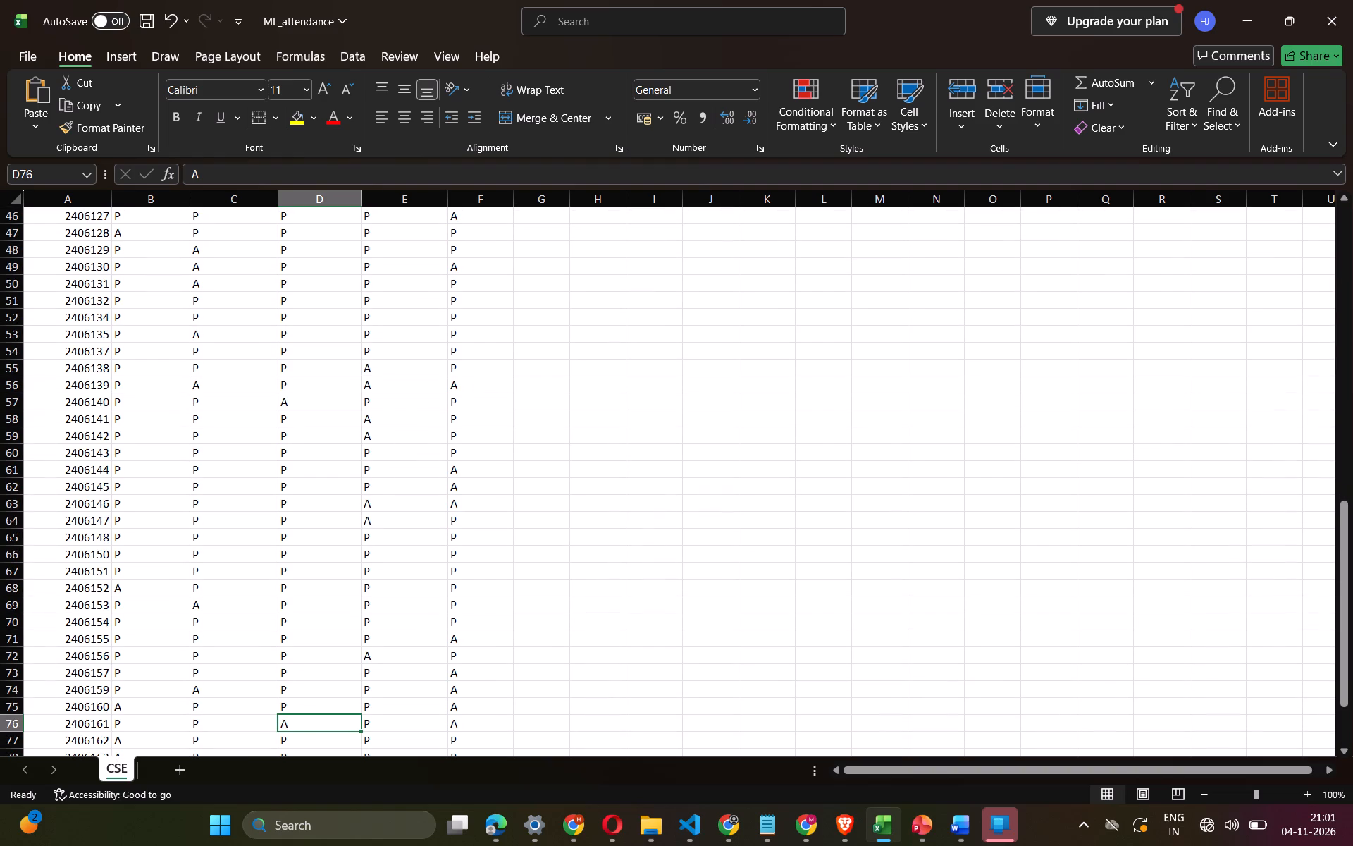
{"action": "key", "text": "Down"}
{"action": "key", "text": "Up"}
{"action": "key", "text": "p"}
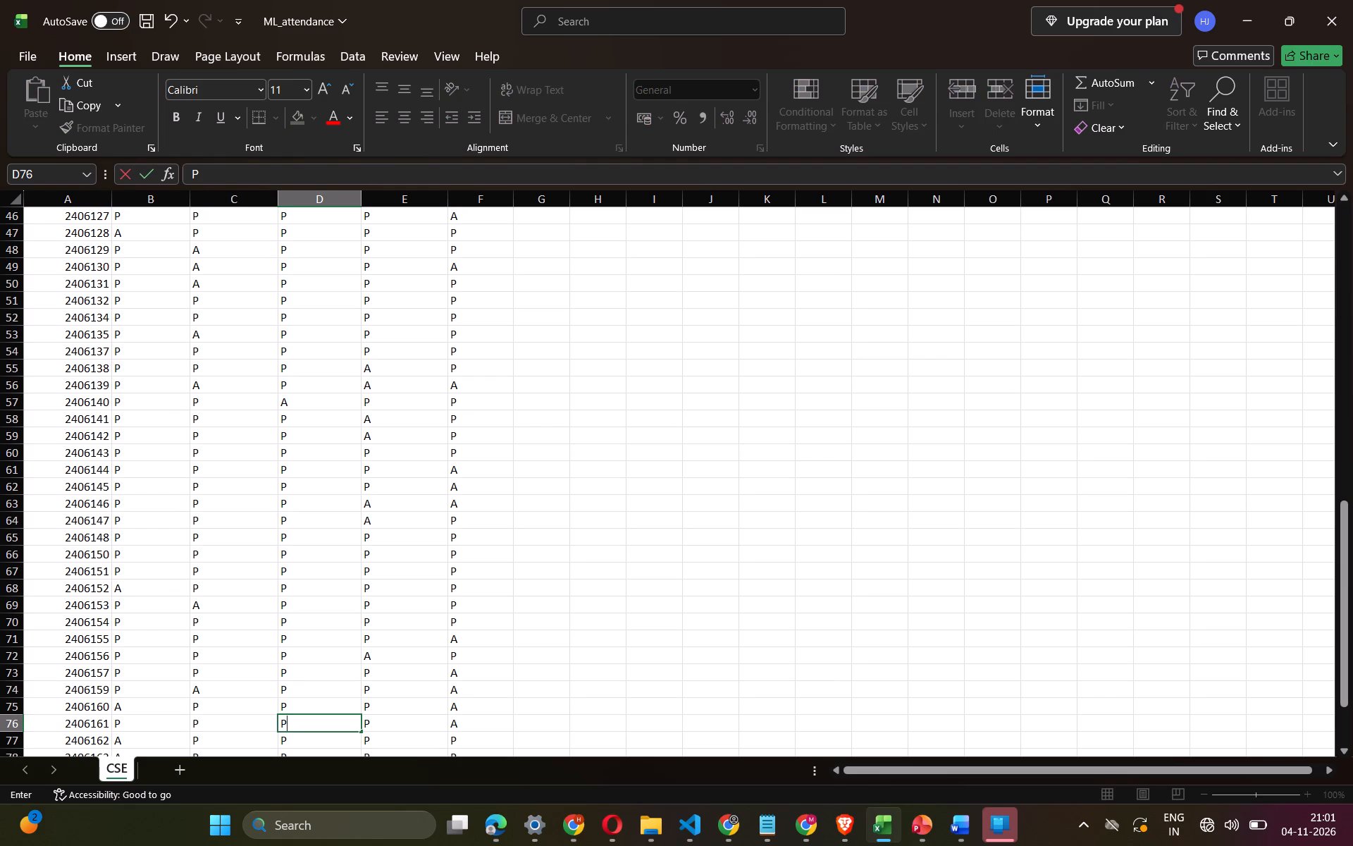
{"action": "key", "text": "Down"}
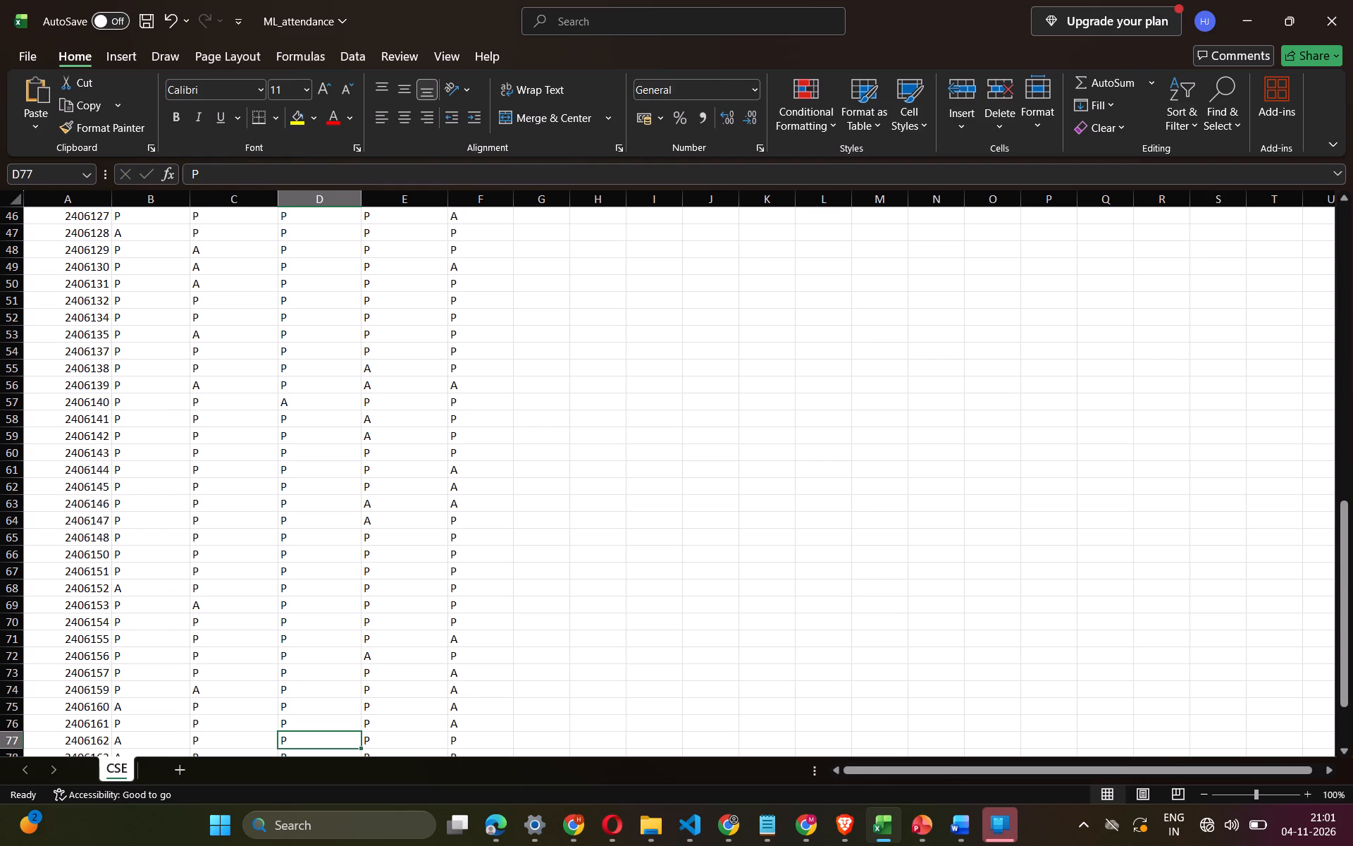
Review the remaining column D attendance marks from row 77 down to the last student row.
{"action": "key", "text": "Down"}
{"action": "key", "text": "Down"}
{"action": "key", "text": "Down"}
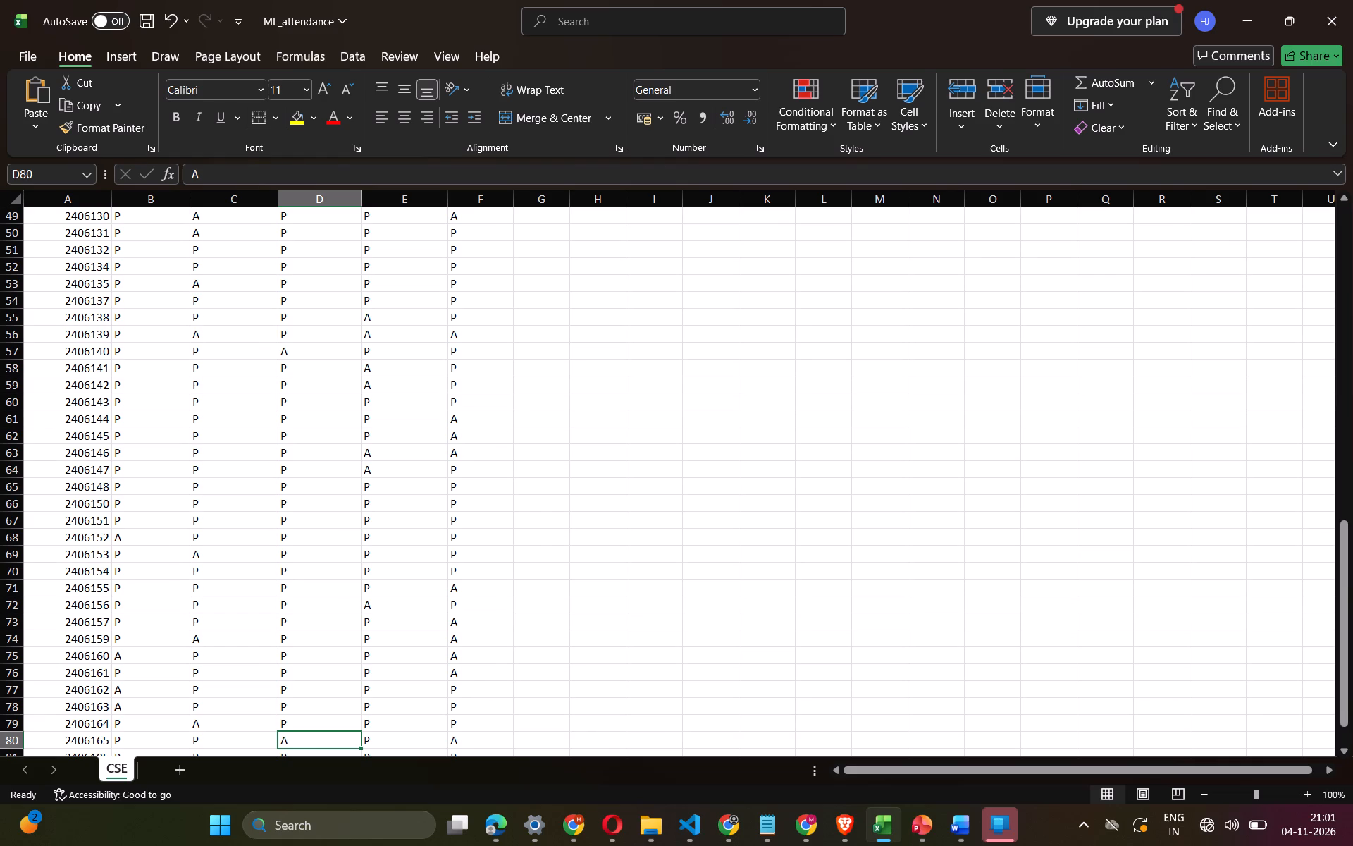
{"action": "key", "text": "Down"}
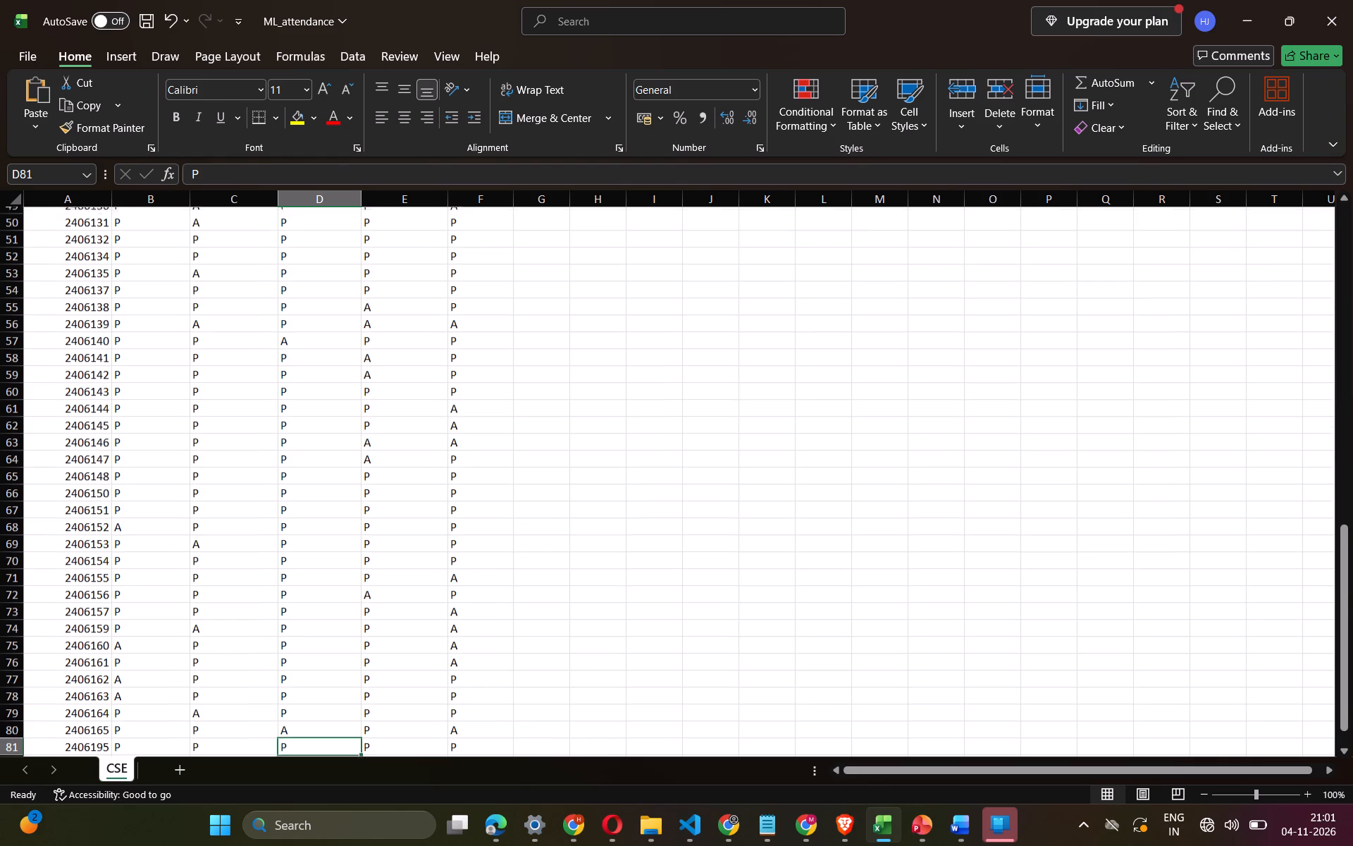
{"action": "key", "text": "Down"}
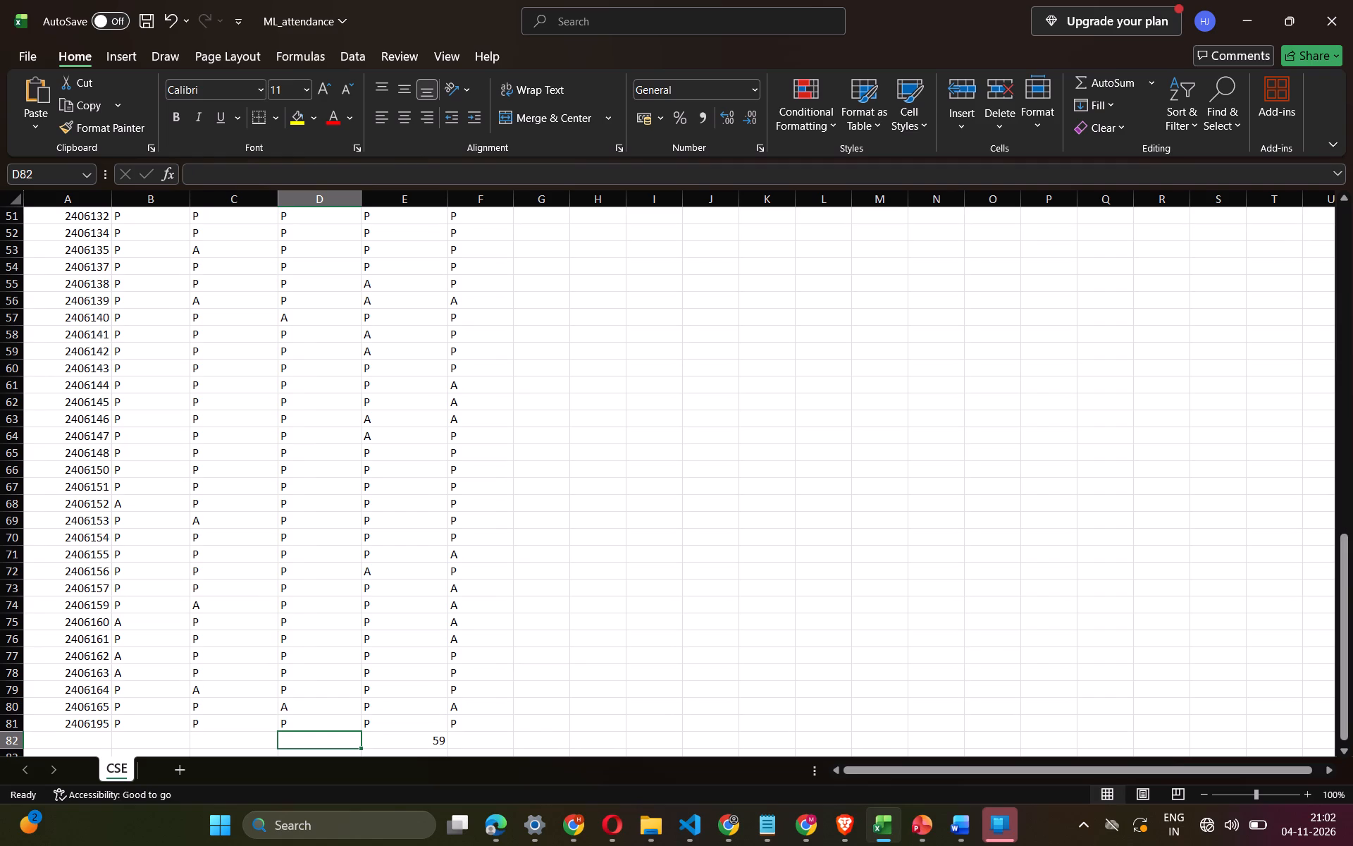
{"action": "scroll", "coordinate": [310, 455], "scroll_direction": "up", "scroll_amount": 5}
{"action": "scroll", "coordinate": [310, 455], "scroll_direction": "down", "scroll_amount": 4}
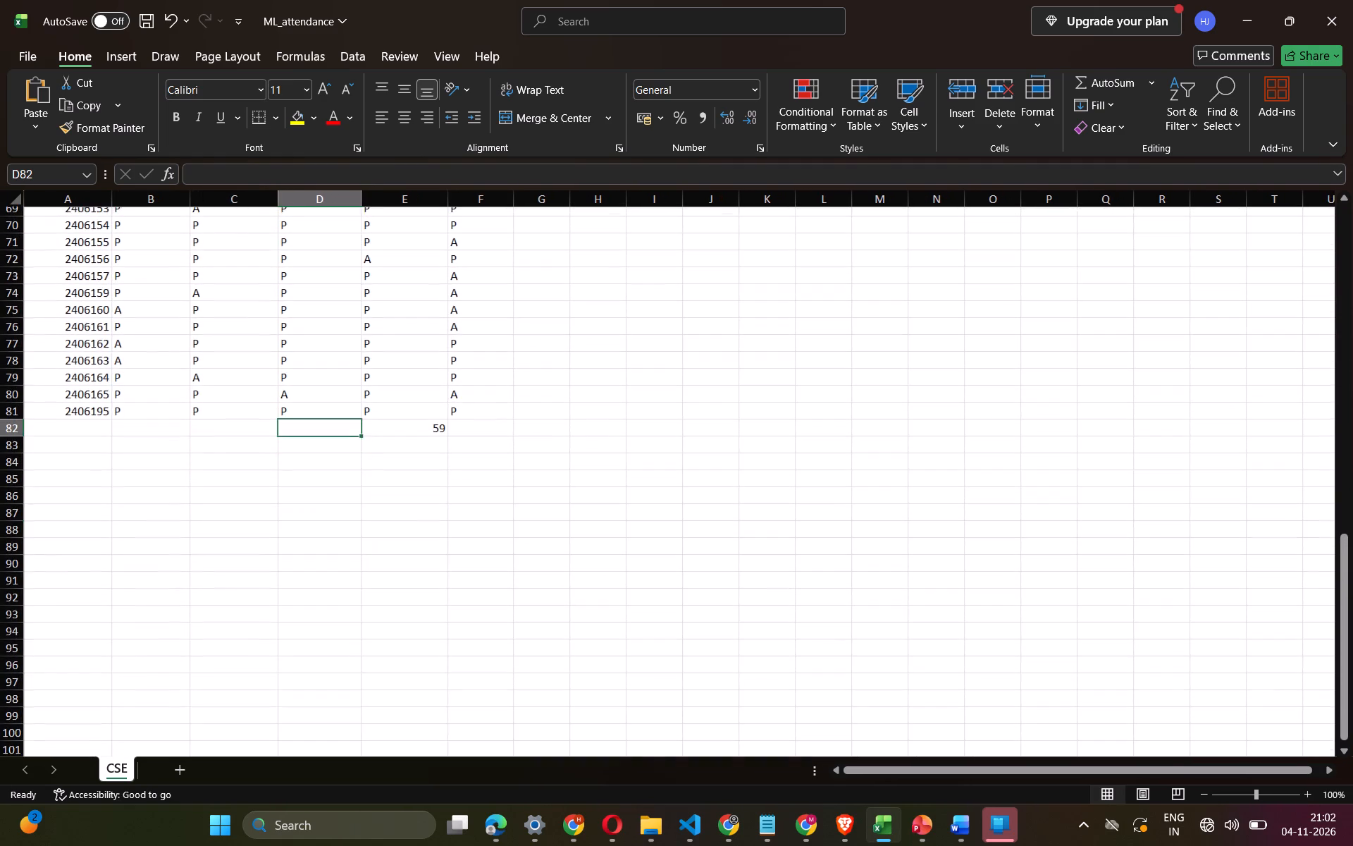
{"action": "scroll", "coordinate": [310, 455], "scroll_direction": "down", "scroll_amount": 1}
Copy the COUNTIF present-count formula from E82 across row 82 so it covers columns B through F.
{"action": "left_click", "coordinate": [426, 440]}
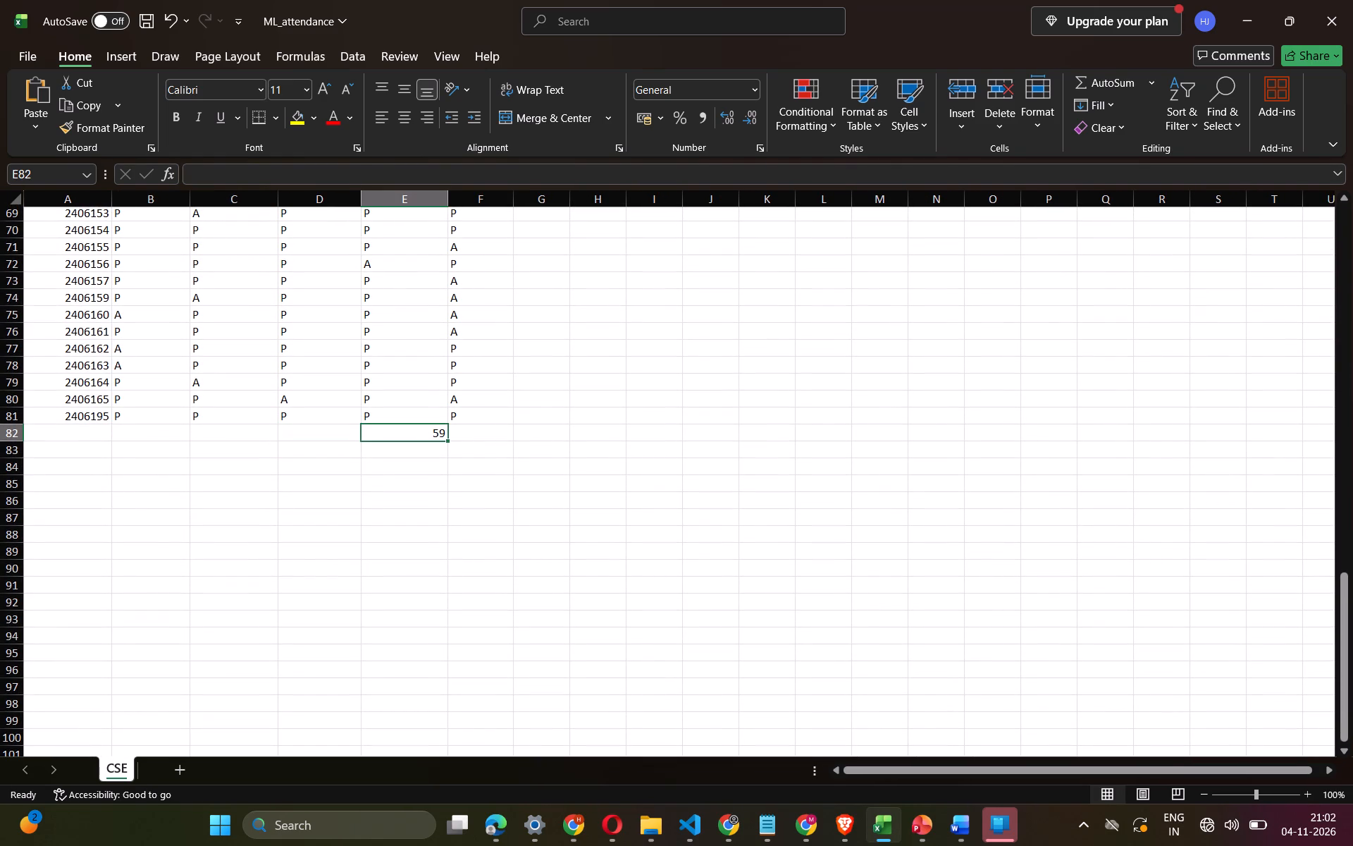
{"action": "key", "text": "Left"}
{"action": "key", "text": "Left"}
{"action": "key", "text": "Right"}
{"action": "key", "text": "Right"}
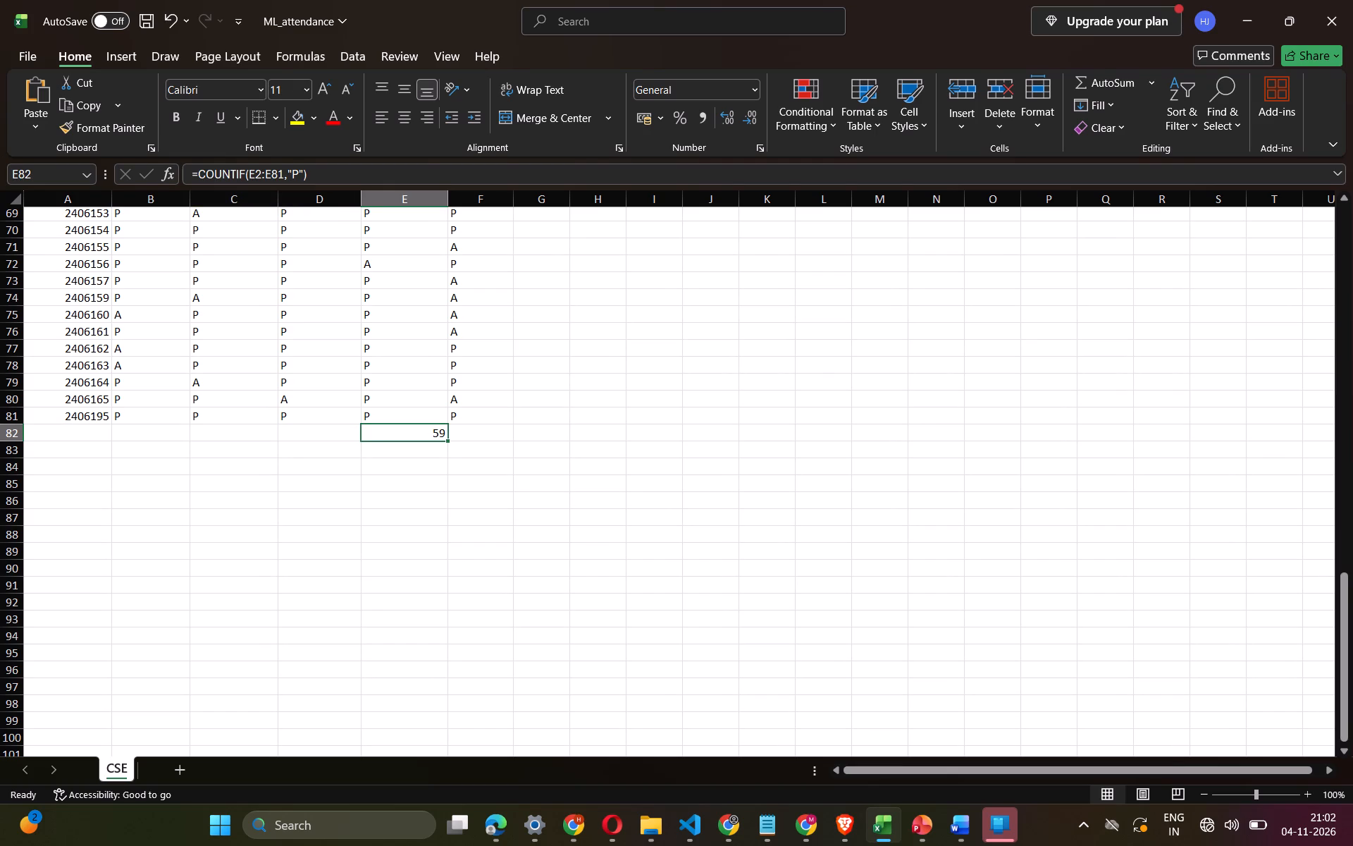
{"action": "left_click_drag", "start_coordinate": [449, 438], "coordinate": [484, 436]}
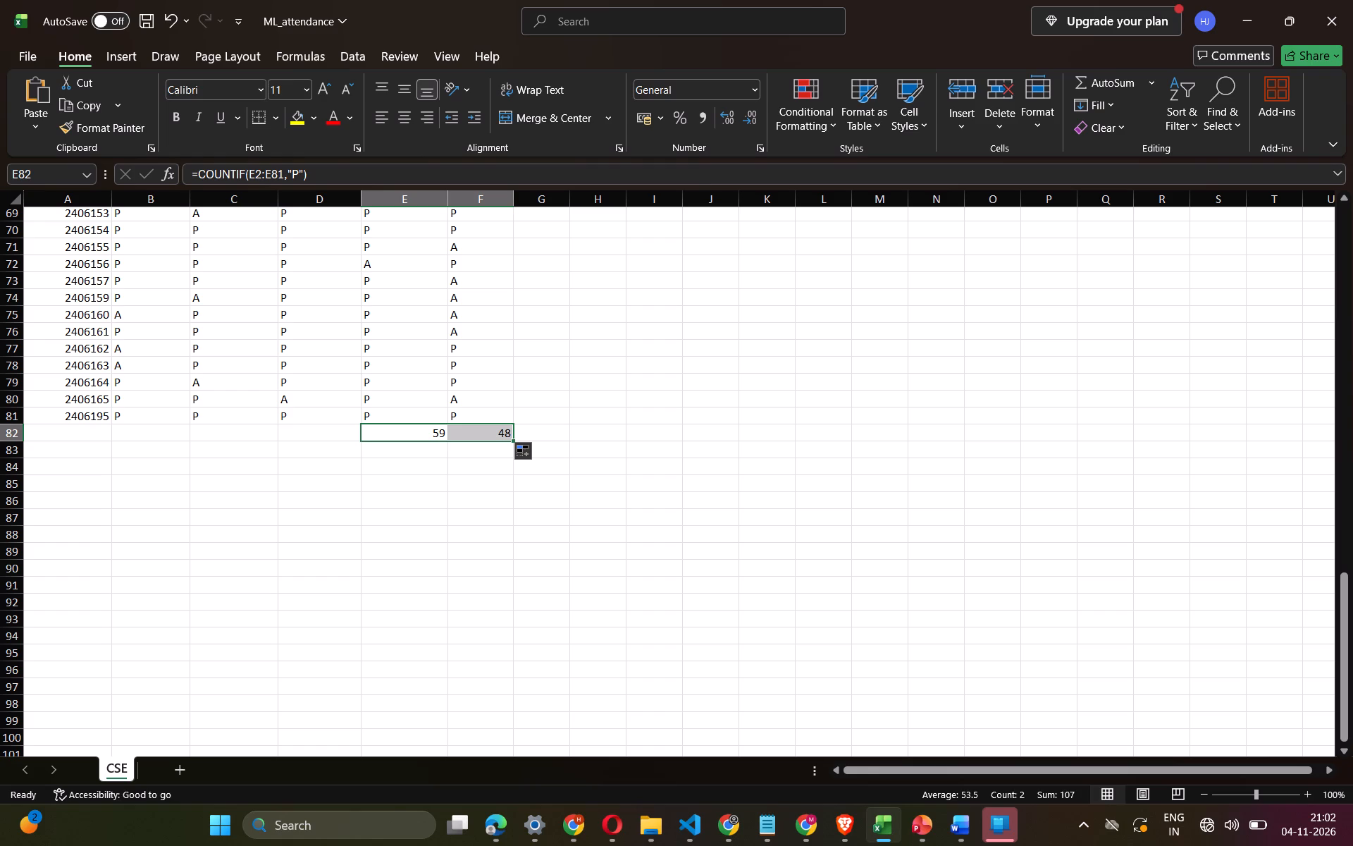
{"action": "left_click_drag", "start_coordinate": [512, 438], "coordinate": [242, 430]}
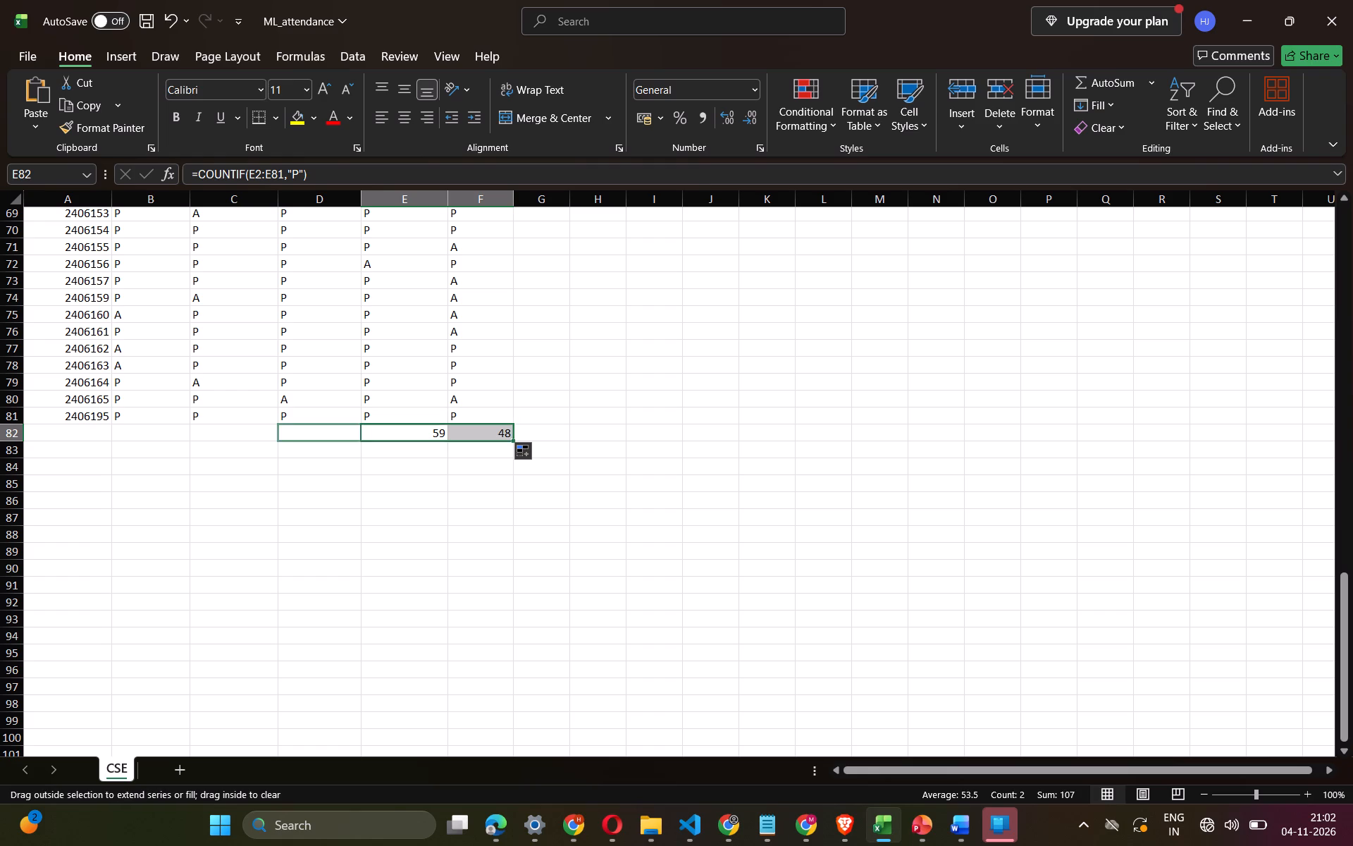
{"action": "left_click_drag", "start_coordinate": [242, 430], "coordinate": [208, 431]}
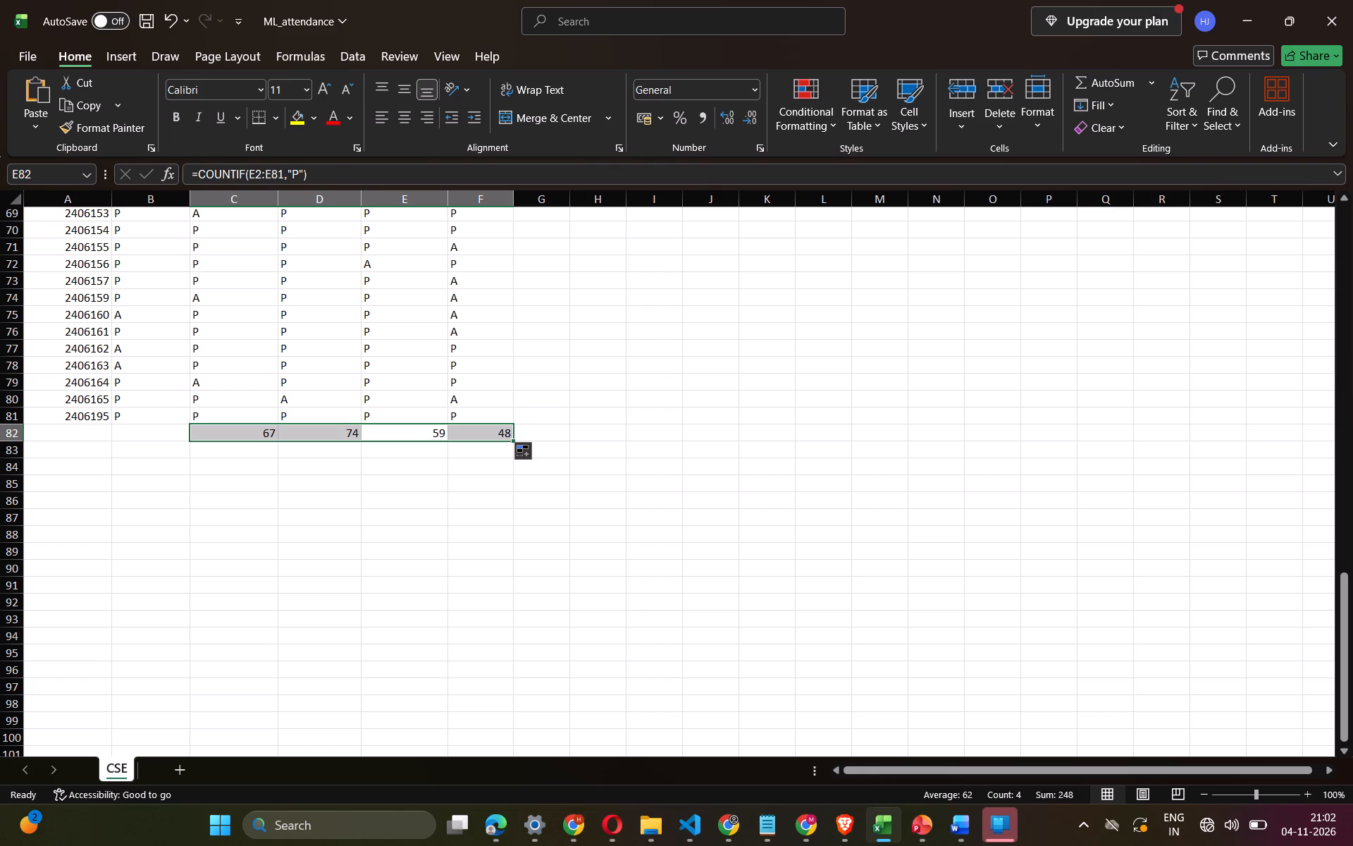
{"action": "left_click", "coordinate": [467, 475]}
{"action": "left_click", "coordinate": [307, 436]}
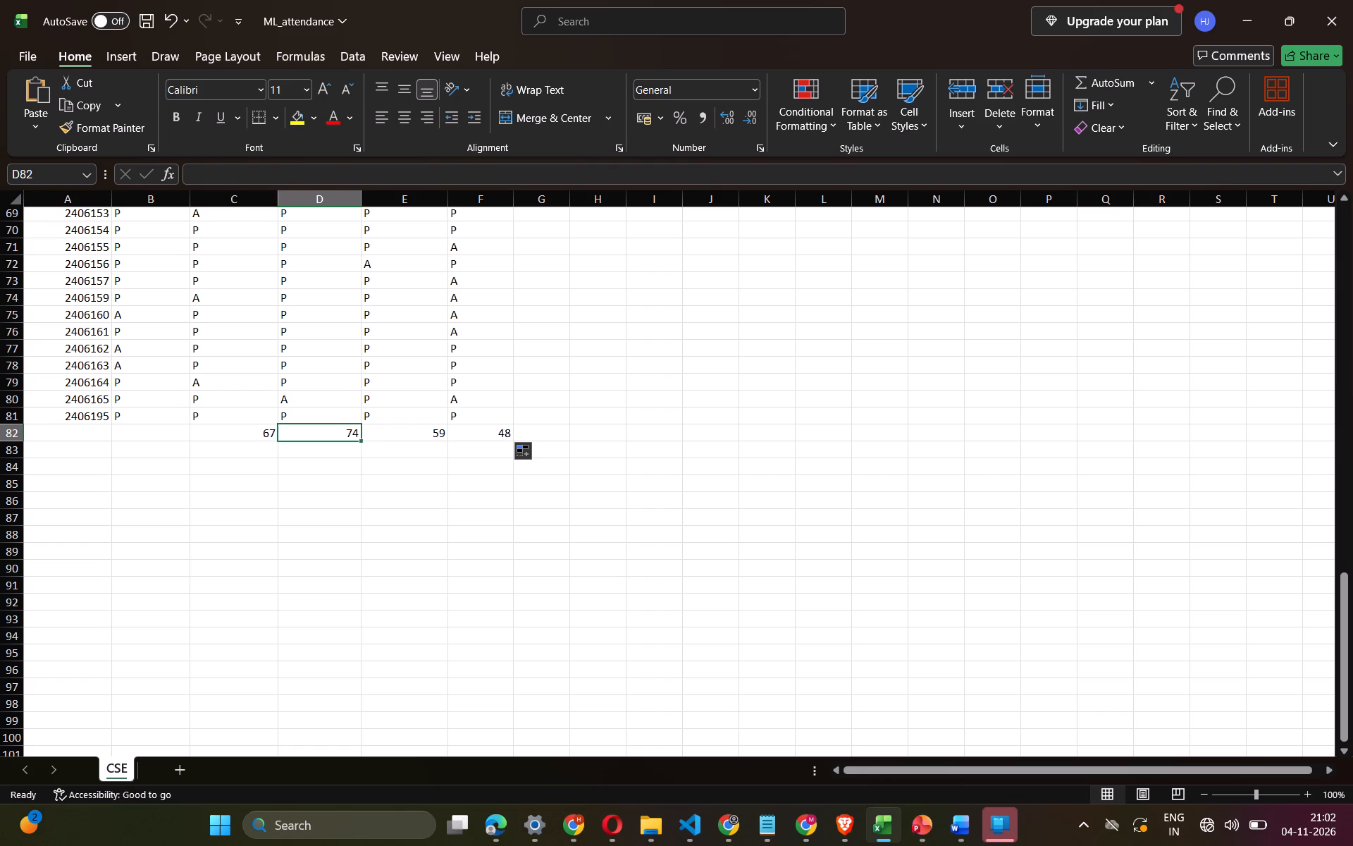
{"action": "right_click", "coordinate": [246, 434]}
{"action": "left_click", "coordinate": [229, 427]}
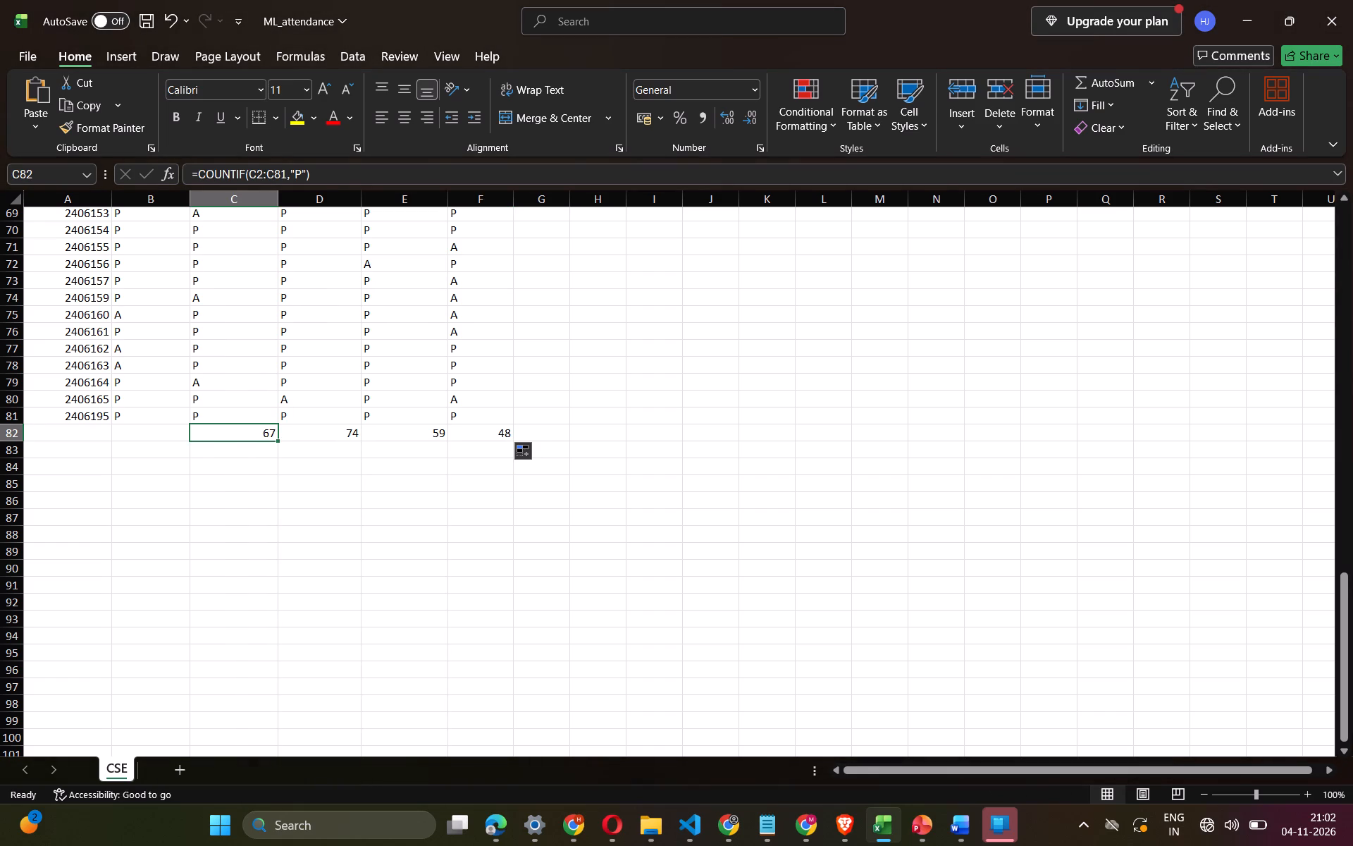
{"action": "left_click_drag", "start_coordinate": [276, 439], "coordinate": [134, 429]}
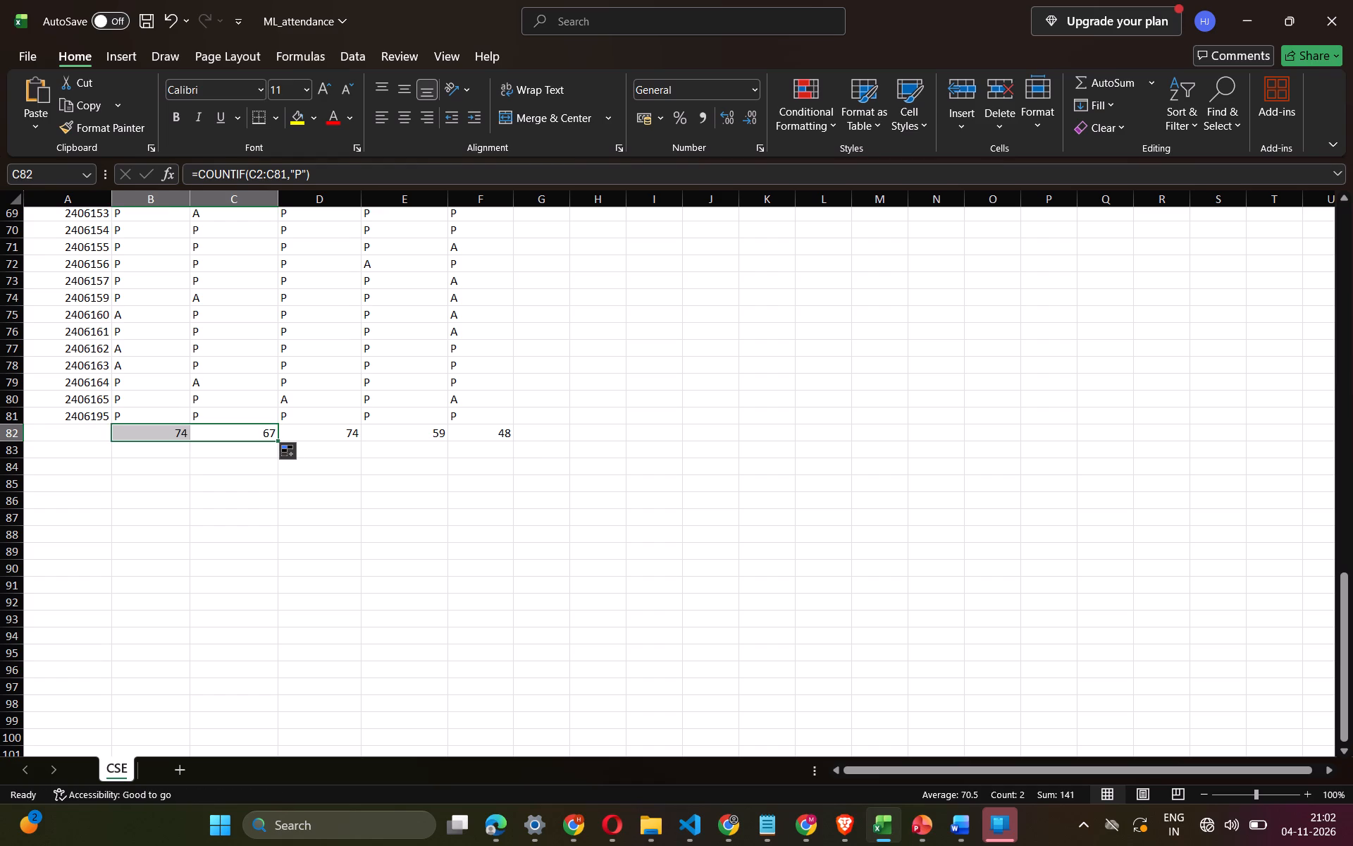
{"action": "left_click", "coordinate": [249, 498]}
Clear the present-count formulas from cells B82 to F82.
{"action": "scroll", "coordinate": [249, 498], "scroll_direction": "up", "scroll_amount": 1}
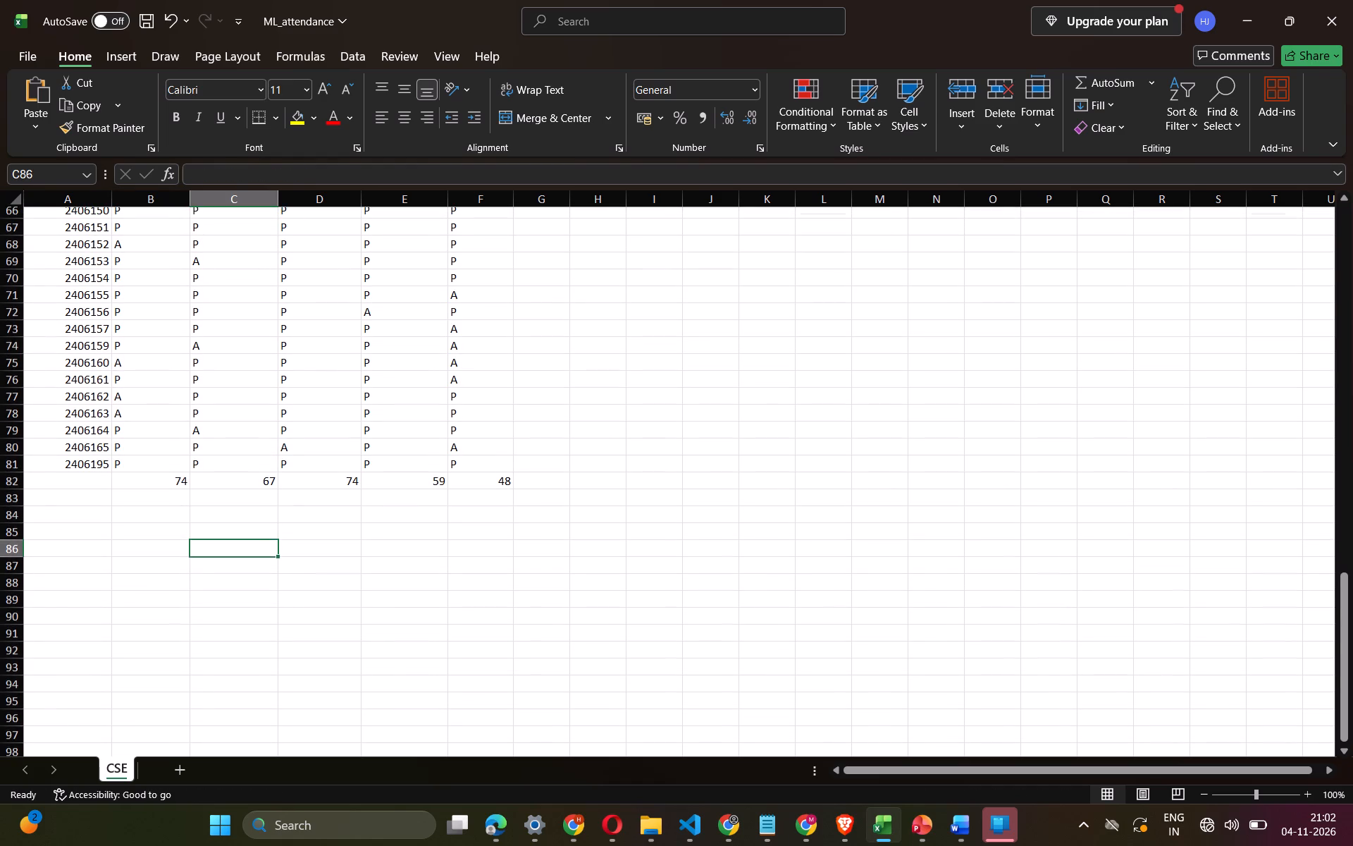
{"action": "scroll", "coordinate": [249, 498], "scroll_direction": "up", "scroll_amount": 2}
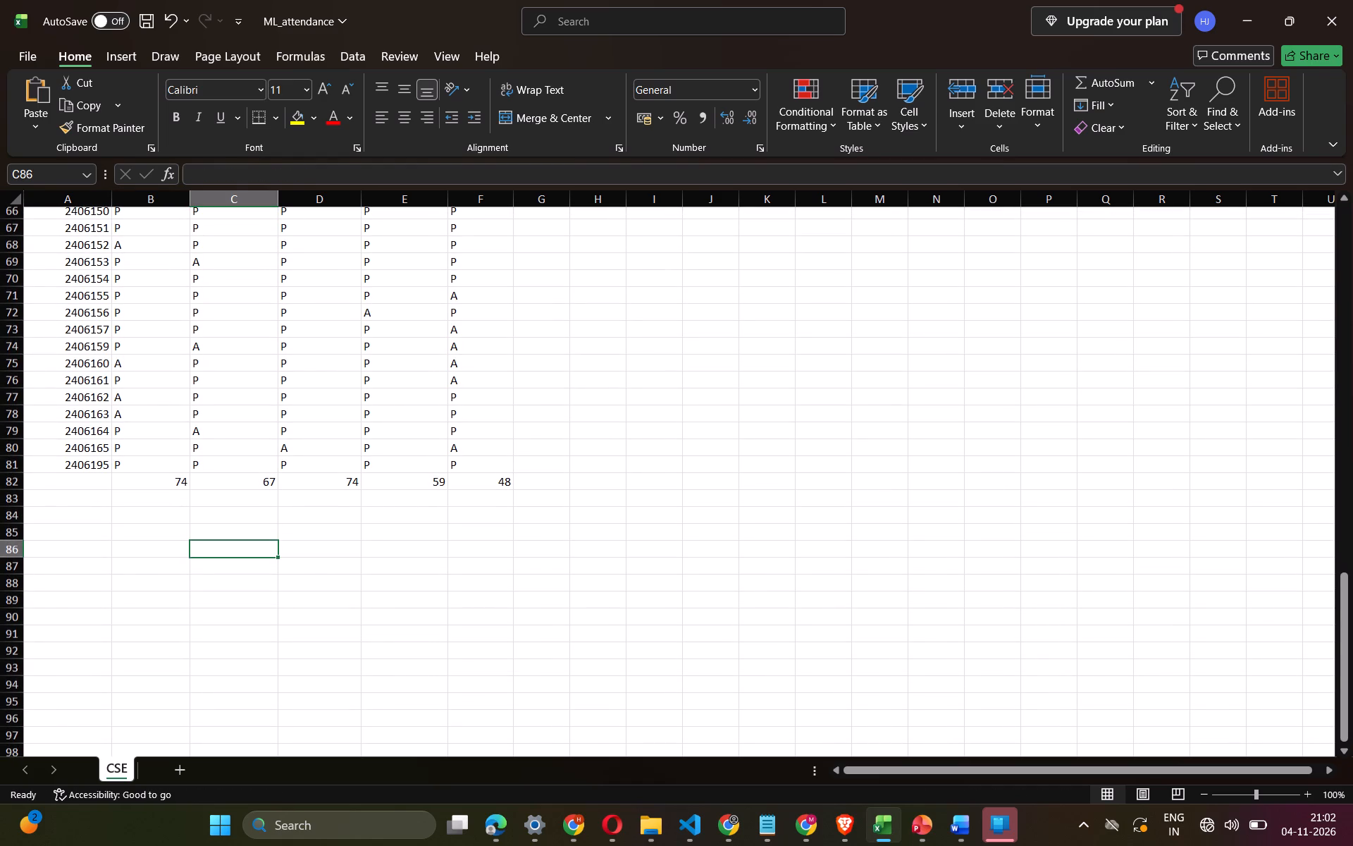
{"action": "scroll", "coordinate": [249, 498], "scroll_direction": "up", "scroll_amount": 4}
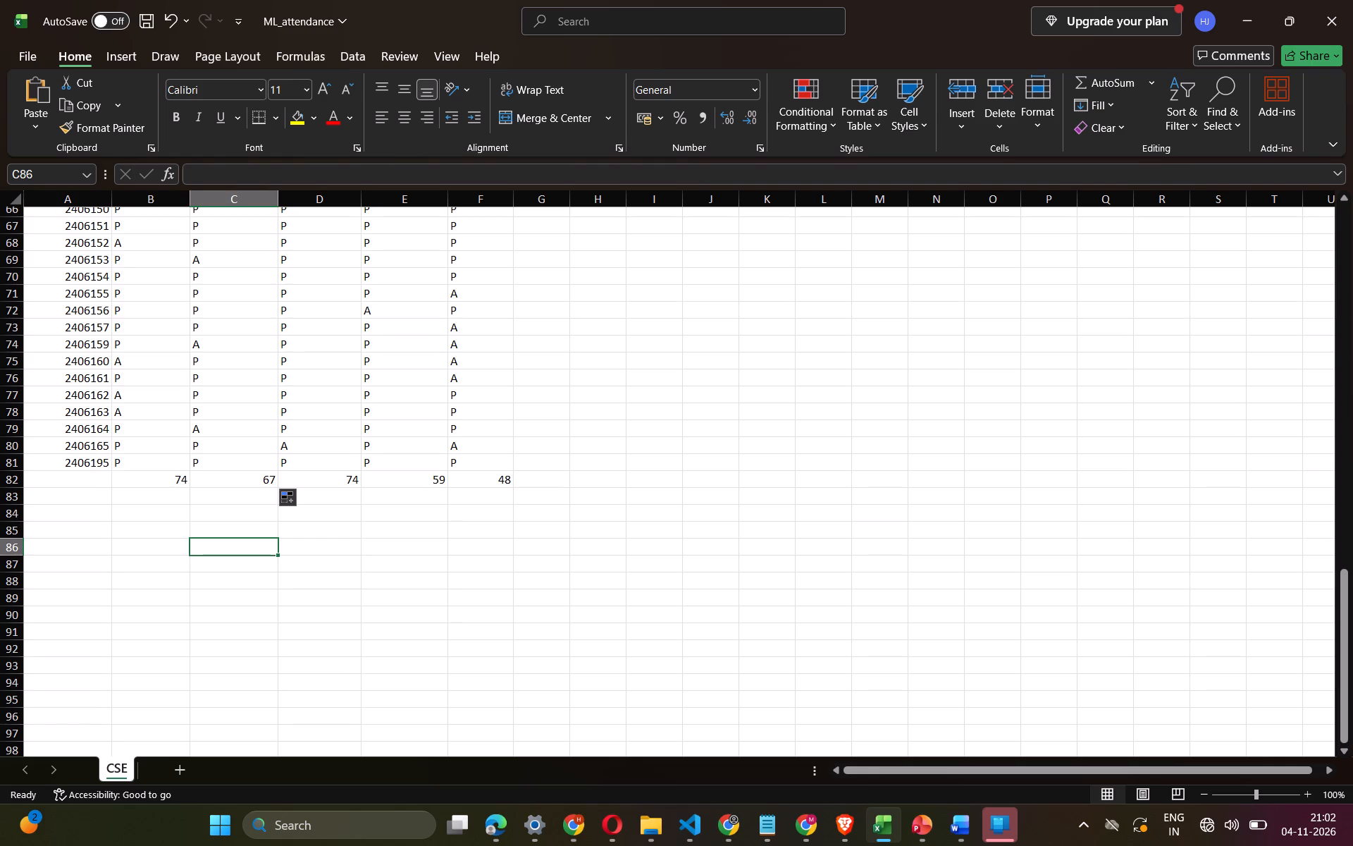
{"action": "left_click", "coordinate": [159, 486]}
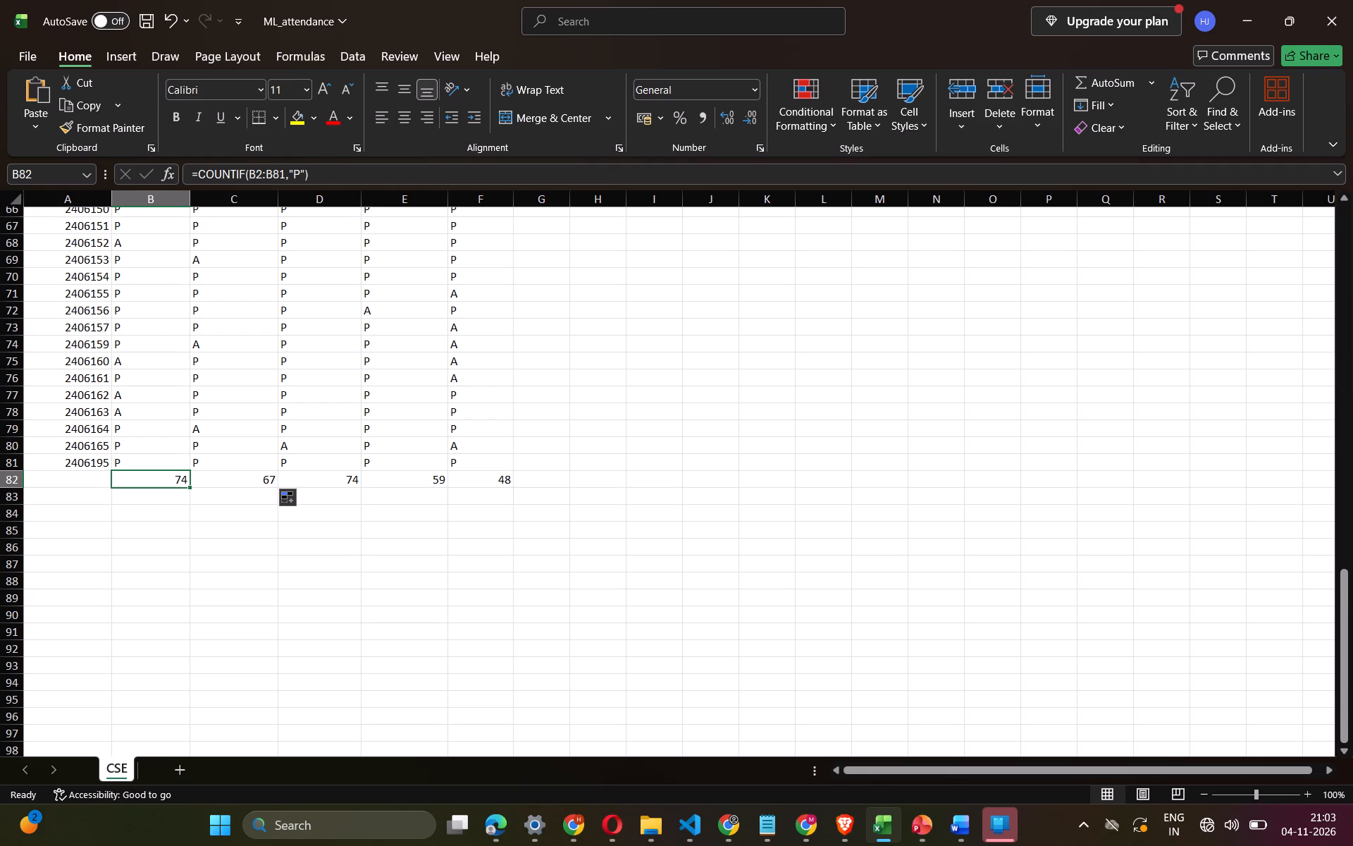
{"action": "left_click_drag", "start_coordinate": [147, 482], "coordinate": [440, 488]}
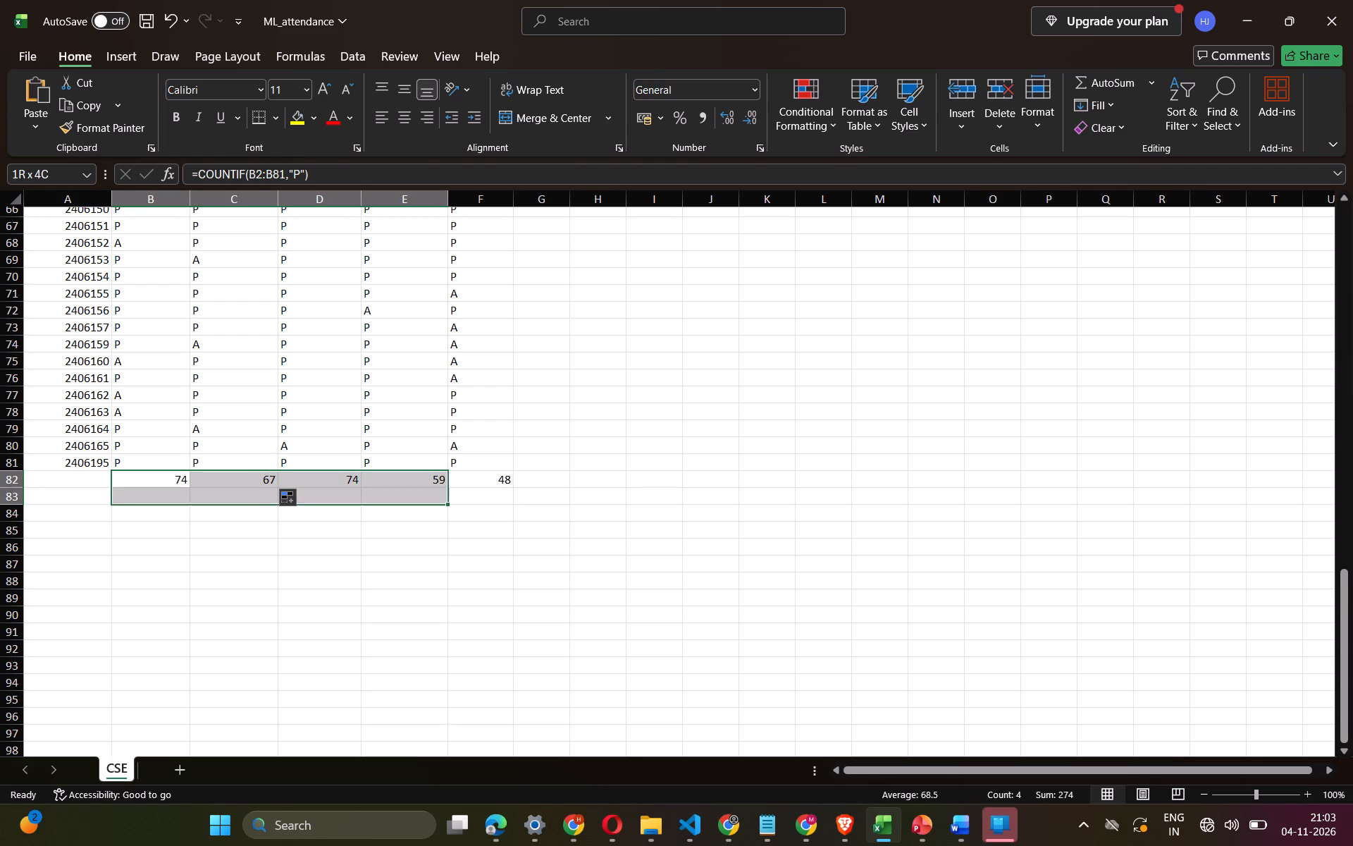
{"action": "left_click_drag", "start_coordinate": [440, 488], "coordinate": [498, 484]}
{"action": "key", "text": "Delete"}
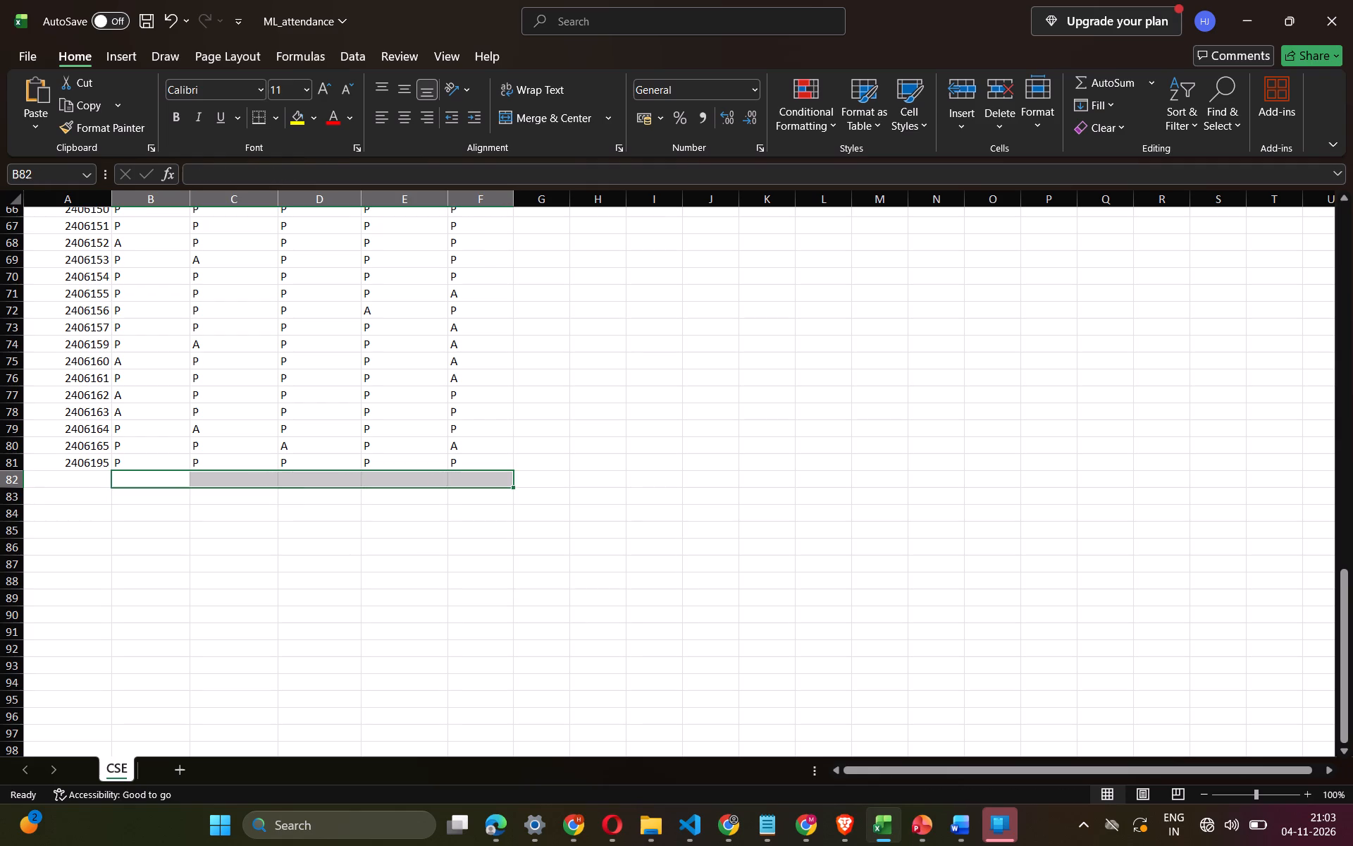
{"action": "left_click", "coordinate": [572, 544]}
Save the attendance workbook.
{"action": "scroll", "coordinate": [572, 544], "scroll_direction": "up", "scroll_amount": 1}
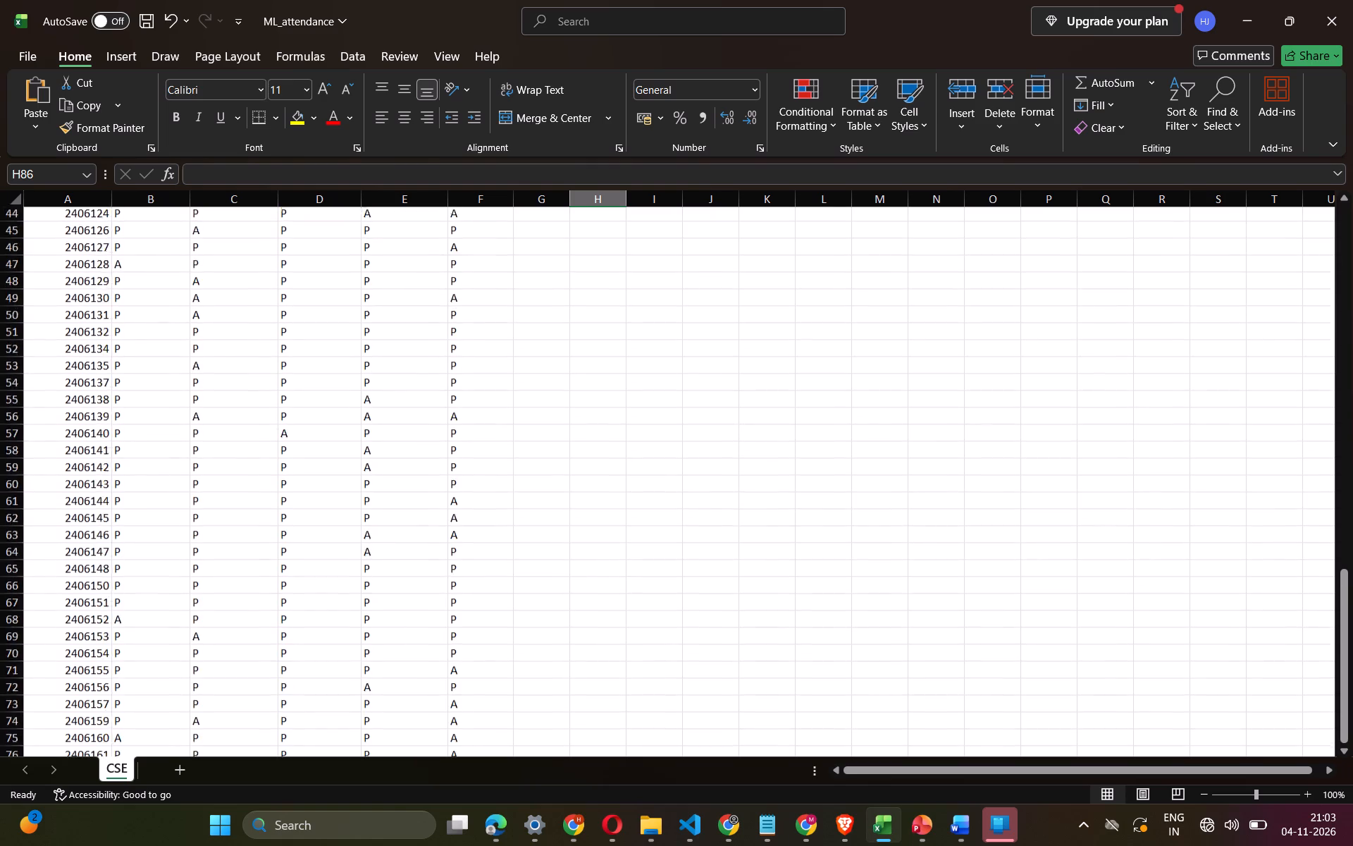
{"action": "key", "text": "ctrl+s"}
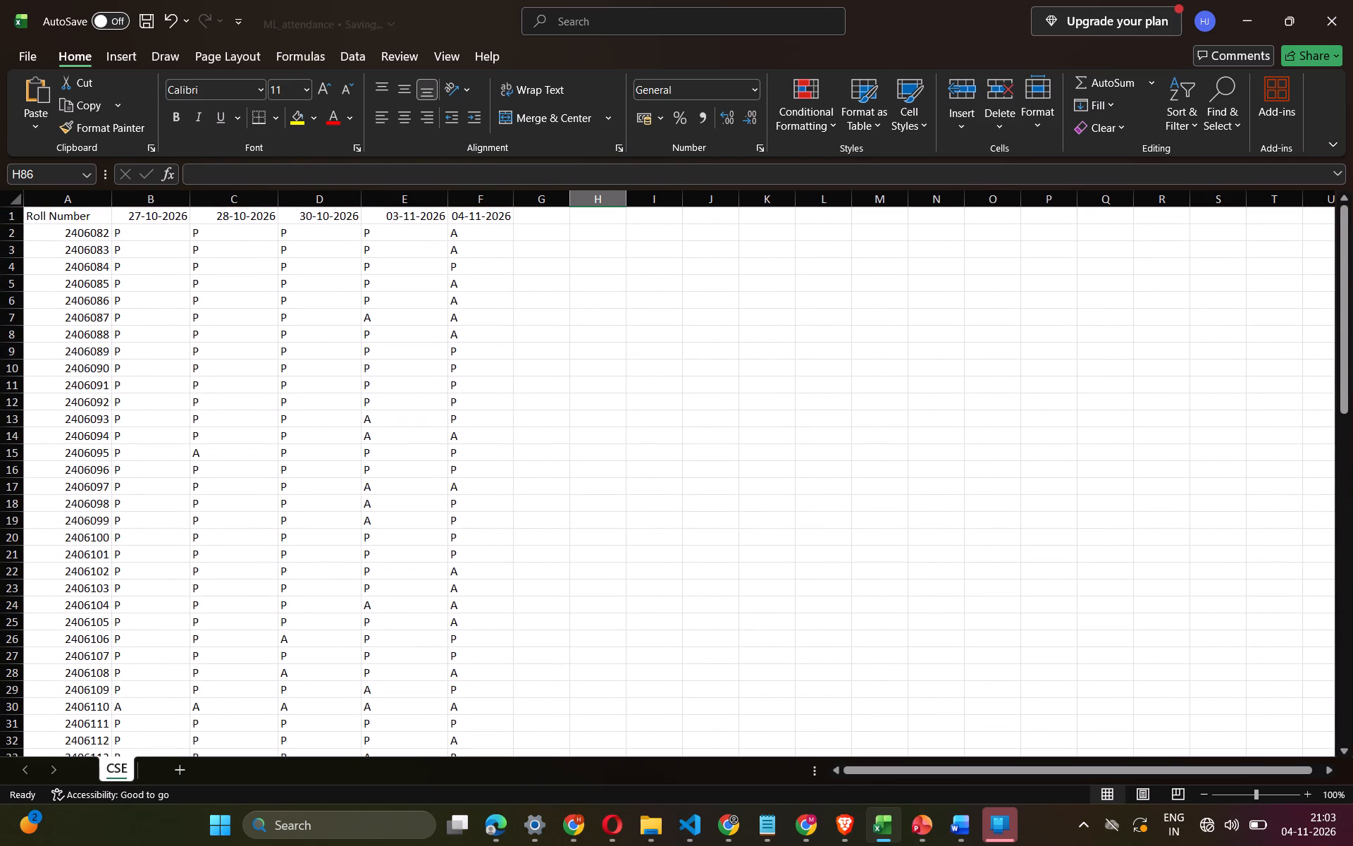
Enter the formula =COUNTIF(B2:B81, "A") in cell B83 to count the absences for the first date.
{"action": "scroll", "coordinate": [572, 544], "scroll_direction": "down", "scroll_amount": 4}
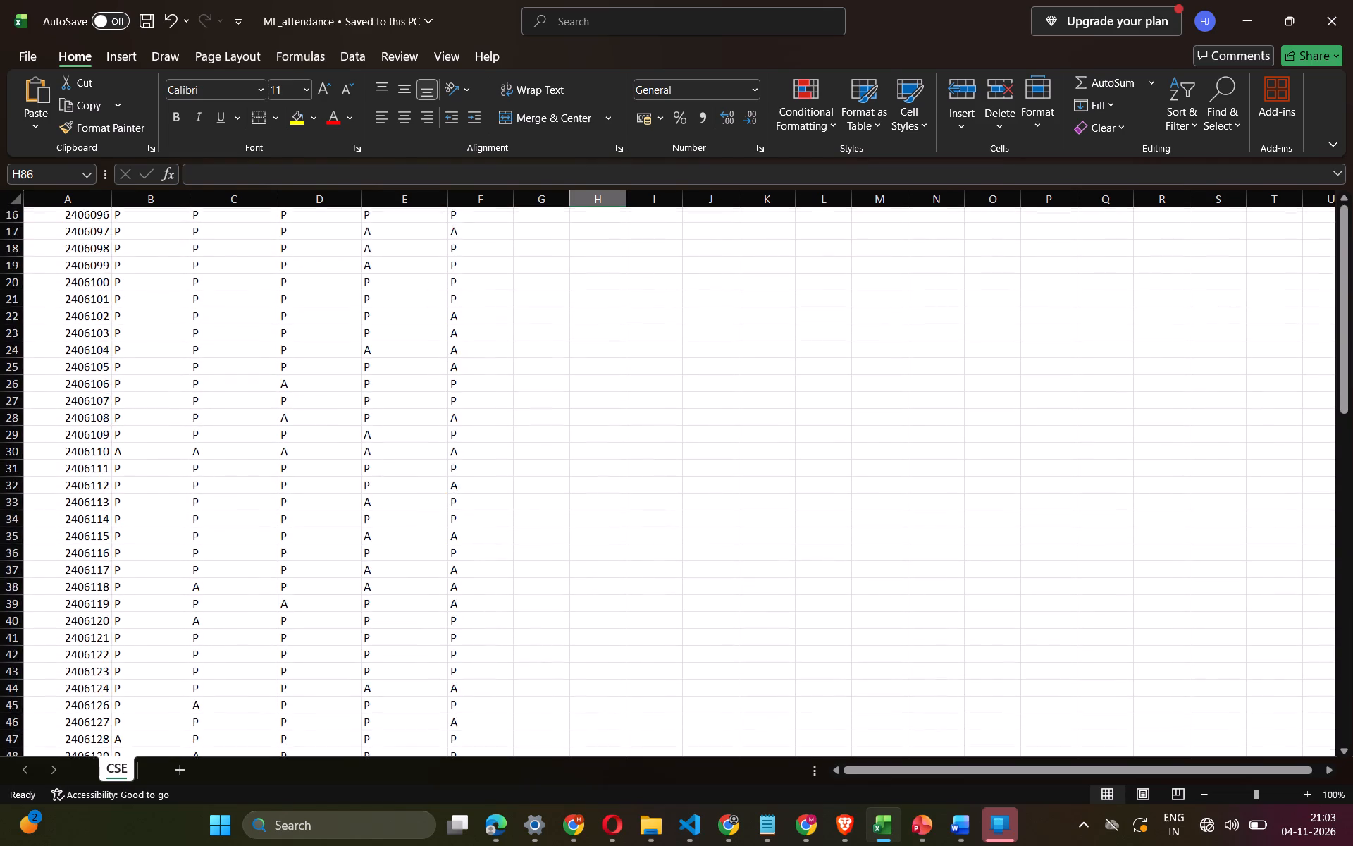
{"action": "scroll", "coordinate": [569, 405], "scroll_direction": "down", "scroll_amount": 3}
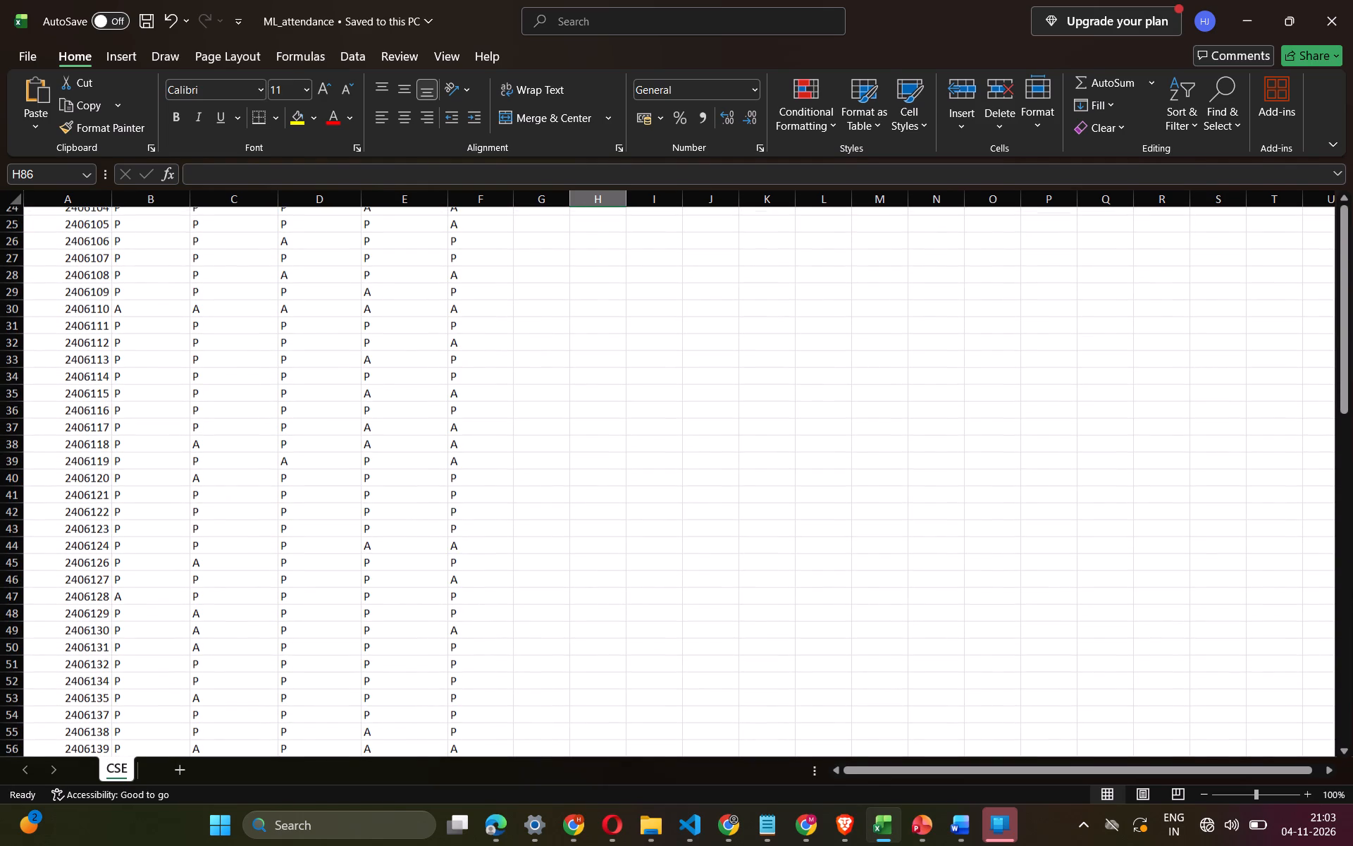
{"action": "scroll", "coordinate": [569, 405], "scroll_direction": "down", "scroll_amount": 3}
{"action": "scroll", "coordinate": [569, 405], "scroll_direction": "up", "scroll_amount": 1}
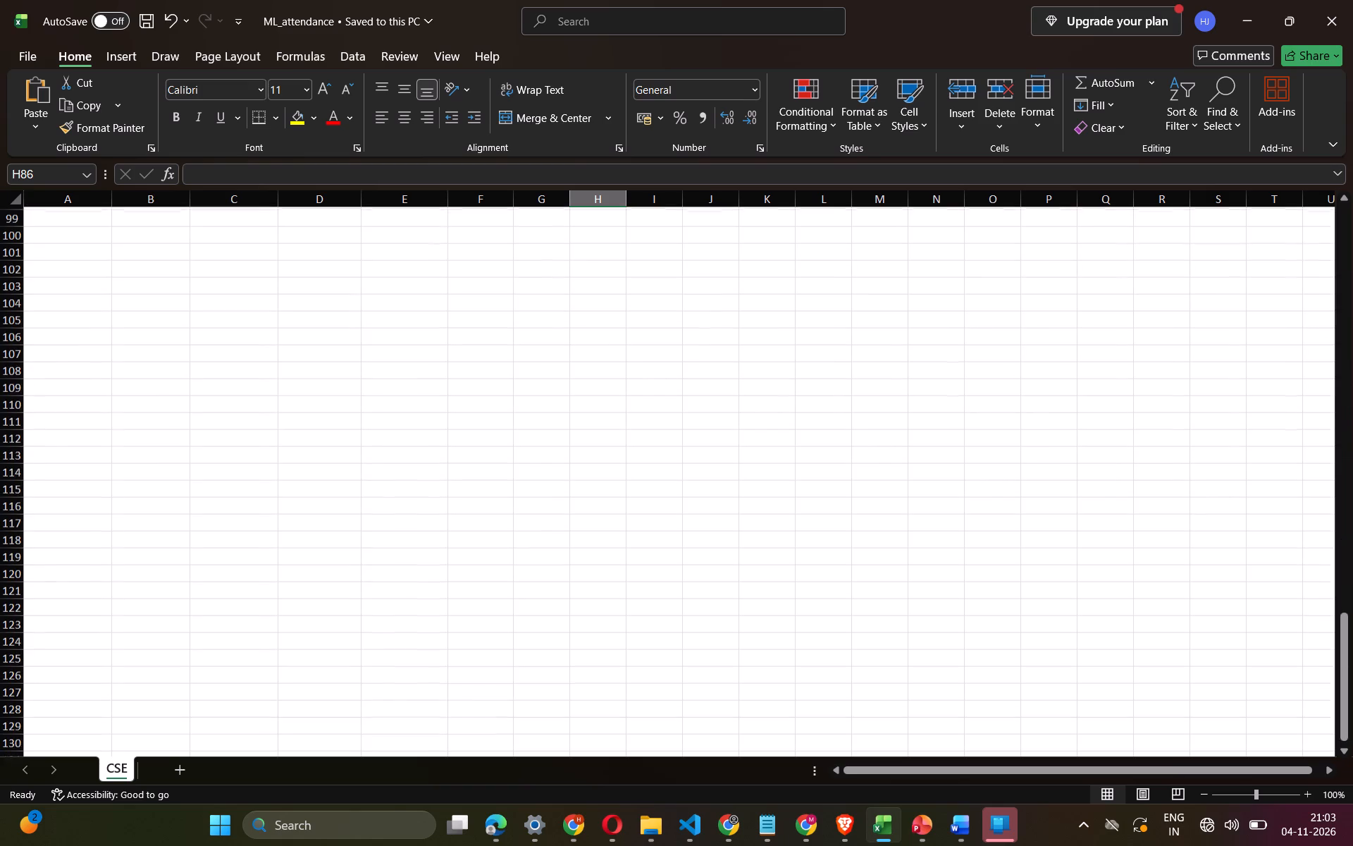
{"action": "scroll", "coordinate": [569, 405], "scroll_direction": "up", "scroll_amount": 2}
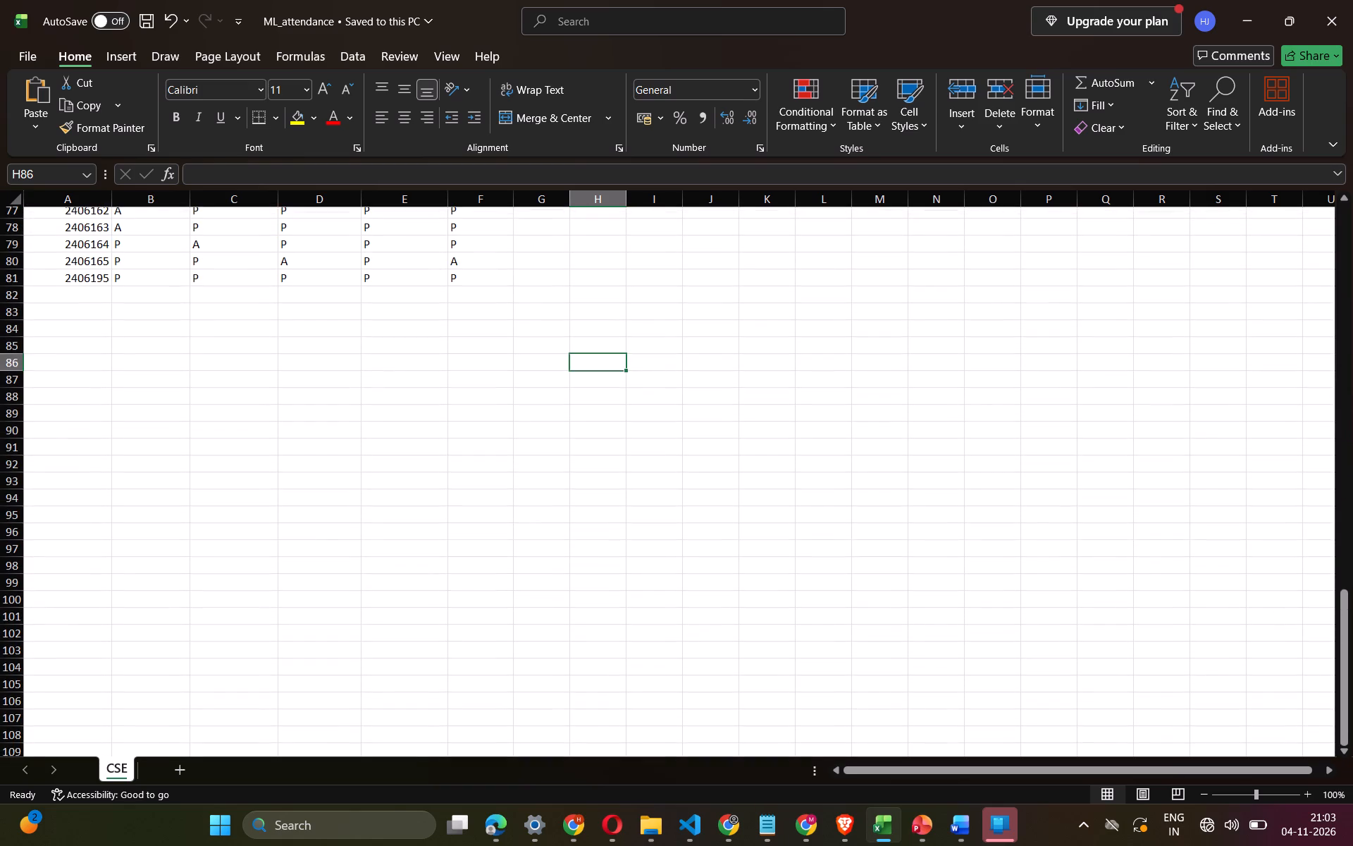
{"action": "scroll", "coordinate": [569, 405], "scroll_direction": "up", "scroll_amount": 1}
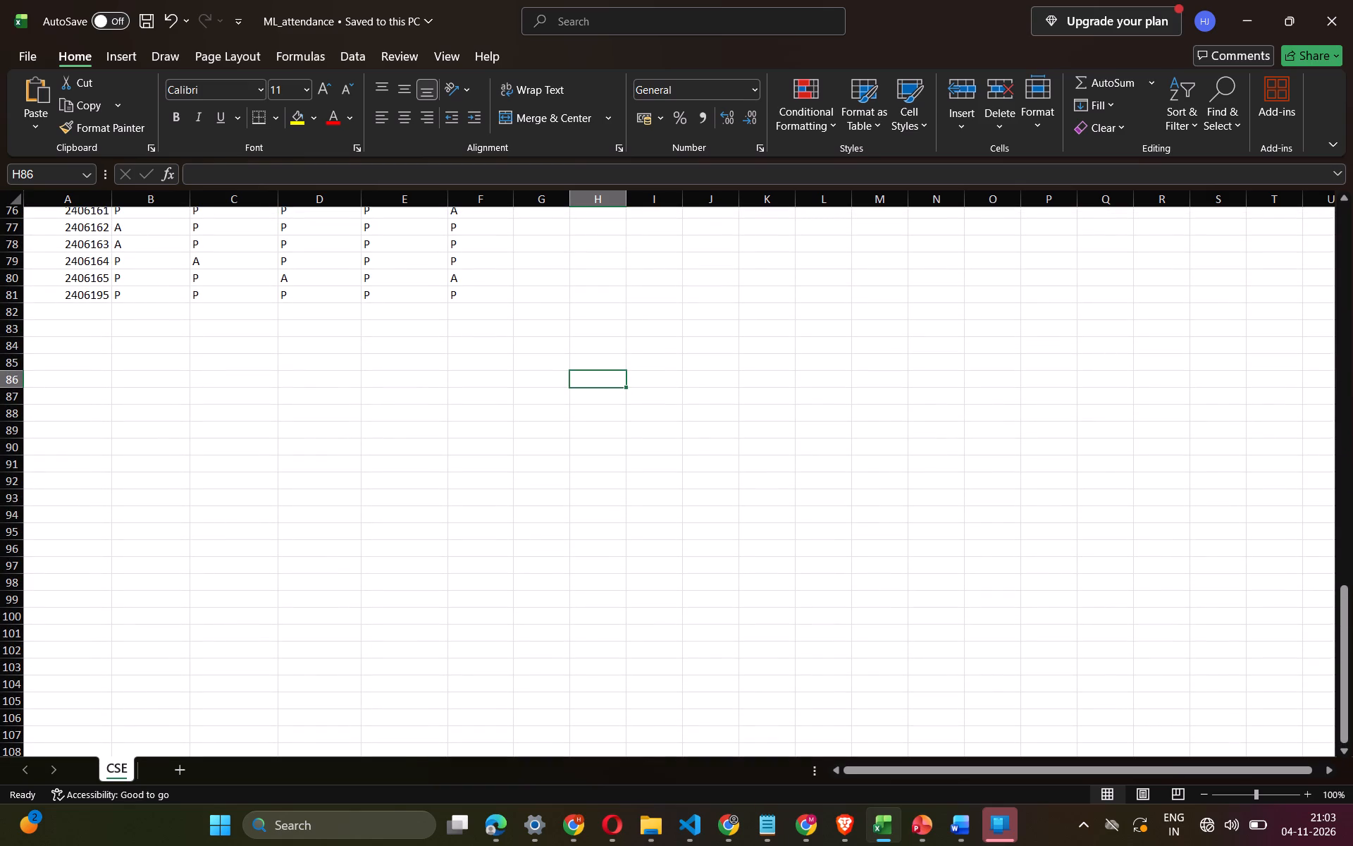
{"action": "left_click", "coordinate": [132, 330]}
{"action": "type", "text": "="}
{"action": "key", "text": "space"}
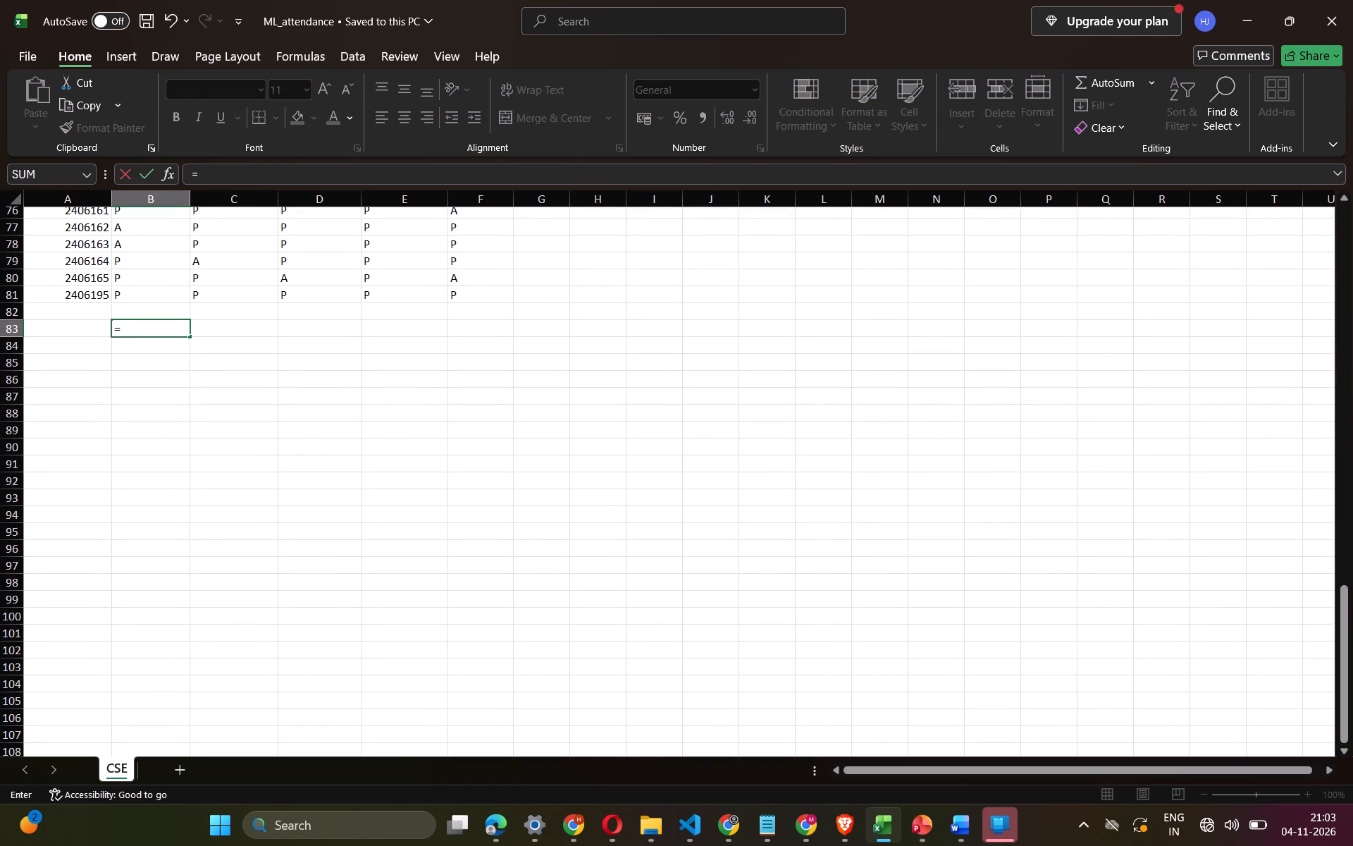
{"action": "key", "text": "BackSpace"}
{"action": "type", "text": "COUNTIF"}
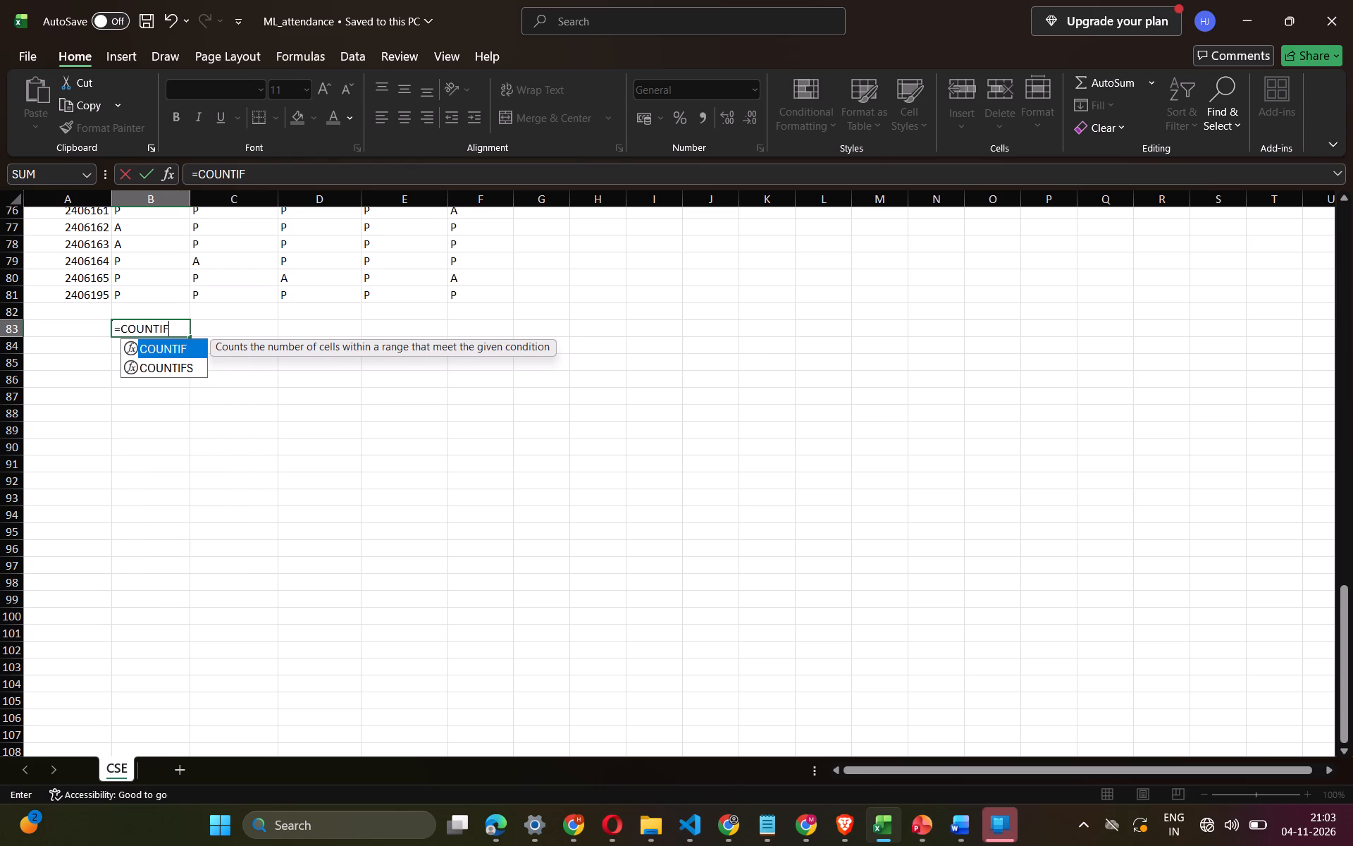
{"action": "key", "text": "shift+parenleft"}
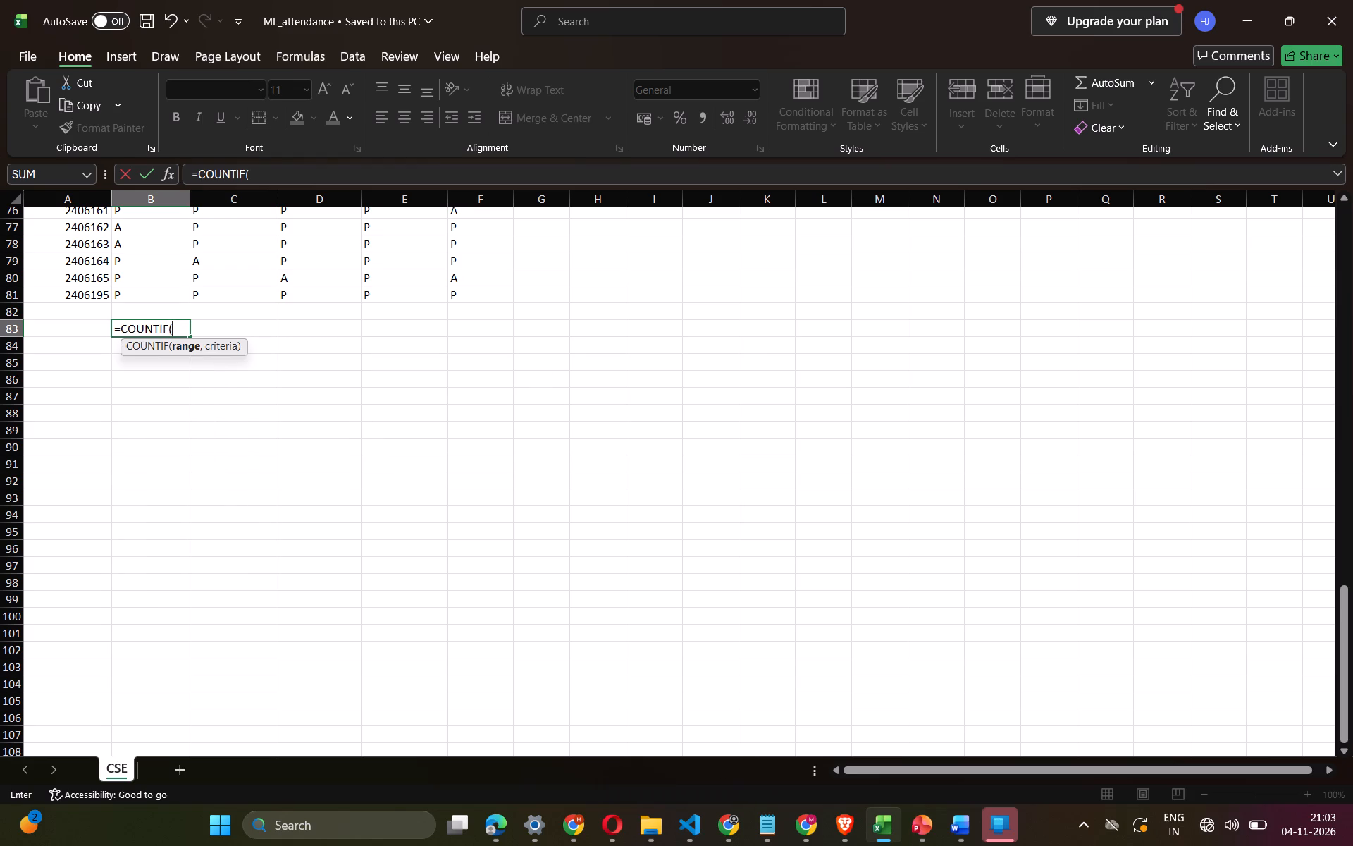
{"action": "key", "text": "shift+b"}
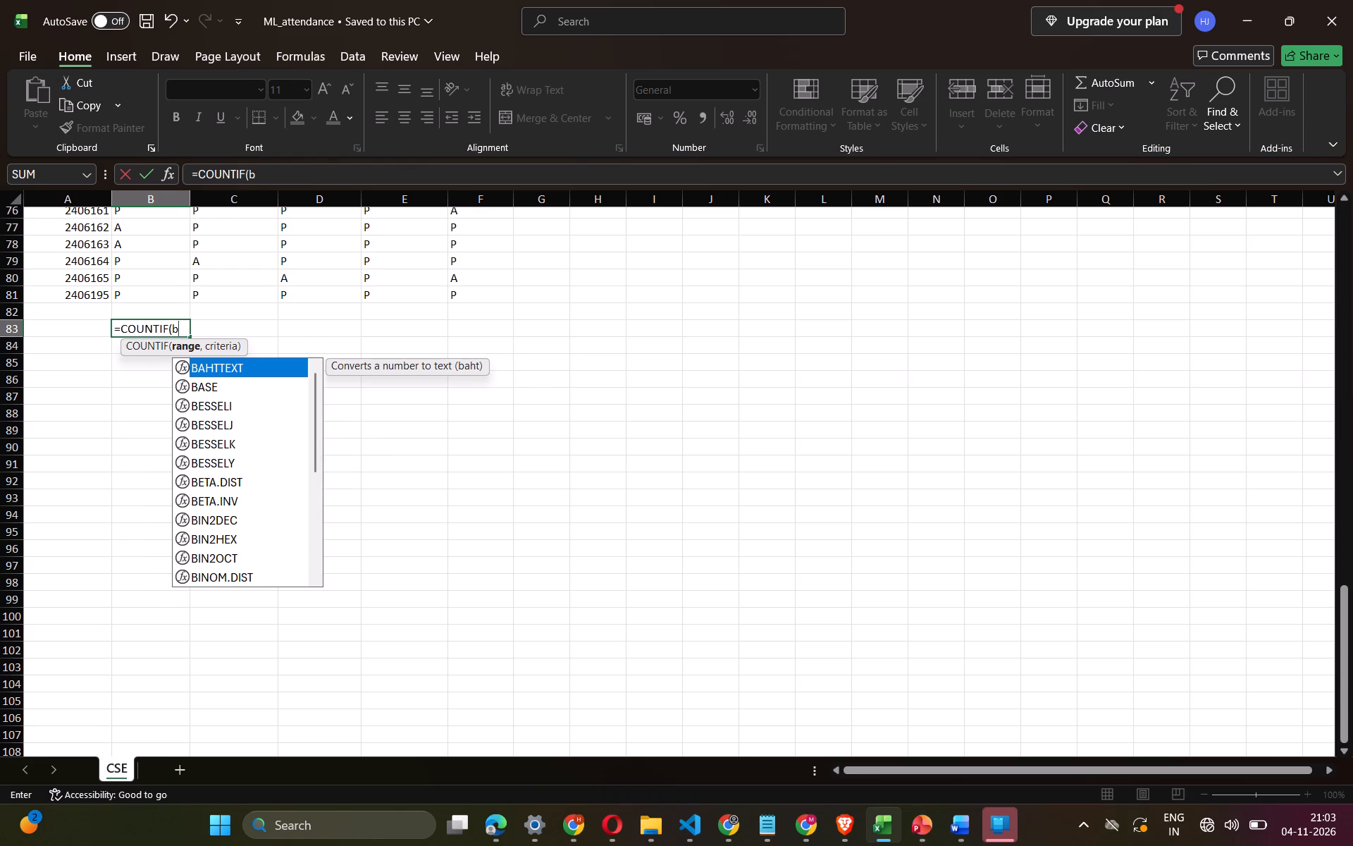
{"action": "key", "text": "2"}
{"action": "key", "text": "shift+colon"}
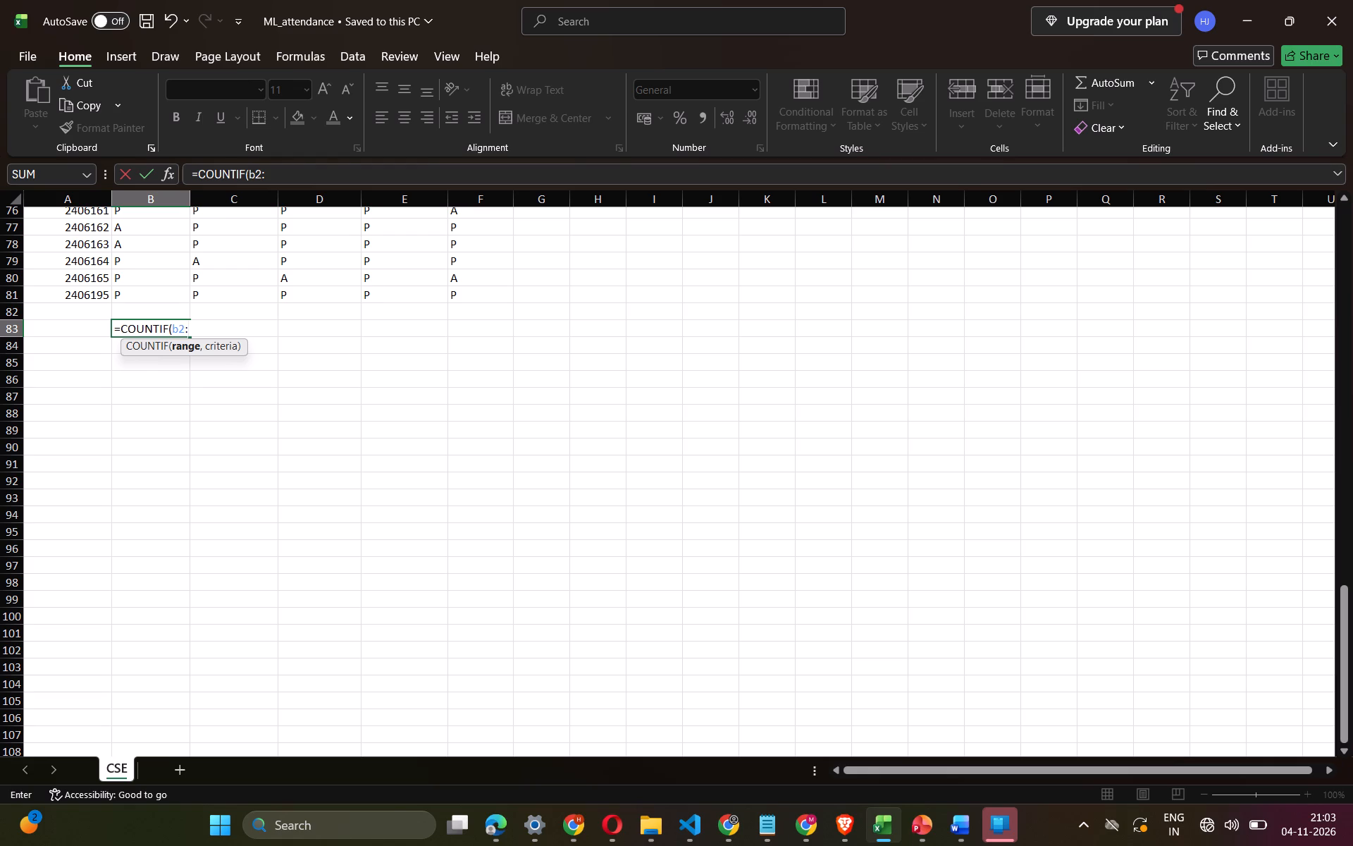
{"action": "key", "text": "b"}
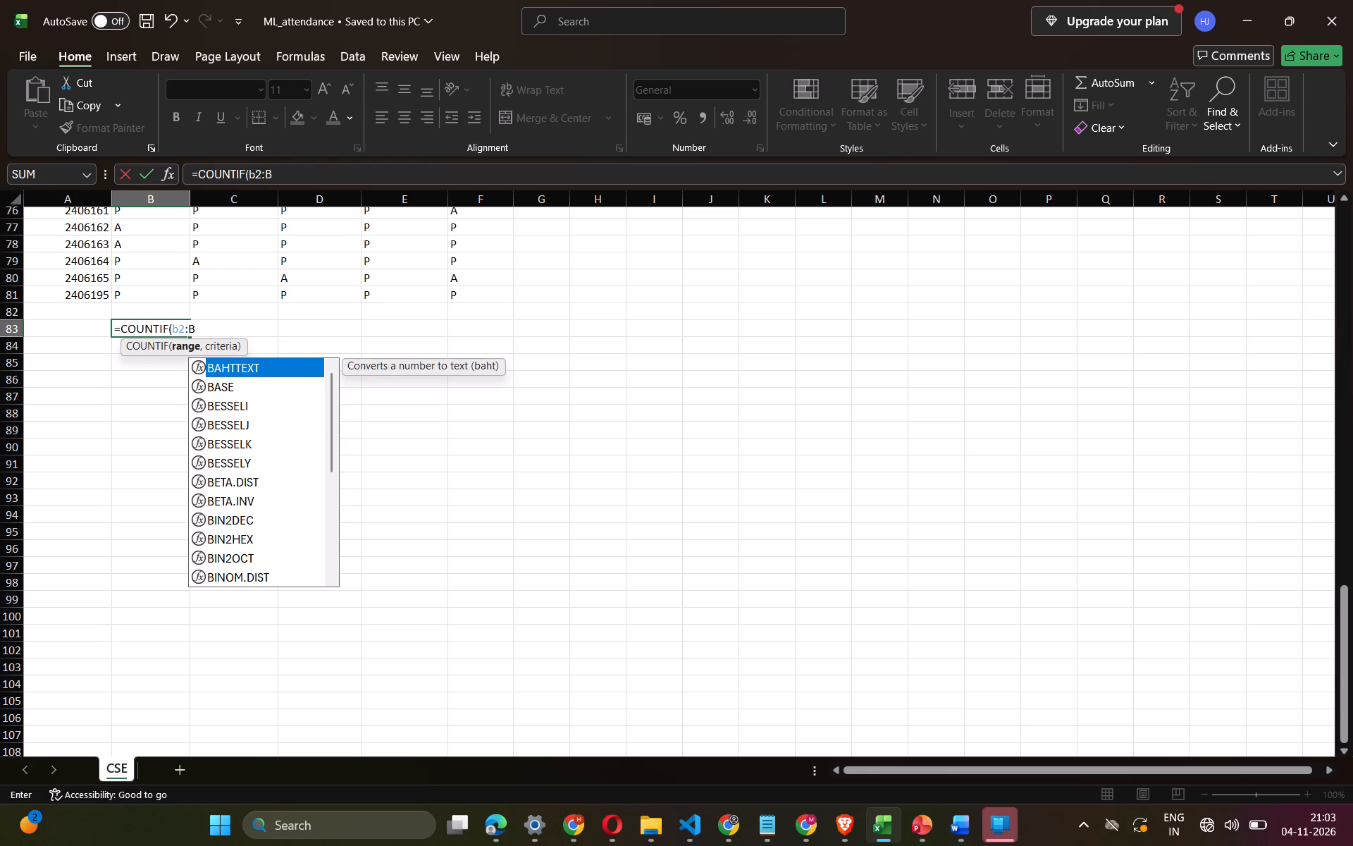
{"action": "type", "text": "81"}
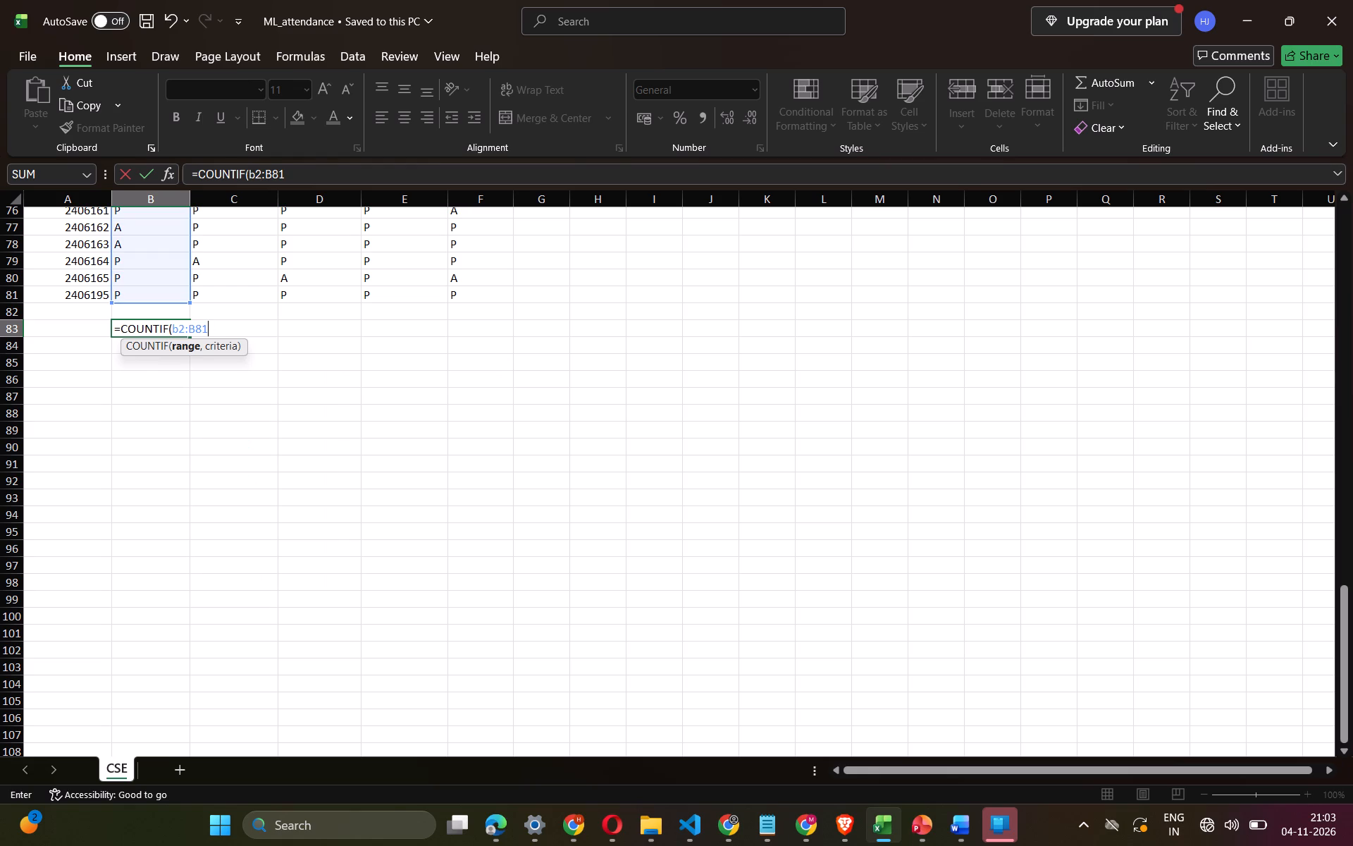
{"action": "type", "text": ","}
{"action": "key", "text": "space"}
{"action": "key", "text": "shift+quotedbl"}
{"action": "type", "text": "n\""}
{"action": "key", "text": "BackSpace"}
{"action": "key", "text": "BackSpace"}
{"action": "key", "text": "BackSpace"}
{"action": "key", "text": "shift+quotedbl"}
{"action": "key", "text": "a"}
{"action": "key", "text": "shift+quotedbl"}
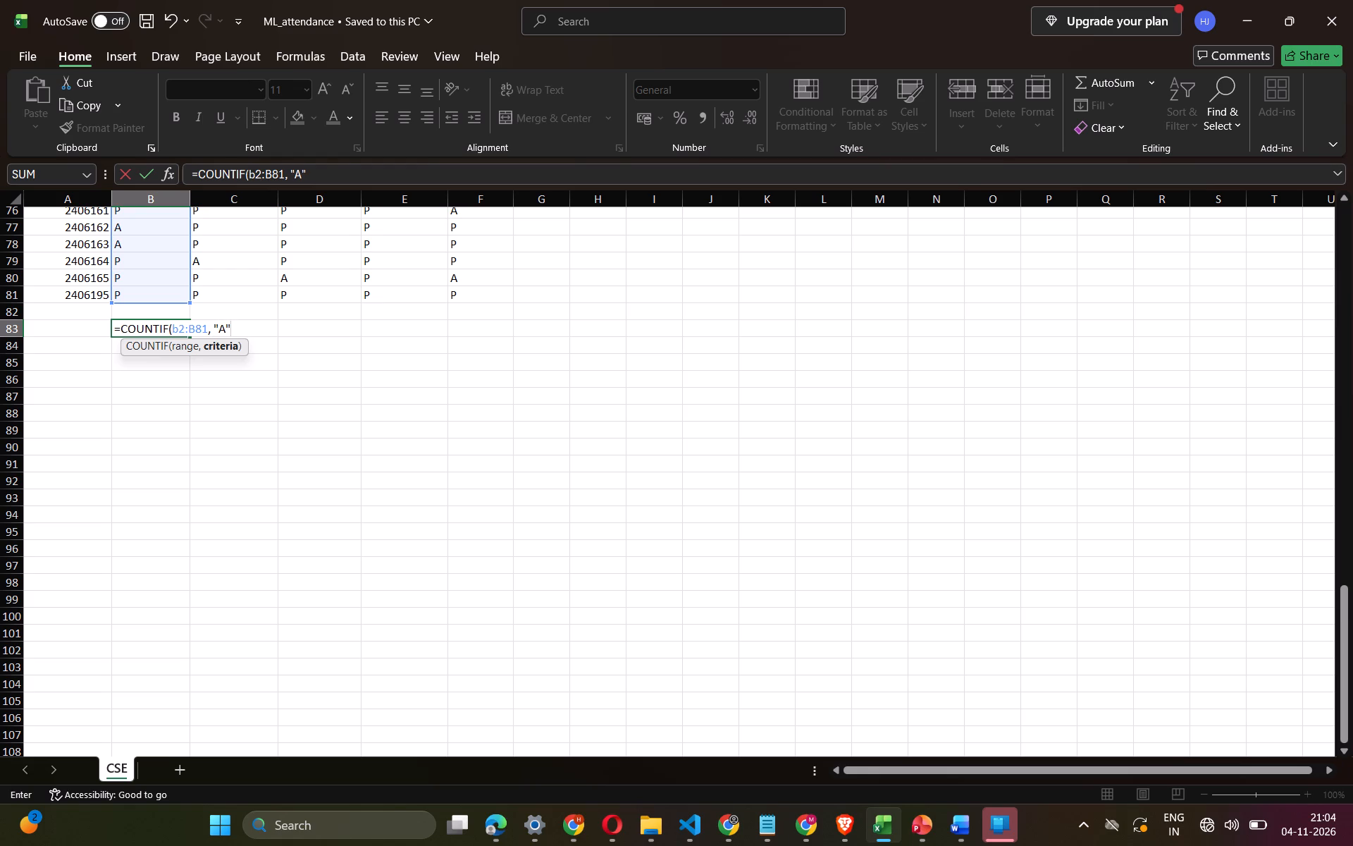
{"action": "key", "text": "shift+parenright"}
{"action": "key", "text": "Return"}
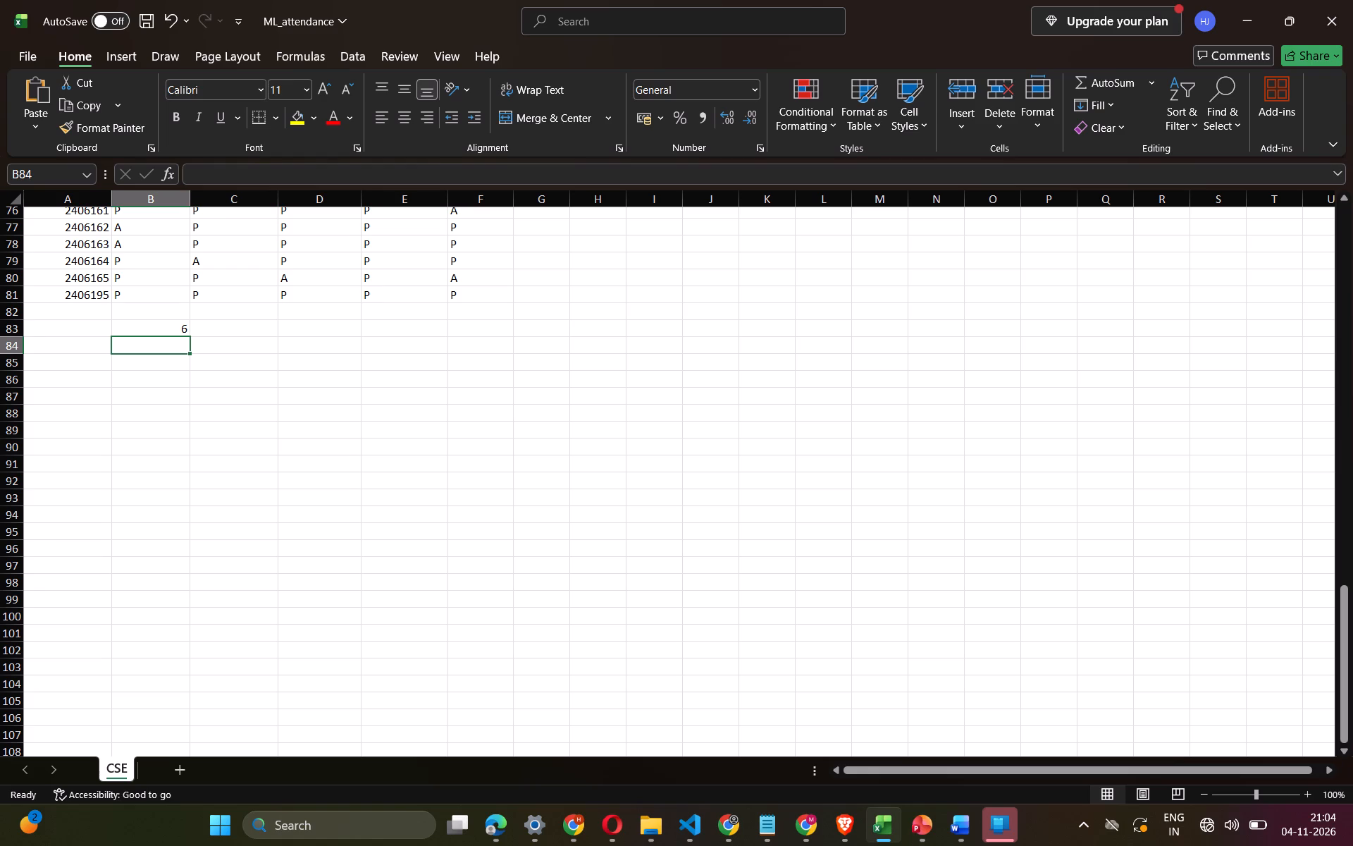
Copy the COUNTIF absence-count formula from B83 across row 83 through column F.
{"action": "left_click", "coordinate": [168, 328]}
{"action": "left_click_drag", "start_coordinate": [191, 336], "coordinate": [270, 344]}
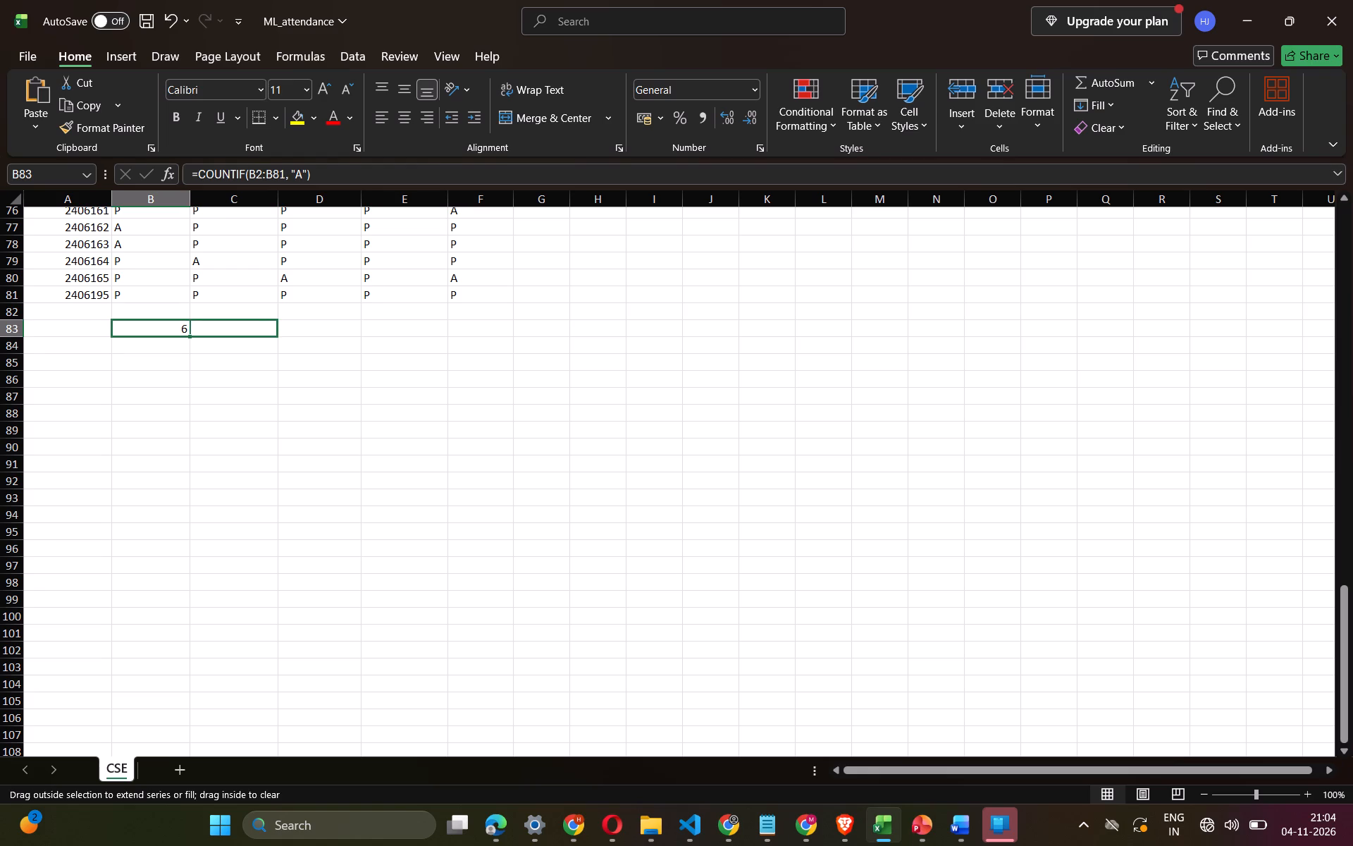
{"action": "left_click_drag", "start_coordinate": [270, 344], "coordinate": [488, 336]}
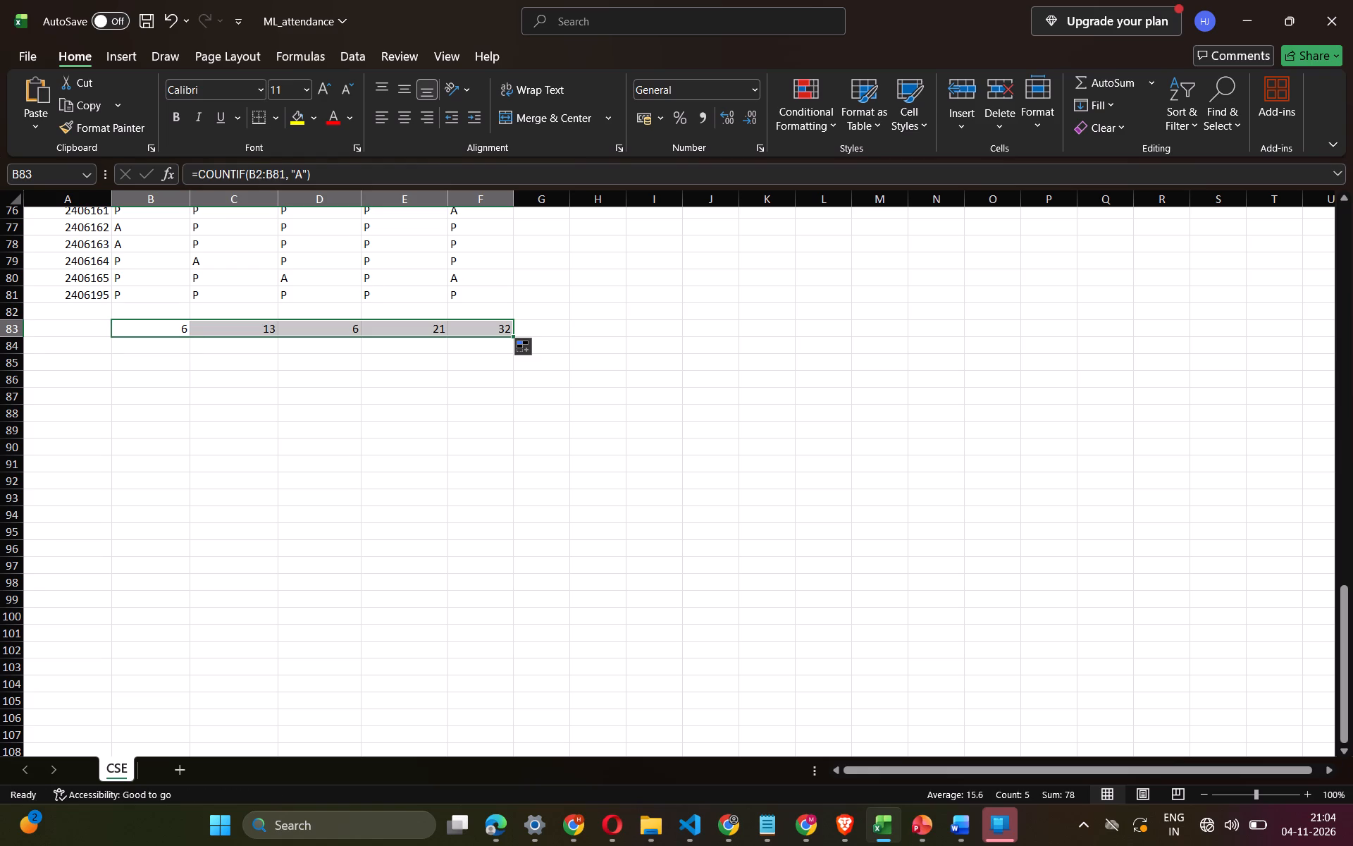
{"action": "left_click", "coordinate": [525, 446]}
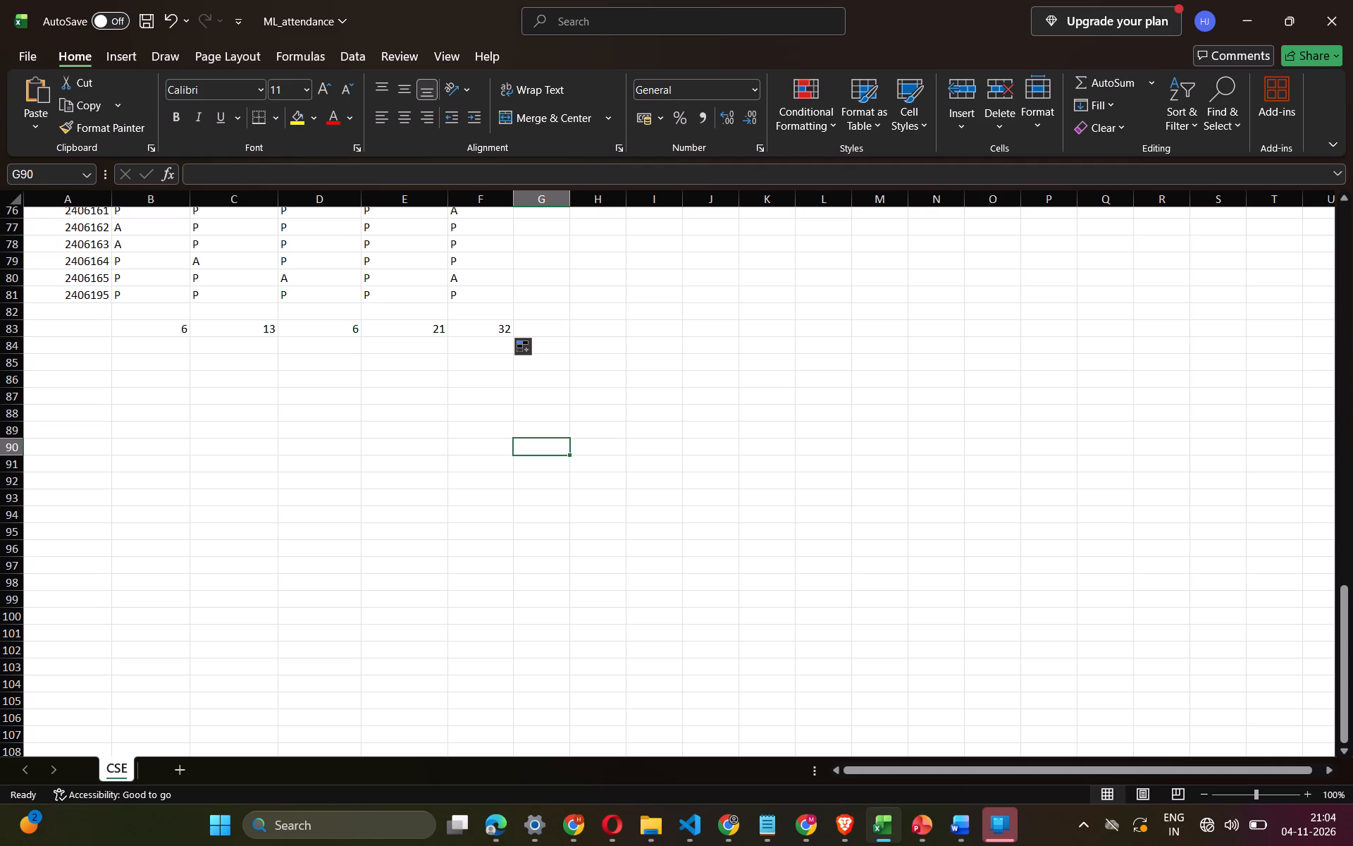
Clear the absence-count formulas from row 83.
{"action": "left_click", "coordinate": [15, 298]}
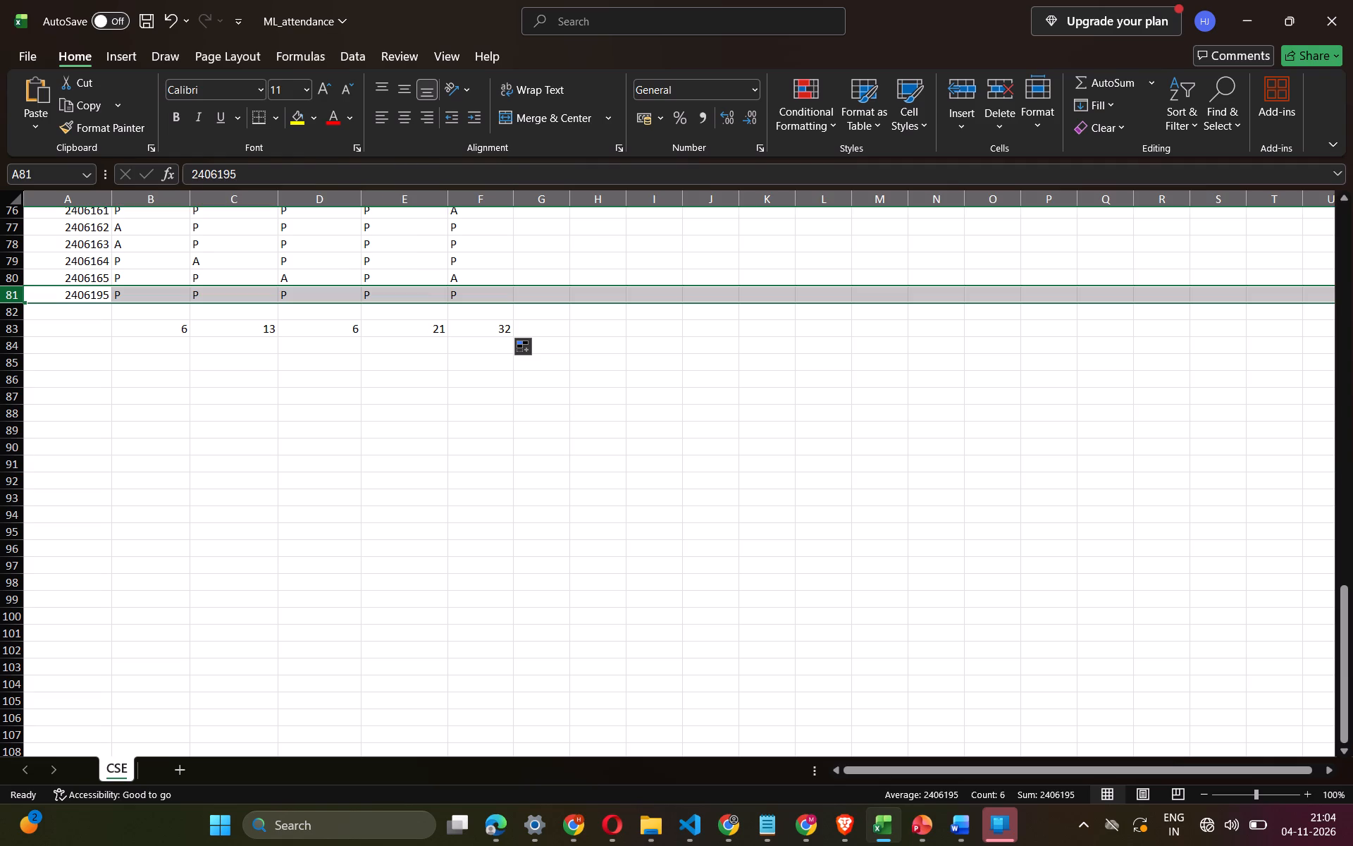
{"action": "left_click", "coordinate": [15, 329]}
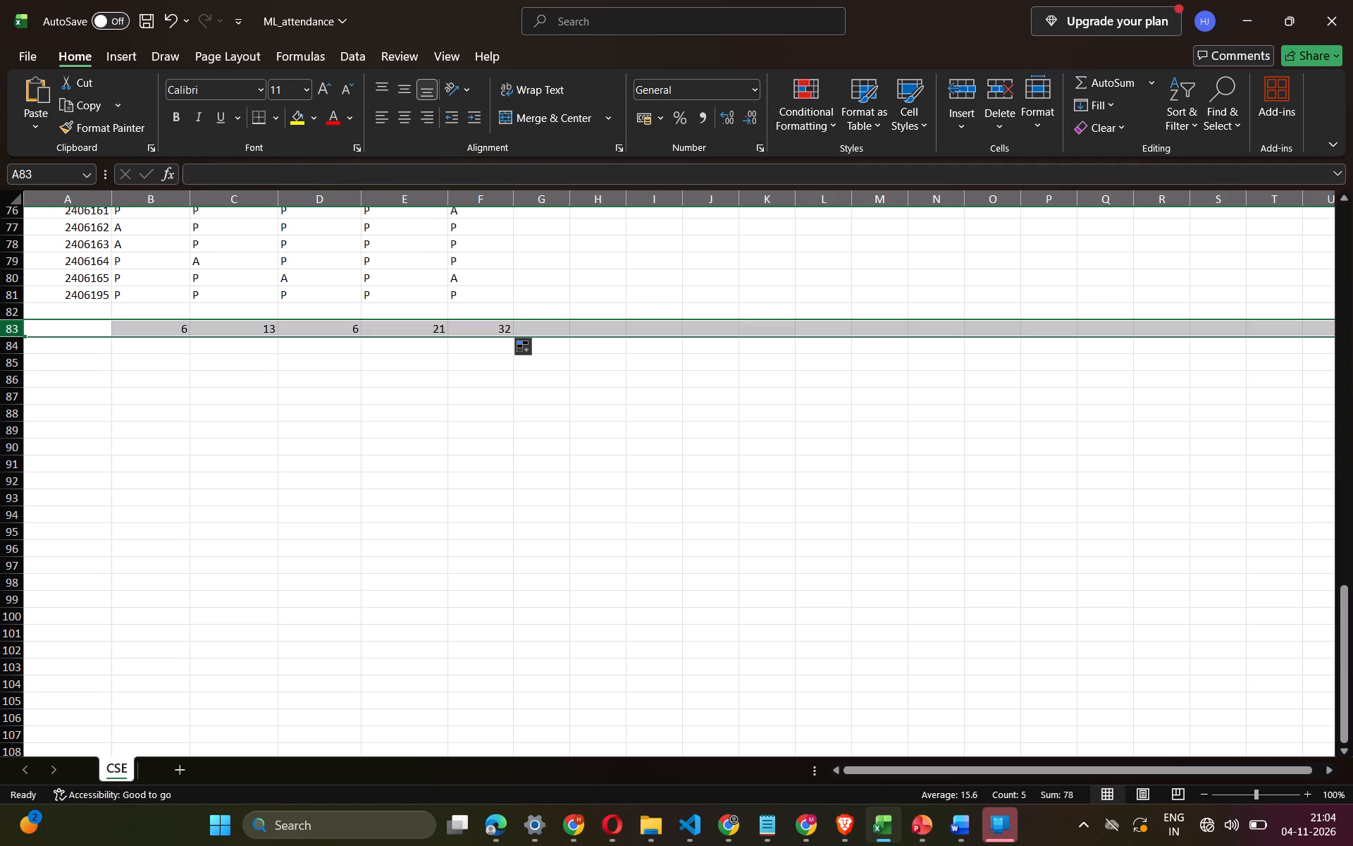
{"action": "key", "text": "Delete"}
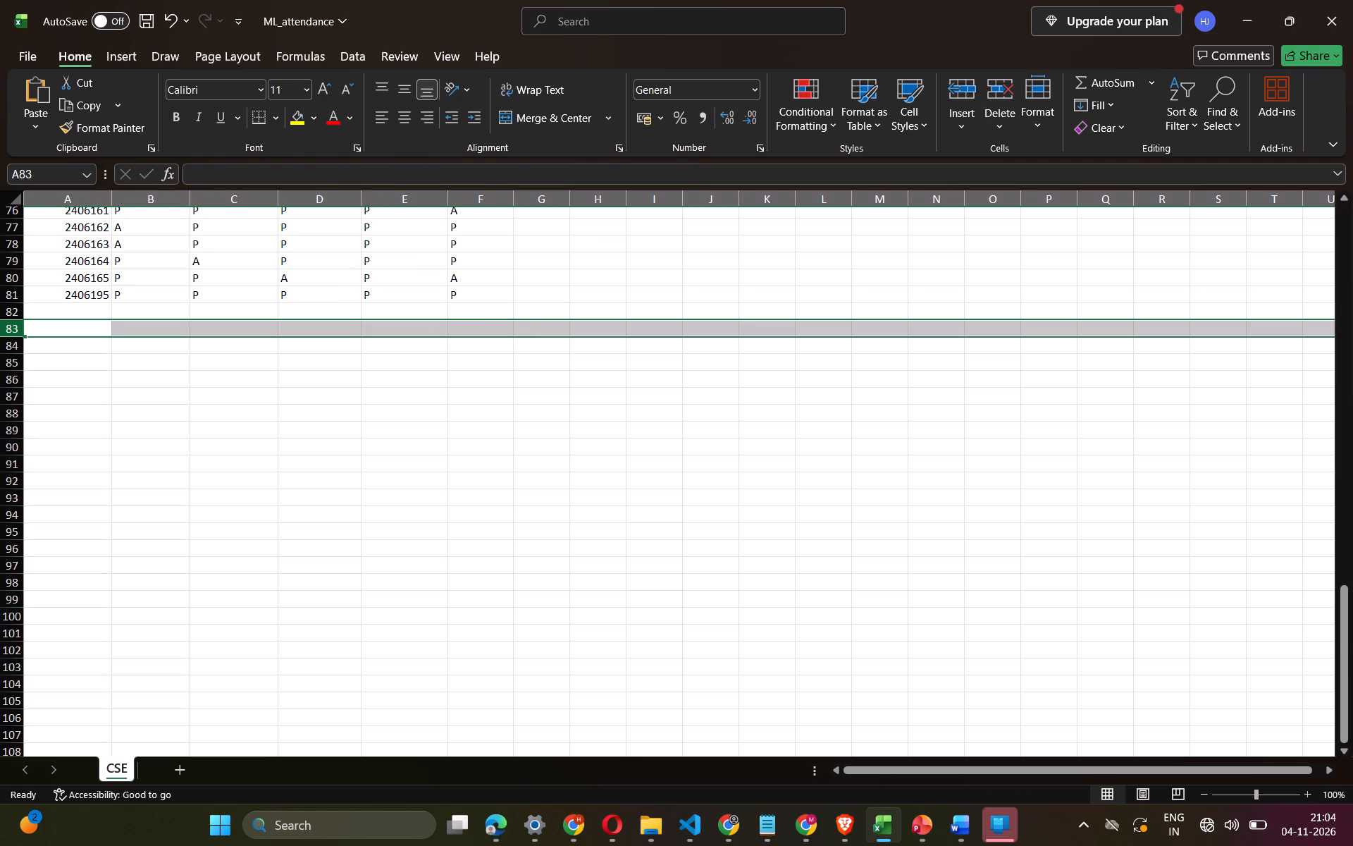
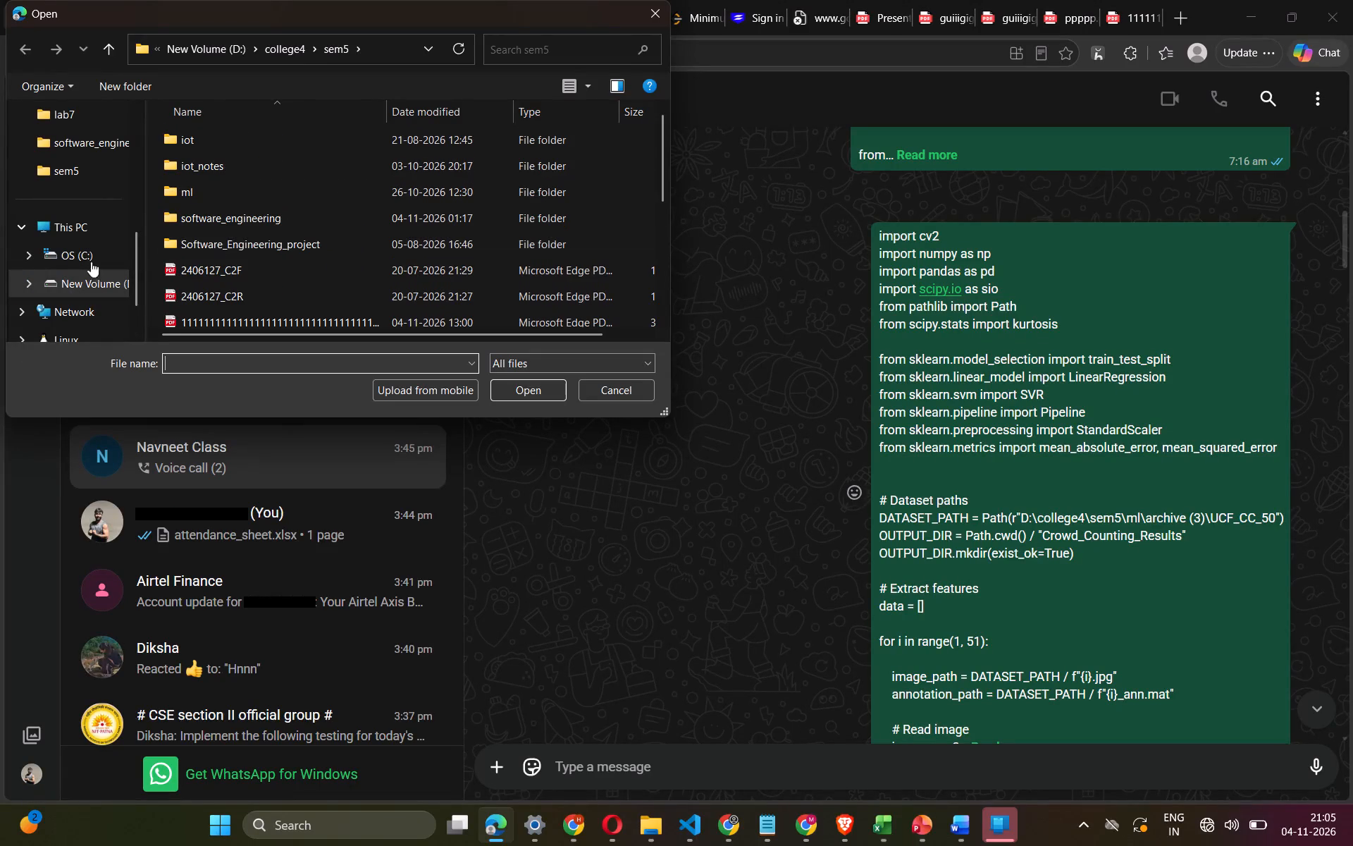
Browse to the Downloads folder in the file chooser to attach the attendance workbook to the WhatsApp chat.
{"action": "scroll", "coordinate": [39, 266], "scroll_direction": "down", "scroll_amount": 2}
{"action": "scroll", "coordinate": [109, 207], "scroll_direction": "up", "scroll_amount": 2}
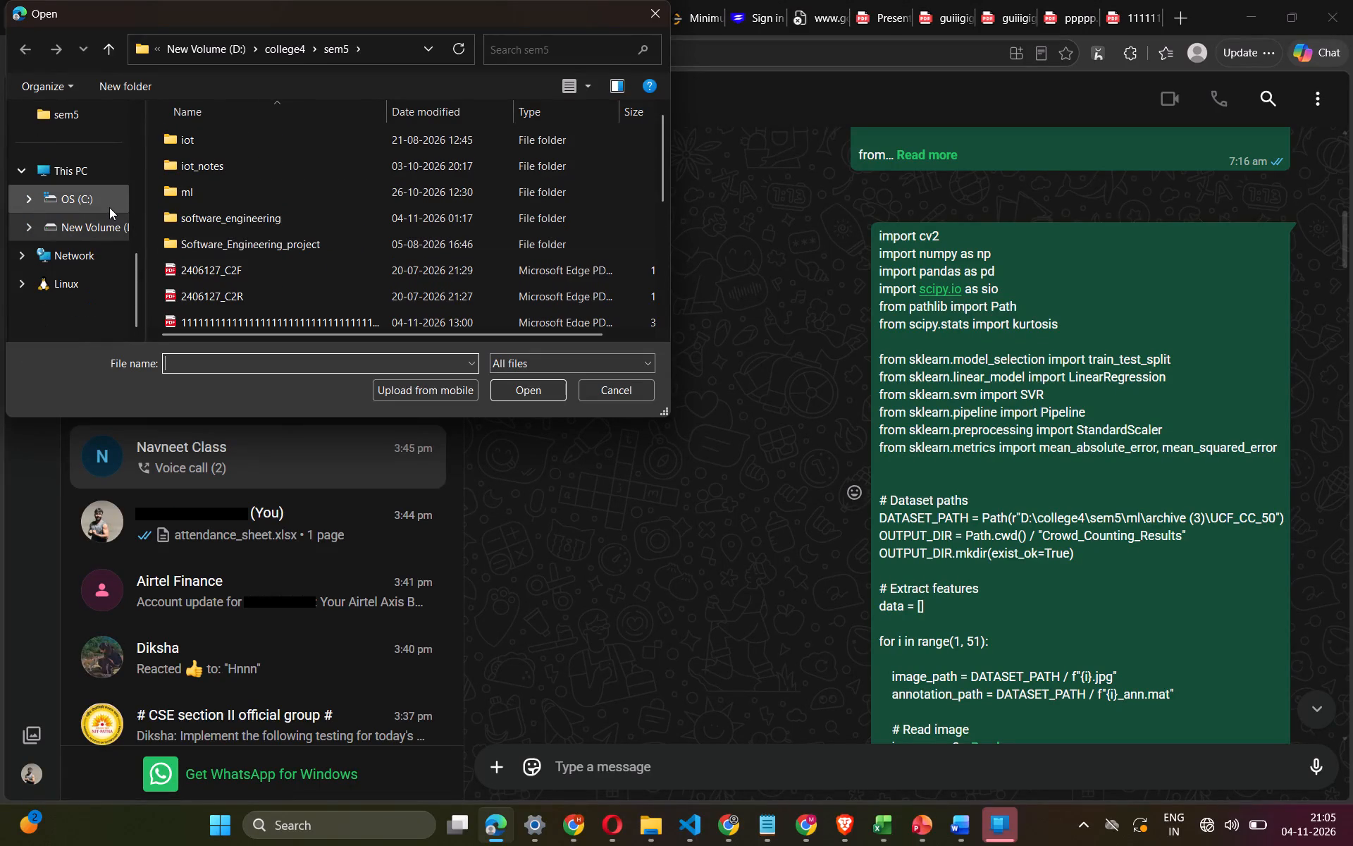
{"action": "scroll", "coordinate": [109, 207], "scroll_direction": "up", "scroll_amount": 2}
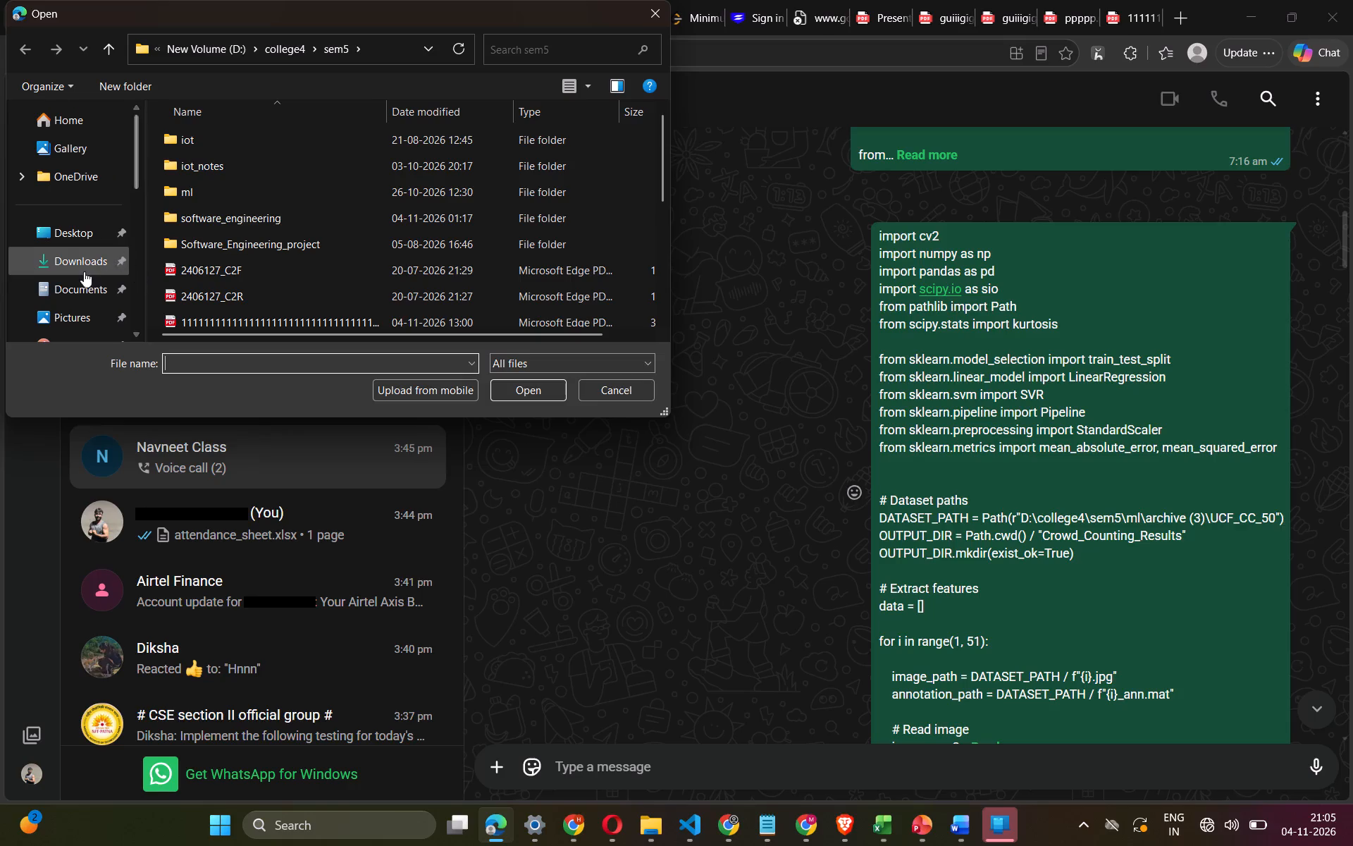
{"action": "left_click", "coordinate": [87, 257]}
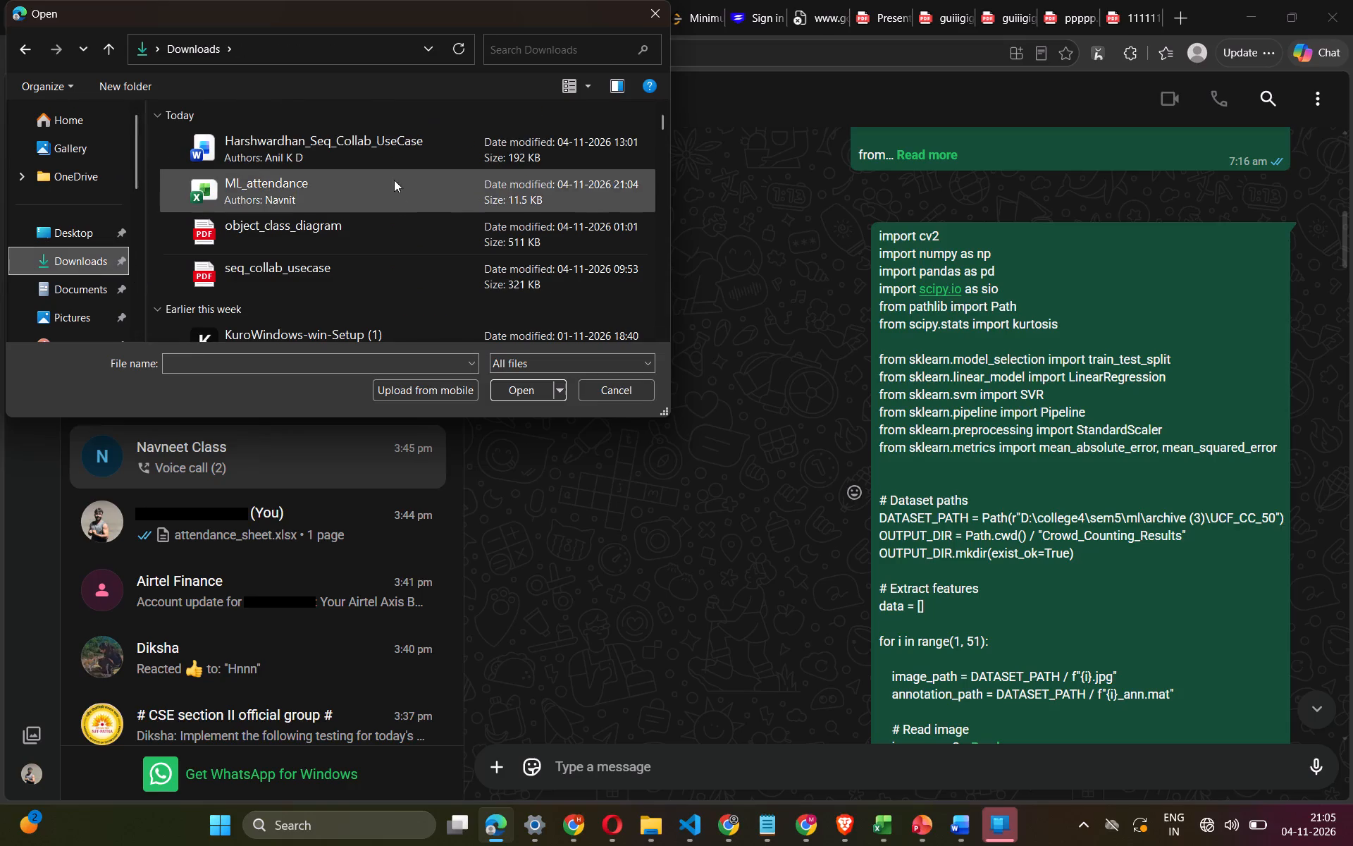
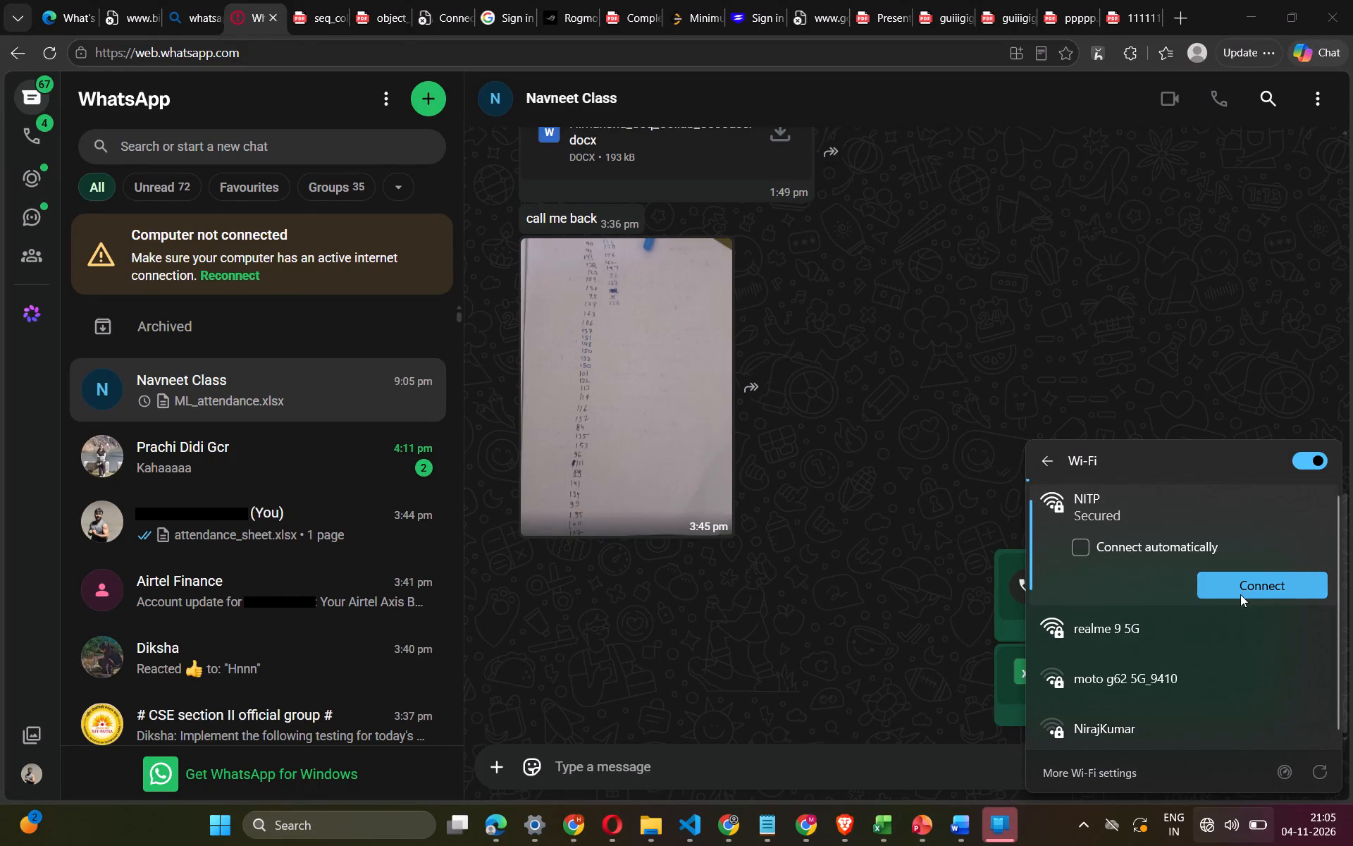
Connect the computer to the secured NITP Wi-Fi network so the pending ML_attendance.xlsx message can be sent.
{"action": "left_click", "coordinate": [1240, 594]}
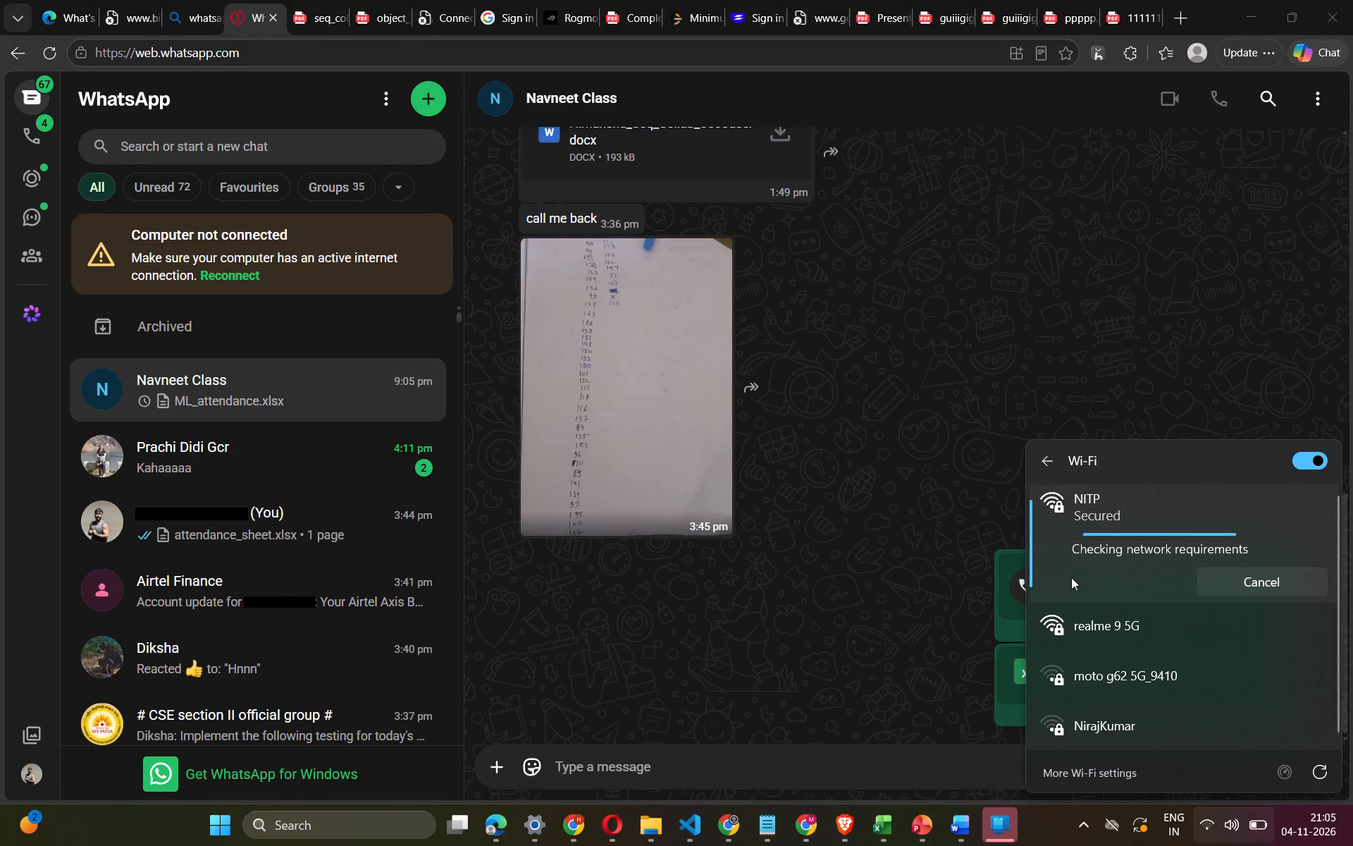
{"action": "left_click", "coordinate": [1130, 642]}
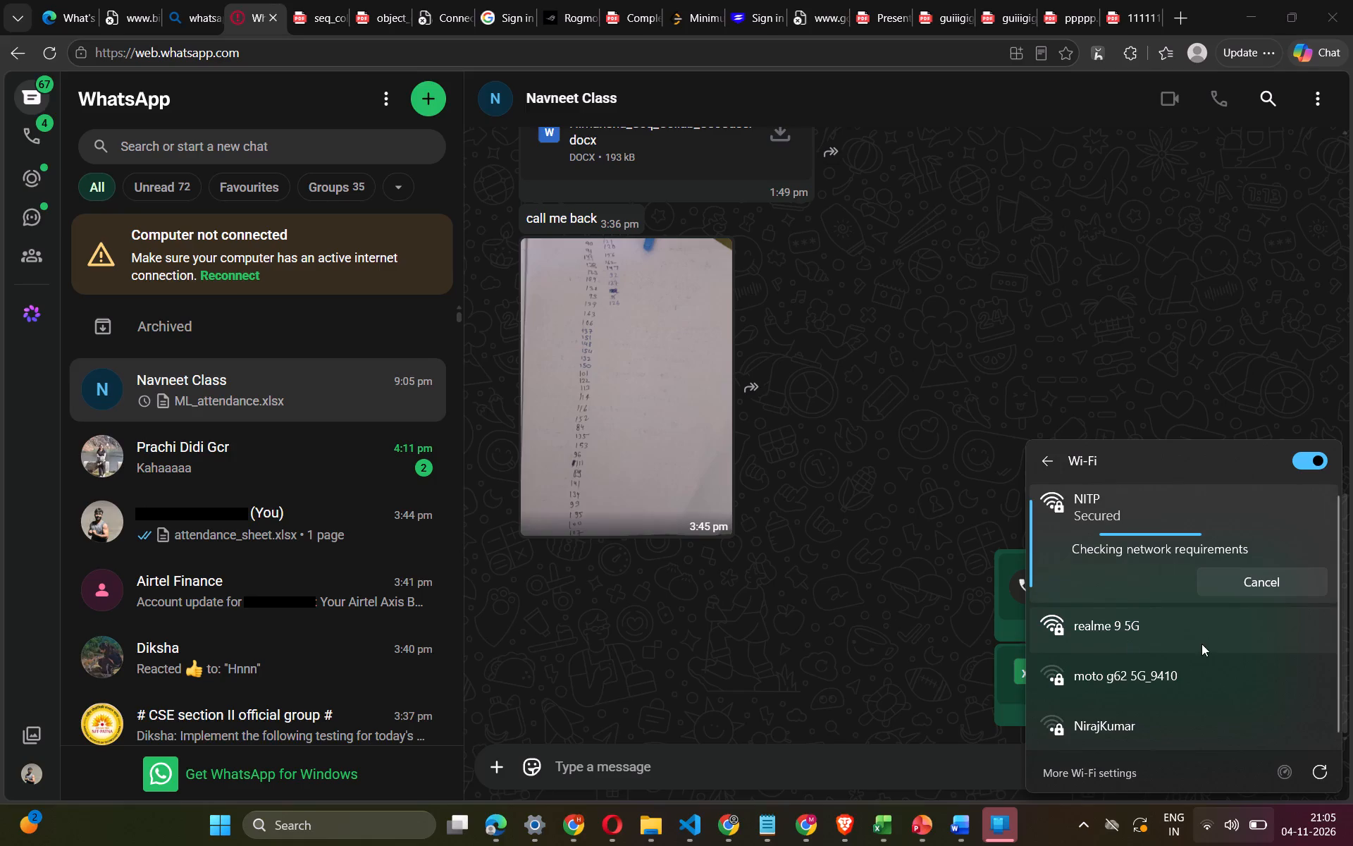
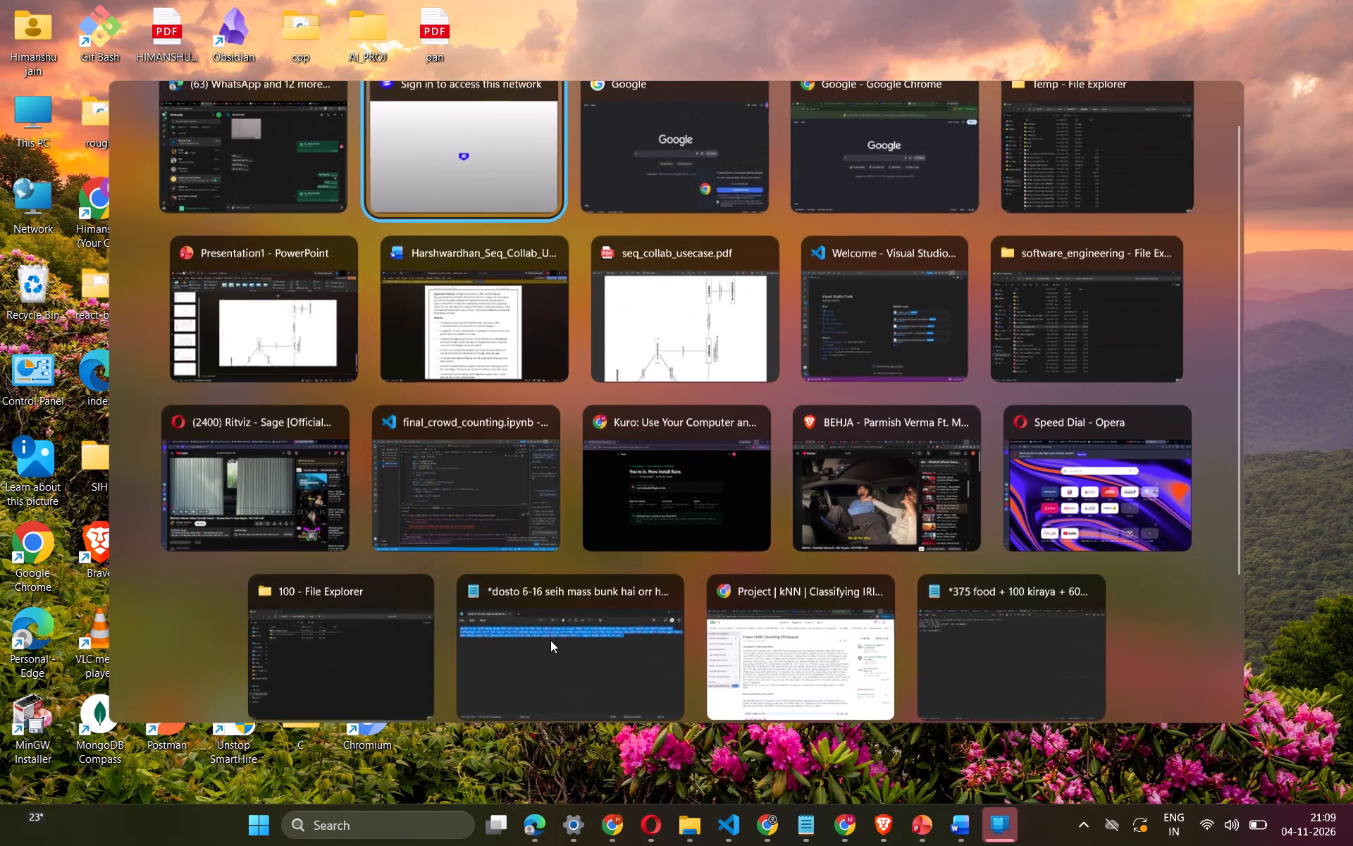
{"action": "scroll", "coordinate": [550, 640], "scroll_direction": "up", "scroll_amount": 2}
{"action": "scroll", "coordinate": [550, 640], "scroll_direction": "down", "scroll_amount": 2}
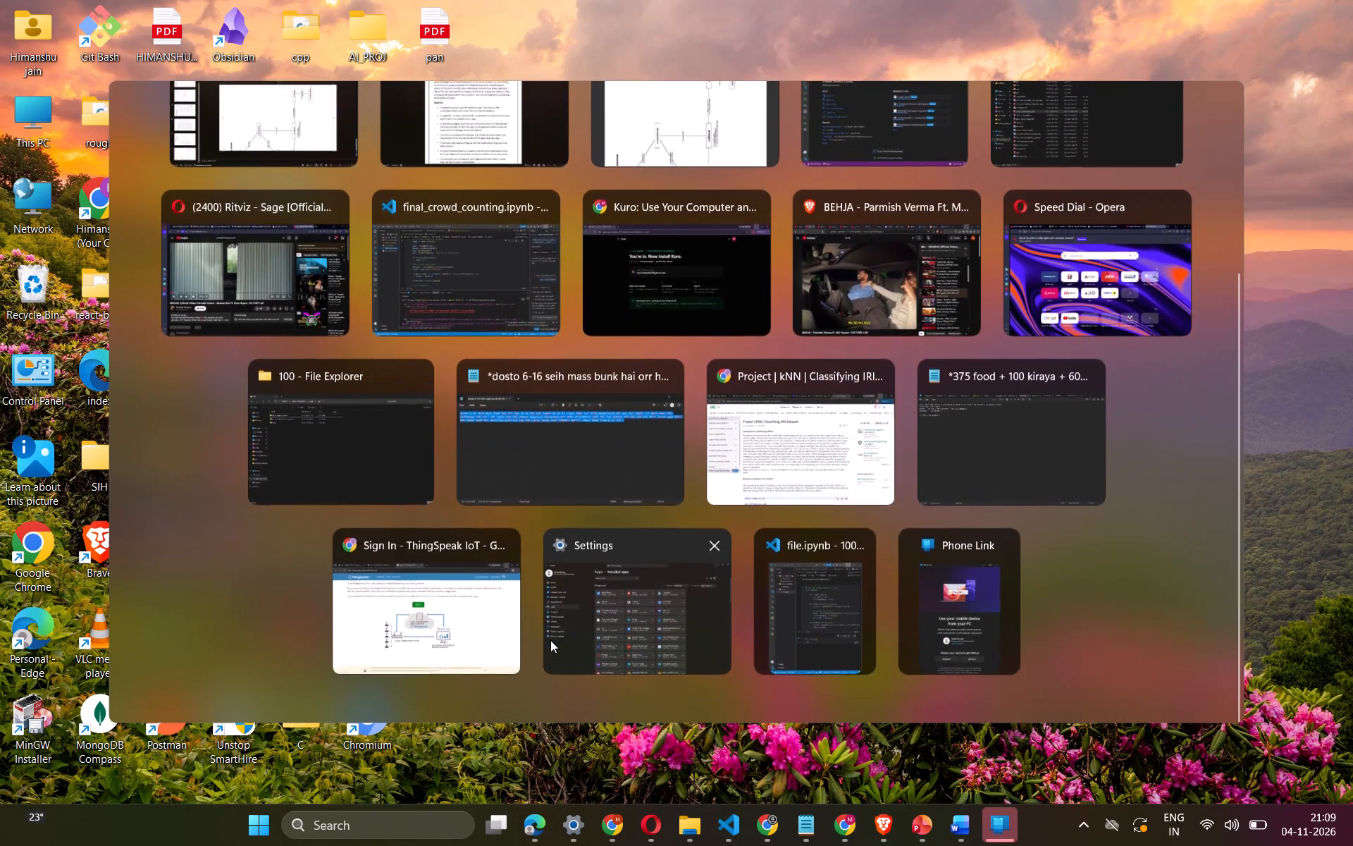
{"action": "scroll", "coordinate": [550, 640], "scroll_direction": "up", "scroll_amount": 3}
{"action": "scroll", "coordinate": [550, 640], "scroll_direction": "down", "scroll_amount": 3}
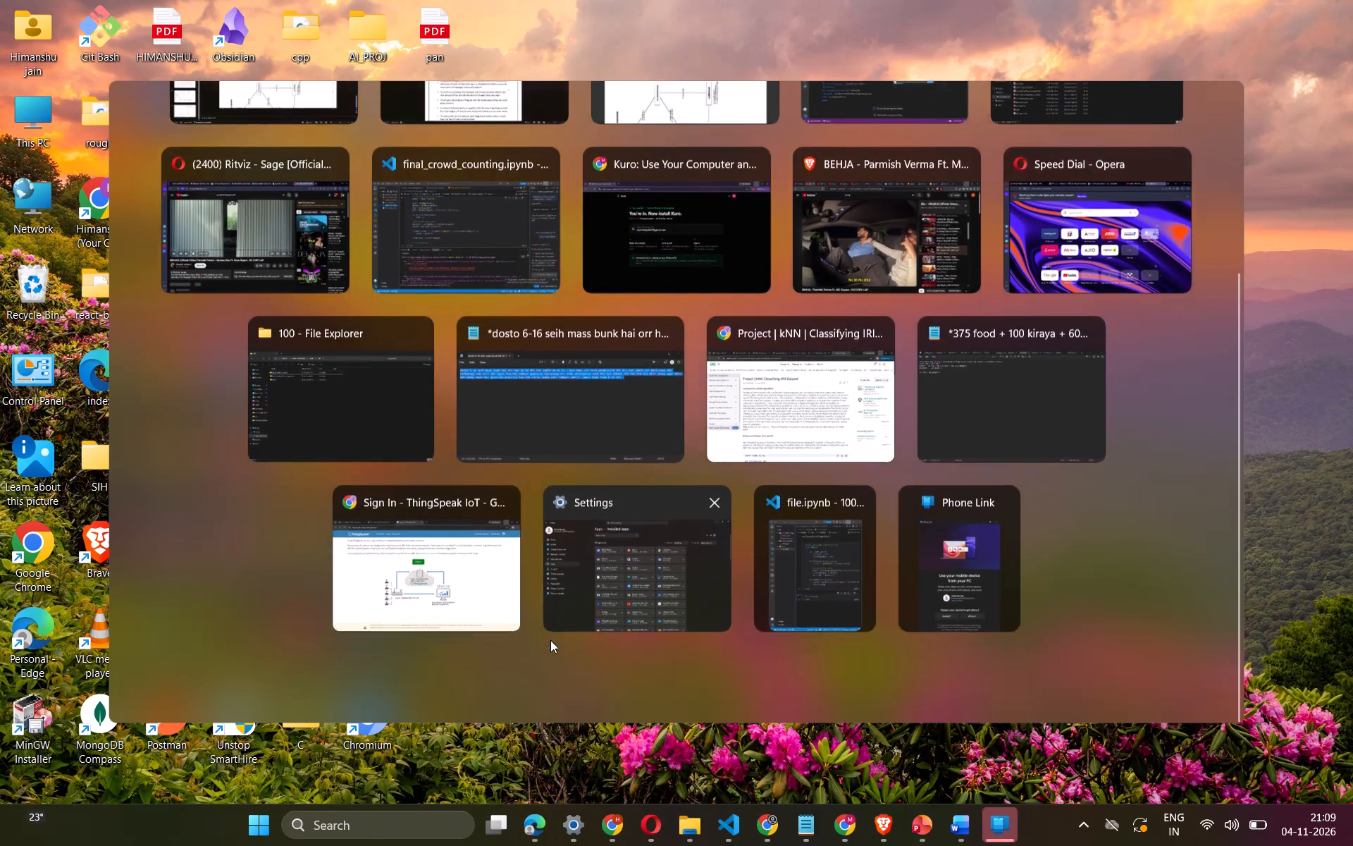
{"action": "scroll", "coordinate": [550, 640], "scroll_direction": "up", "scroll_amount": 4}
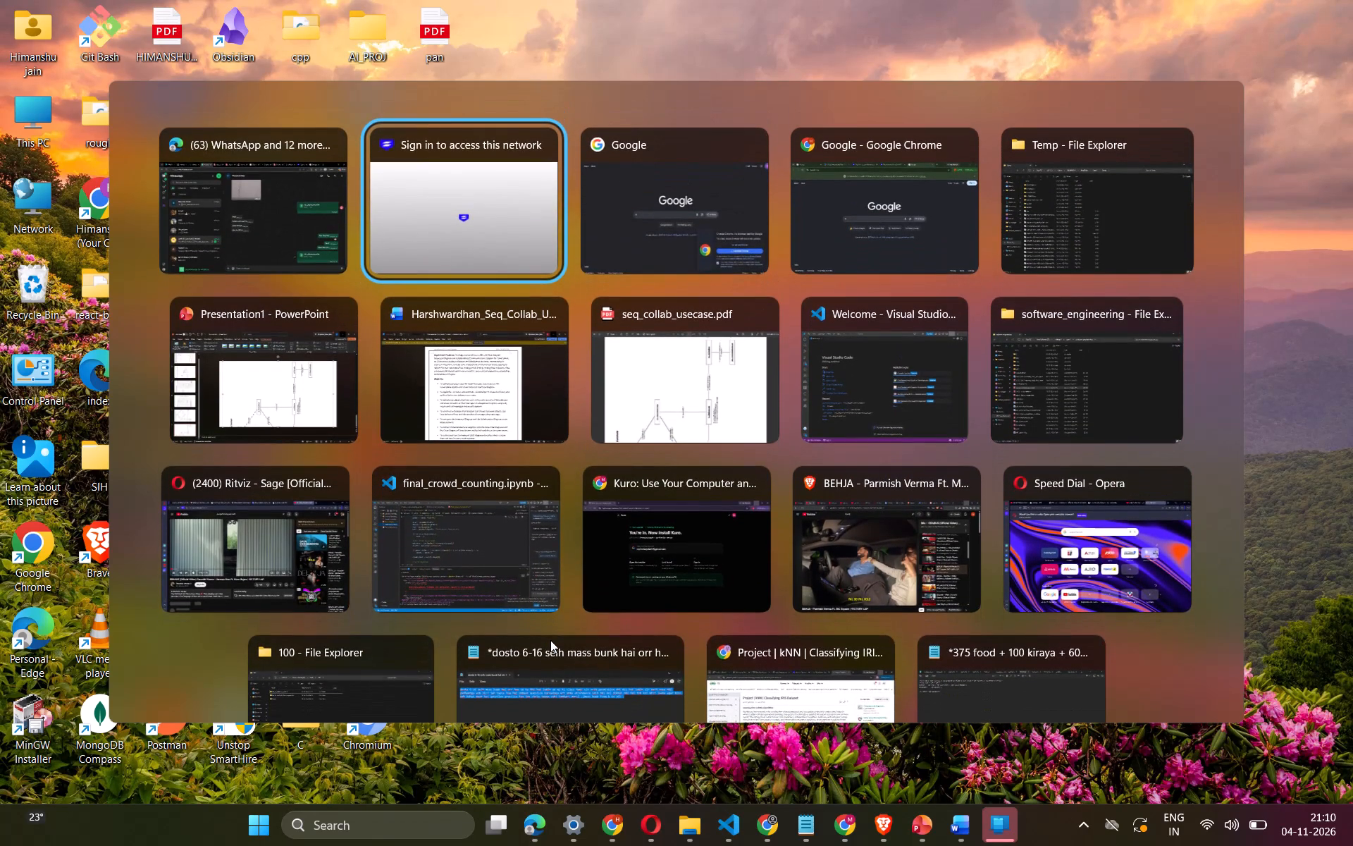
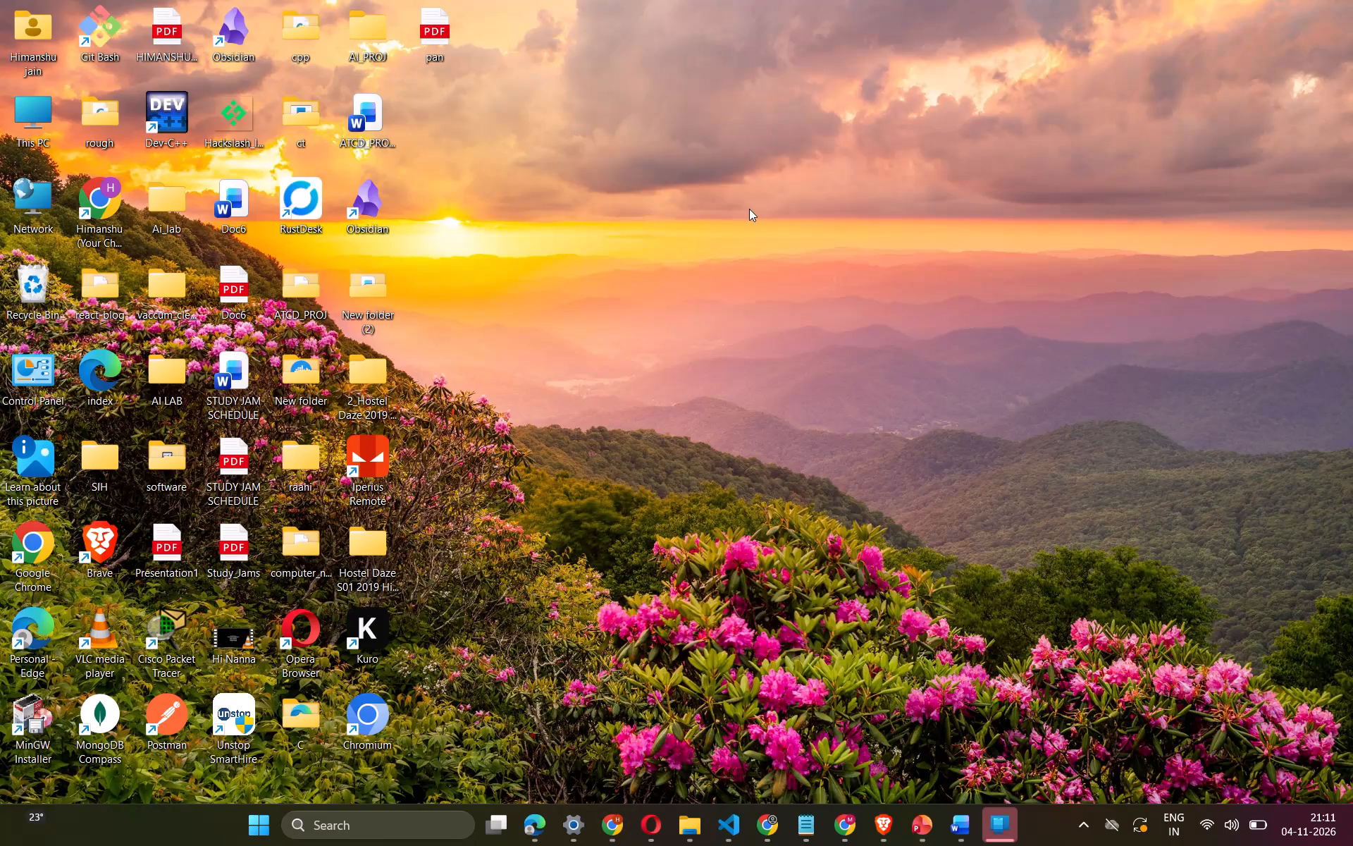
Refresh the Windows desktop.
{"action": "right_click", "coordinate": [749, 209]}
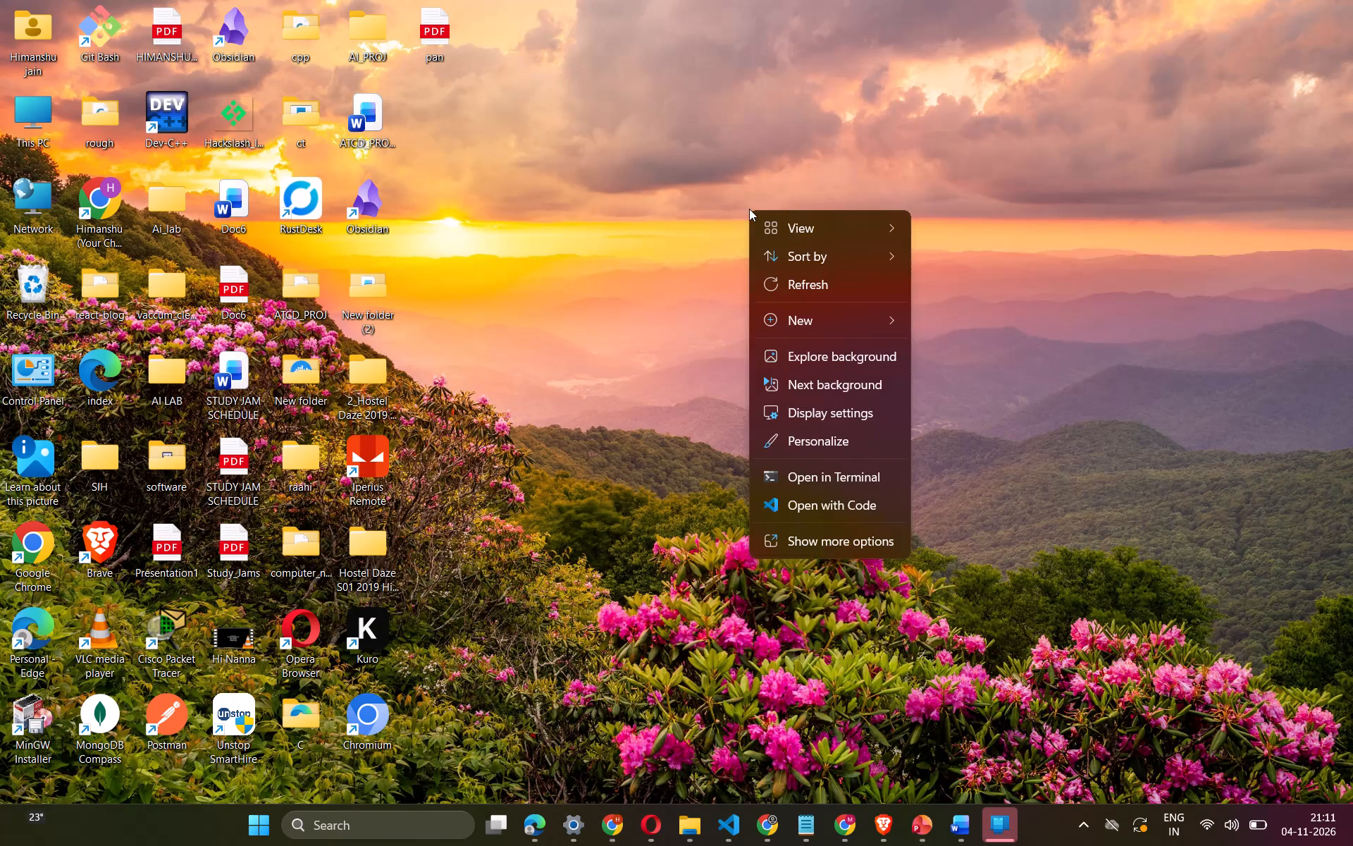
{"action": "left_click", "coordinate": [812, 294]}
Put the computer to sleep by choosing Sleep in the Shut Down Windows dialog.
{"action": "key", "text": "alt+F4"}
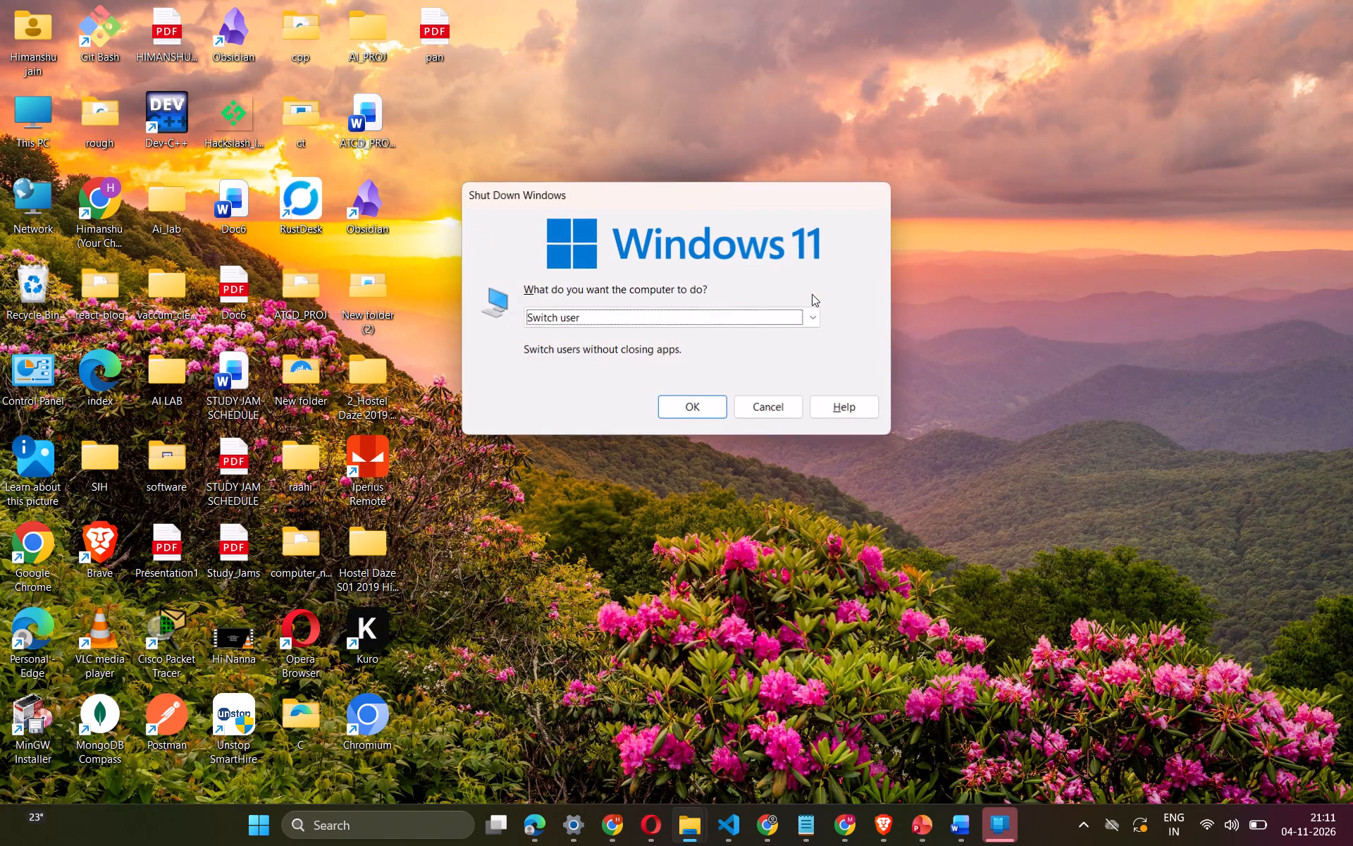
{"action": "key", "text": "Up"}
{"action": "key", "text": "Down"}
{"action": "key", "text": "Down"}
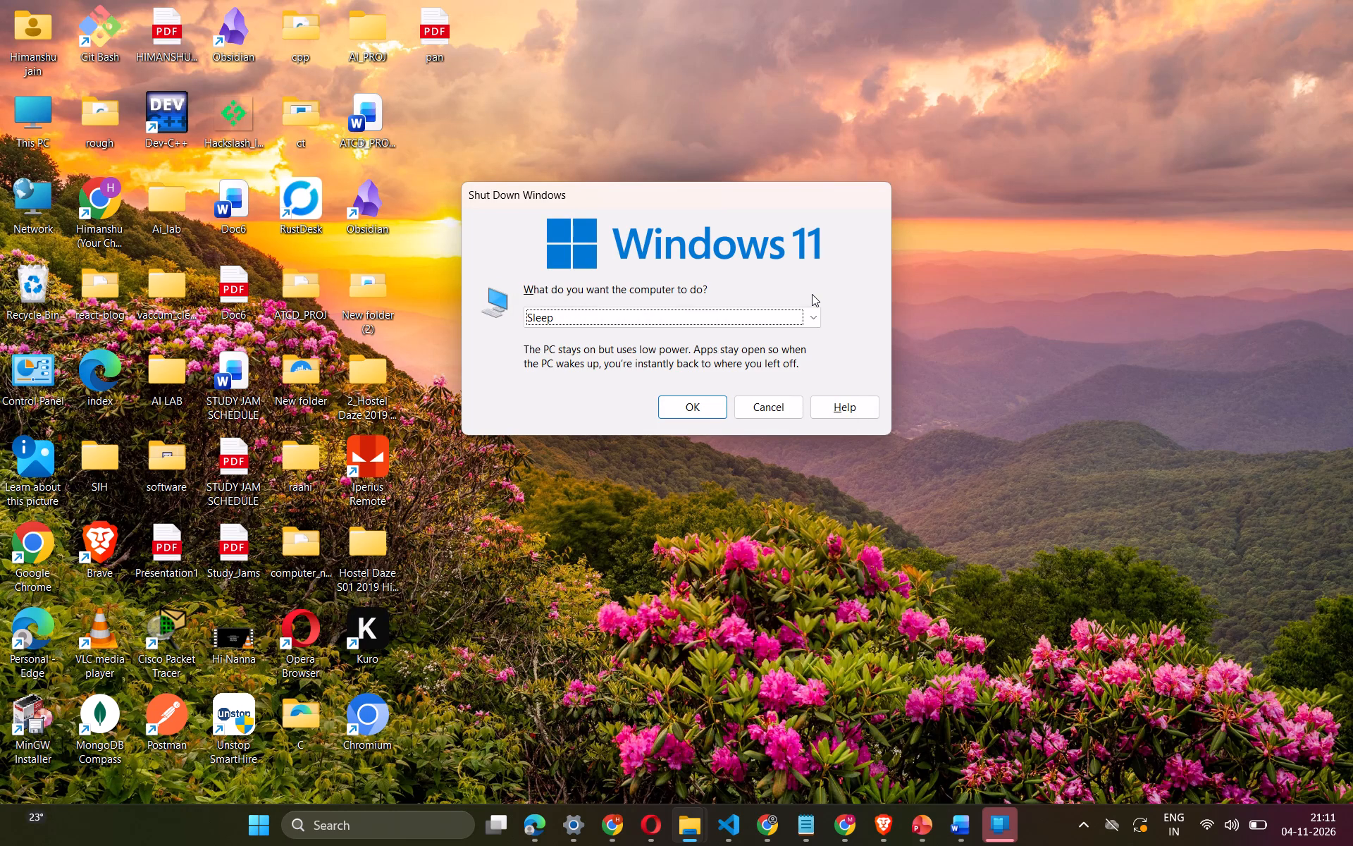
{"action": "key", "text": "Return"}
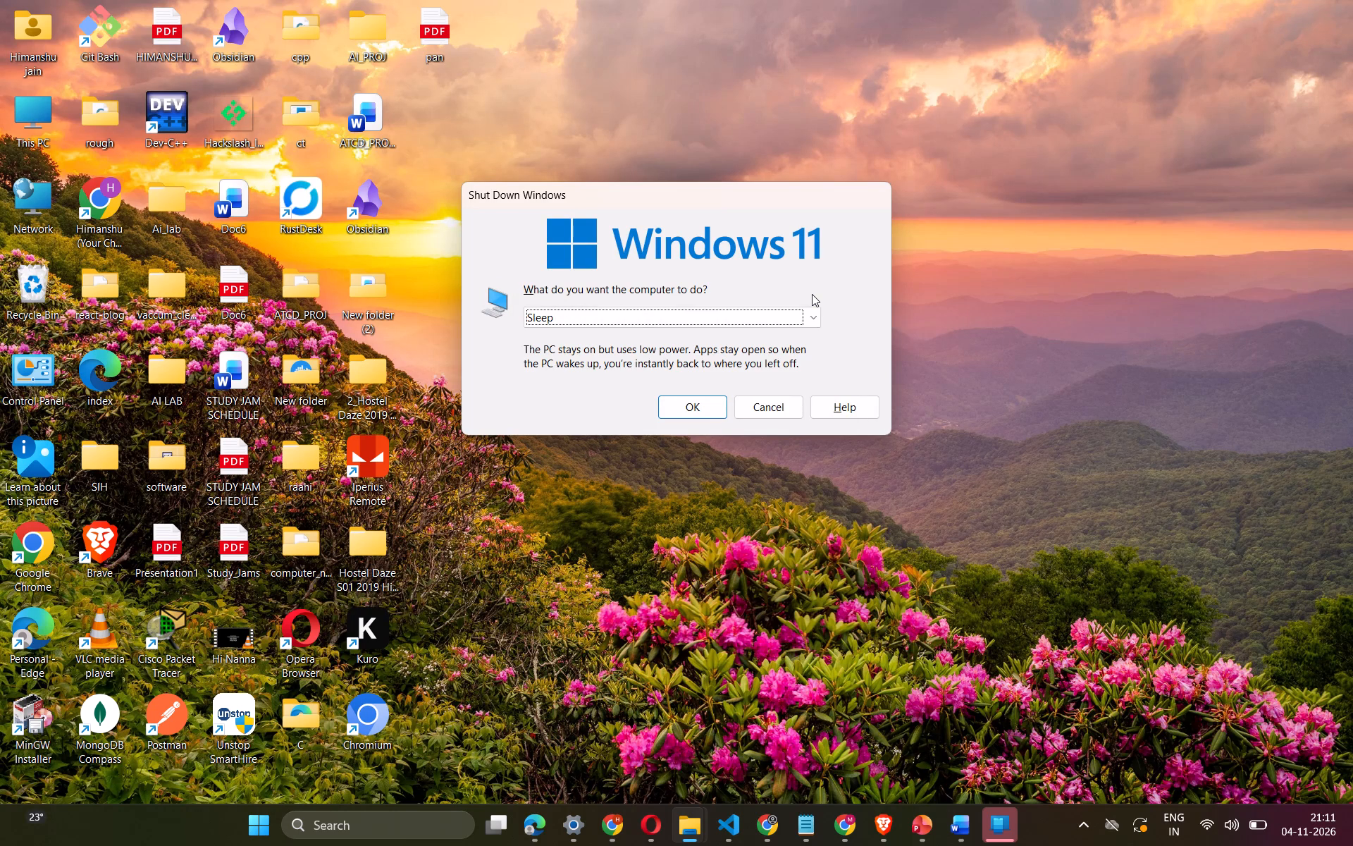